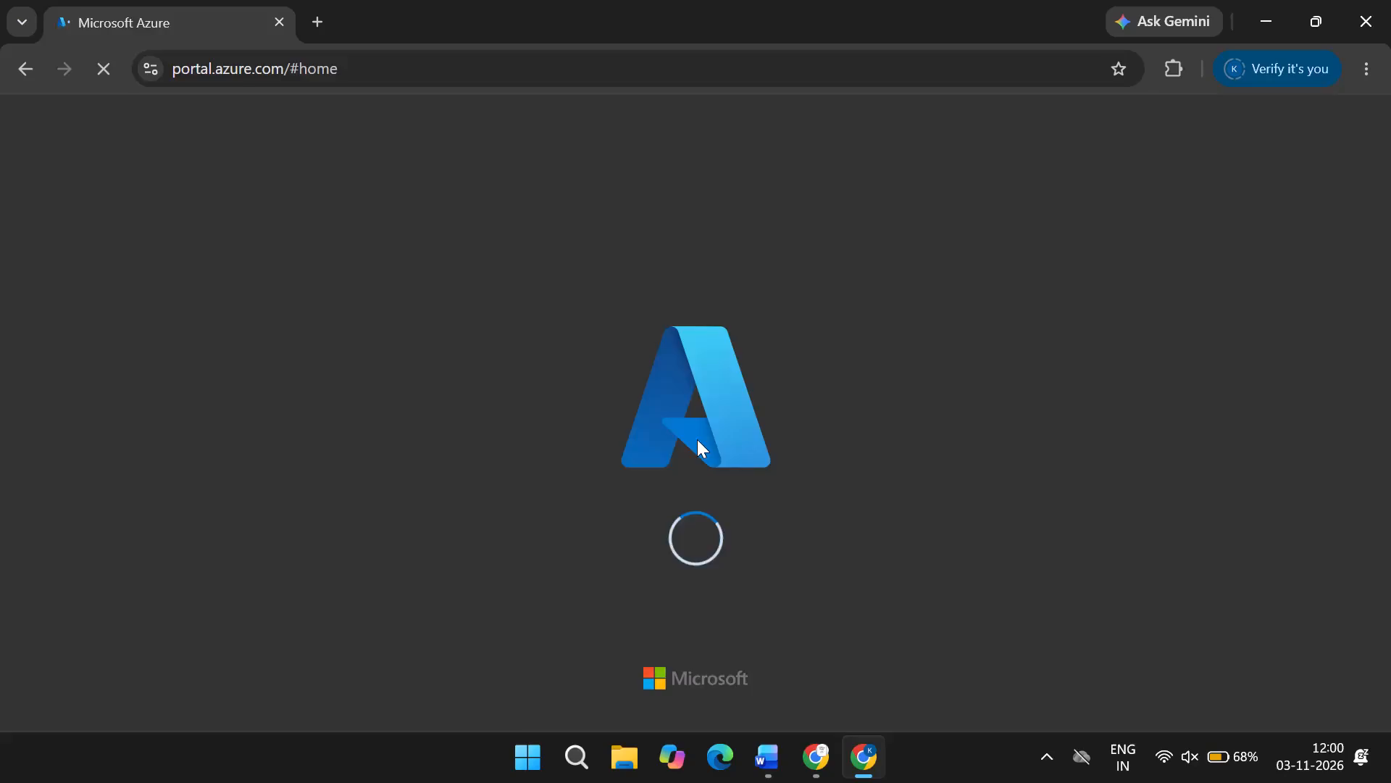
Open the Azure Bastions resource list, capture a screenshot of it and paste it under Step-2 in the Word document.
scroll(697, 439, down, 2)
scroll(689, 420, up, 3)
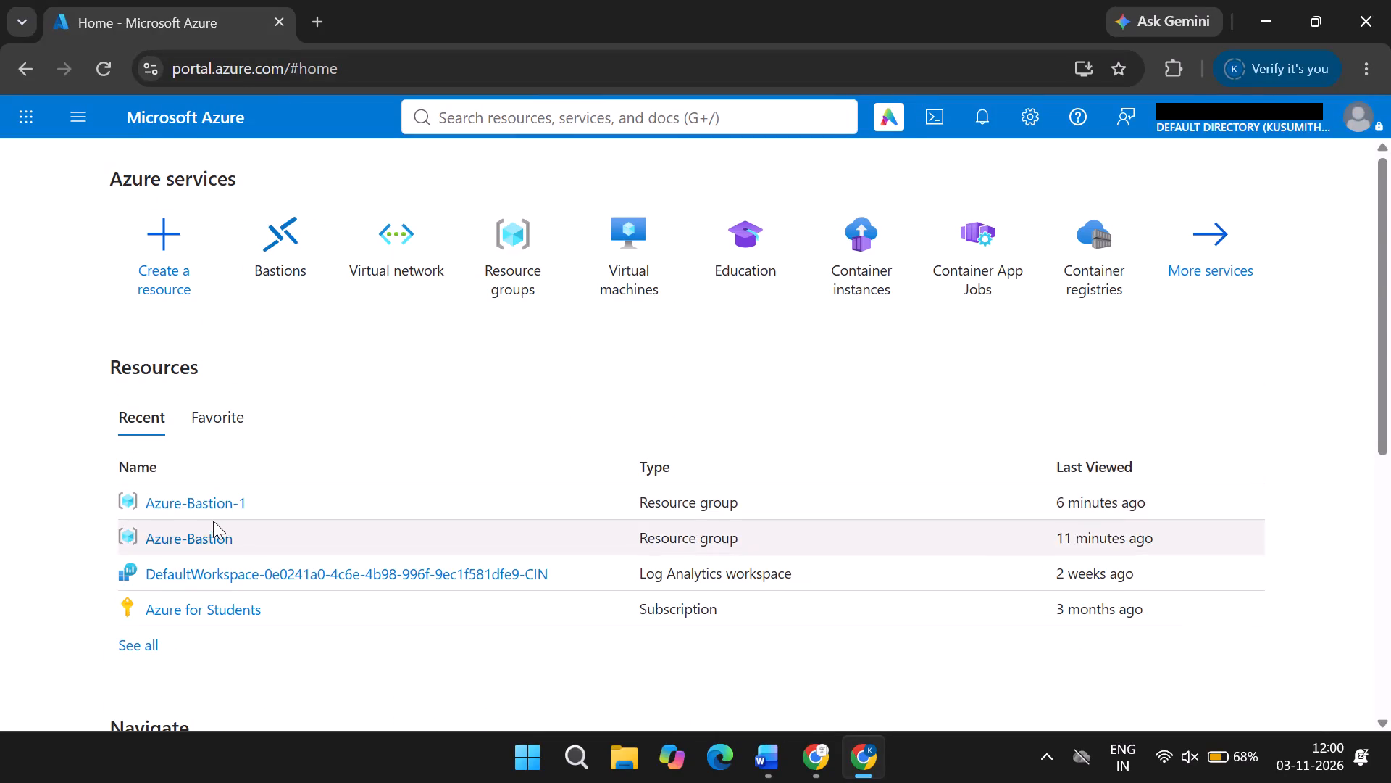
click(301, 268)
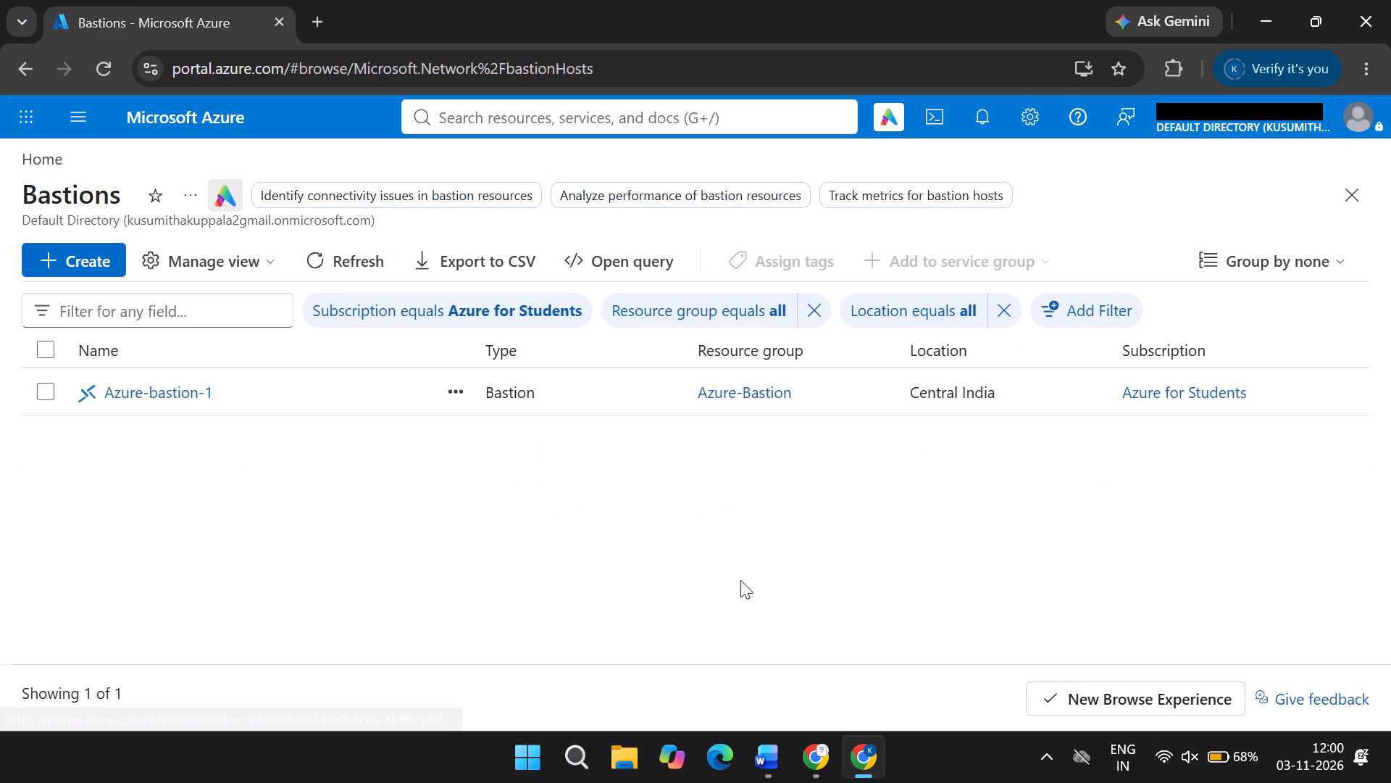
scroll(731, 562, up, 1)
key(Print)
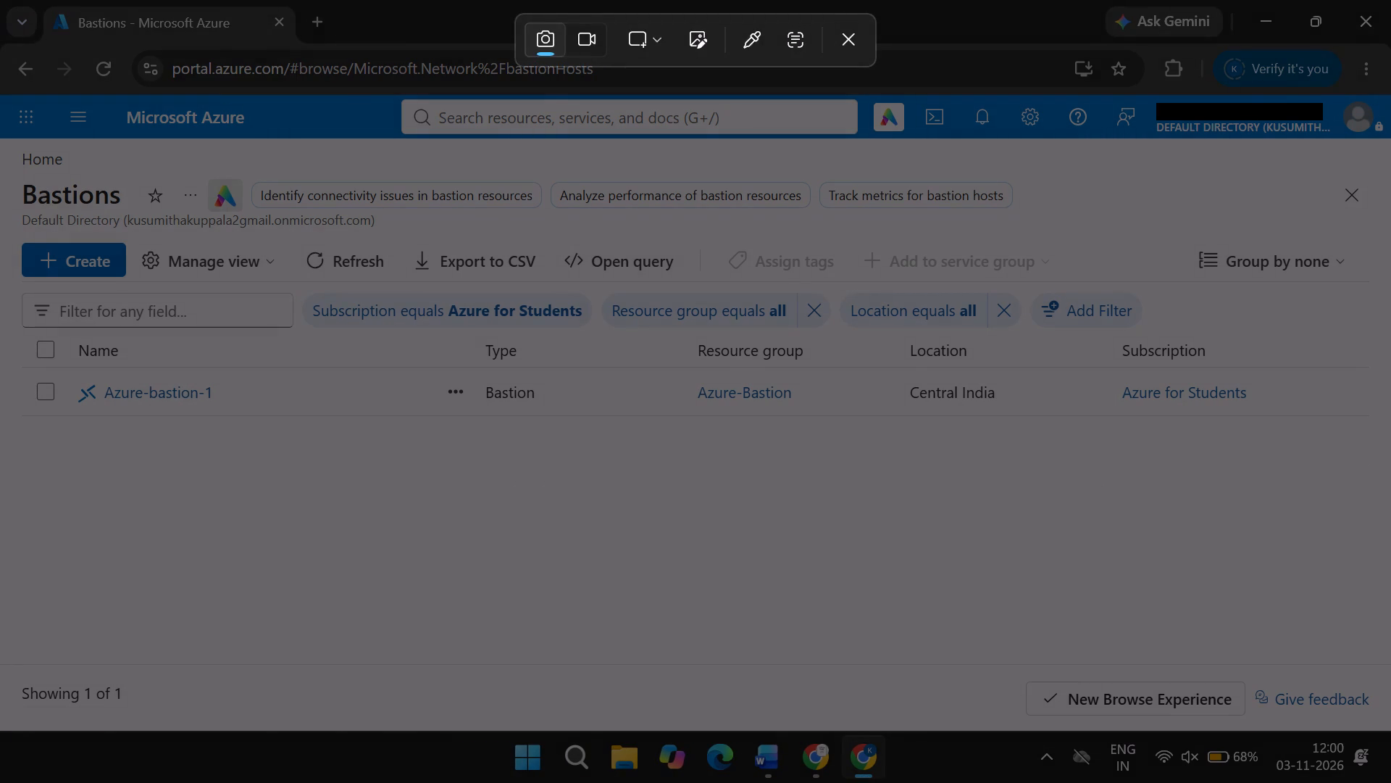
drag(0, 89, 1390, 730)
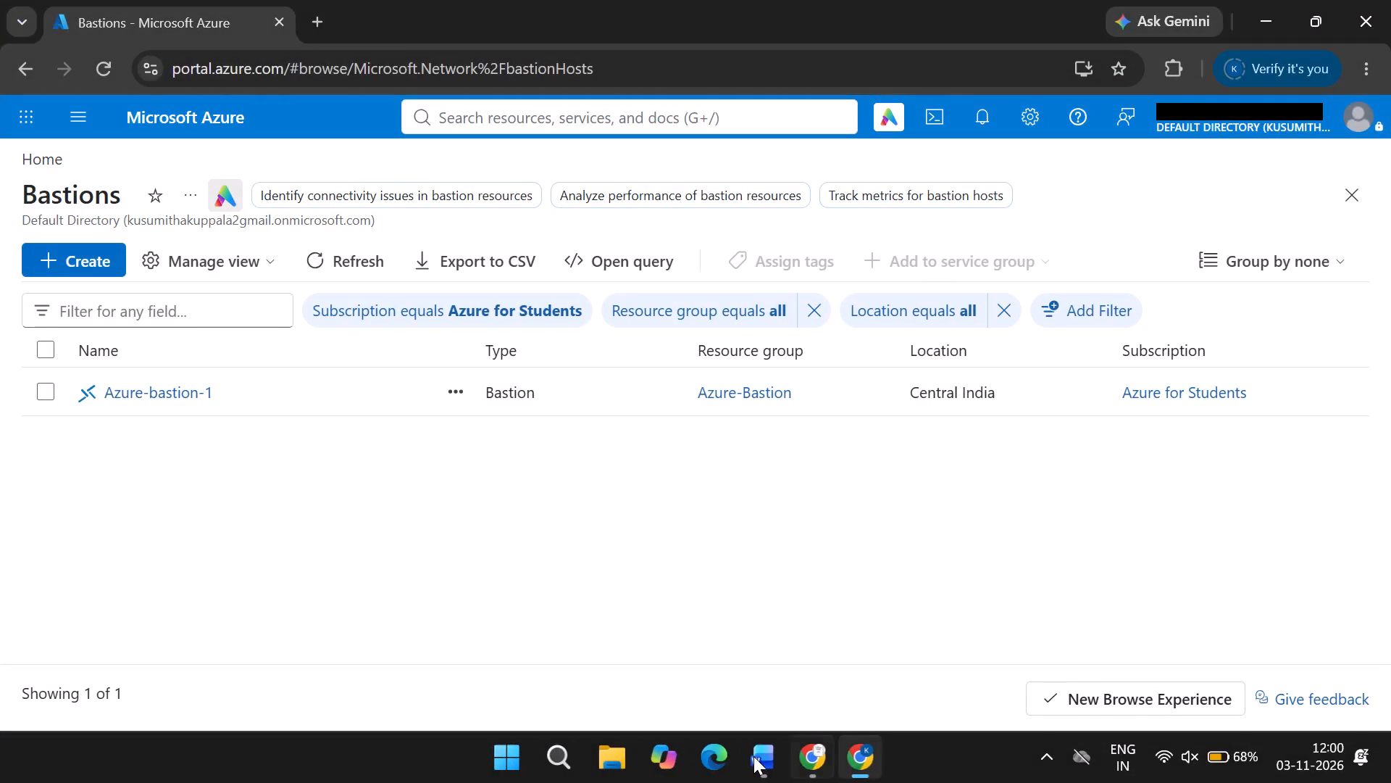
click(751, 756)
key(ctrl+v)
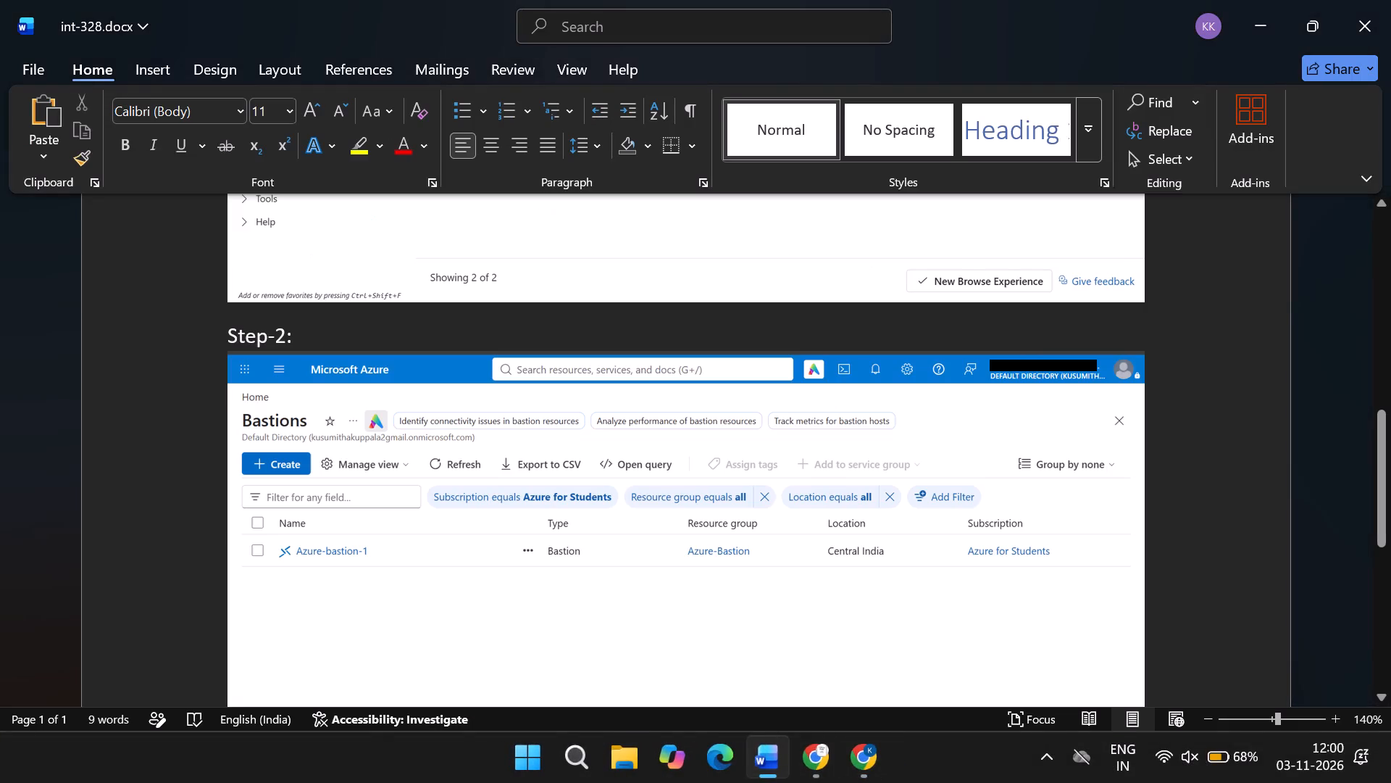
Add the heading "Step3:" below the pasted screenshot in the Word document, with an empty line after it.
key(Return)
text(step2)
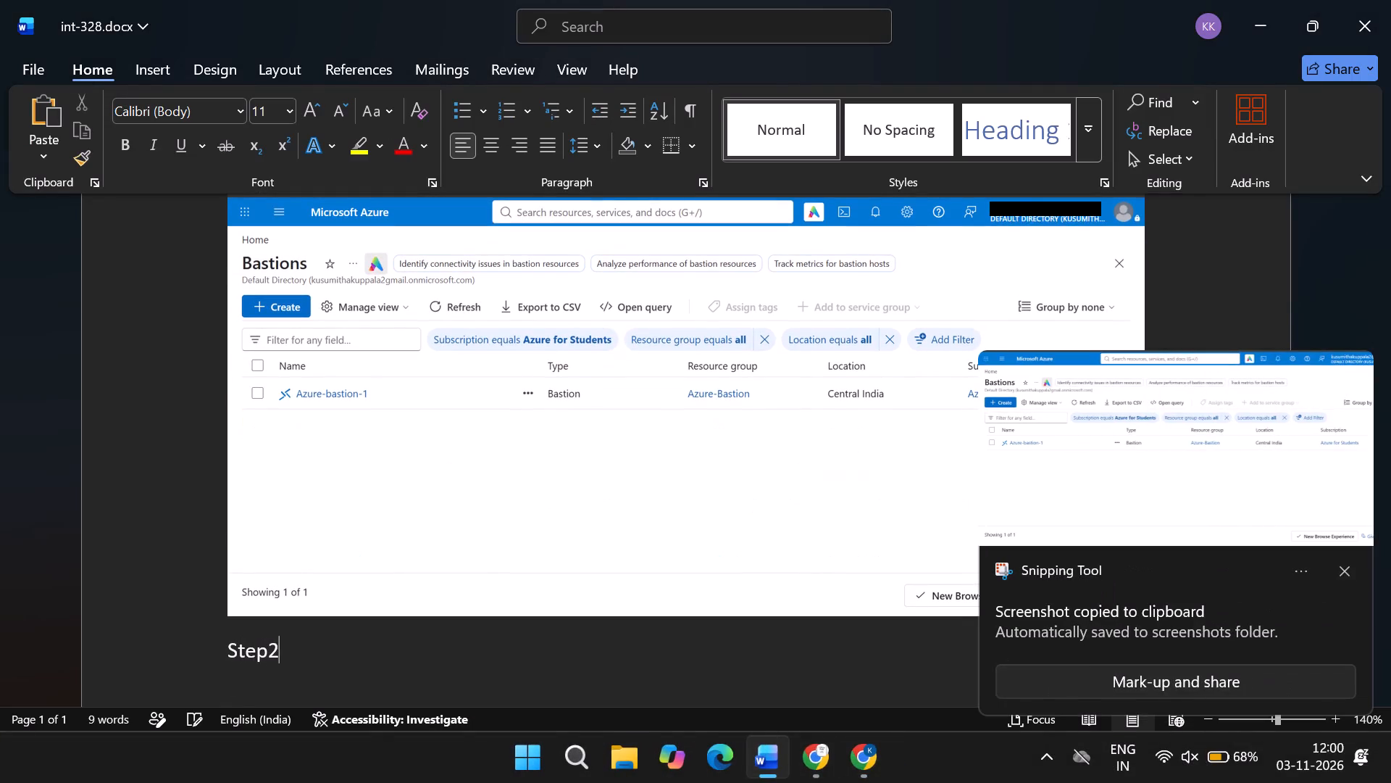
key(BackSpace)
text(3:)
key(shift+Return)
Switch back to the Azure portal and start creating a new virtual network from the Virtual networks list.
click(885, 762)
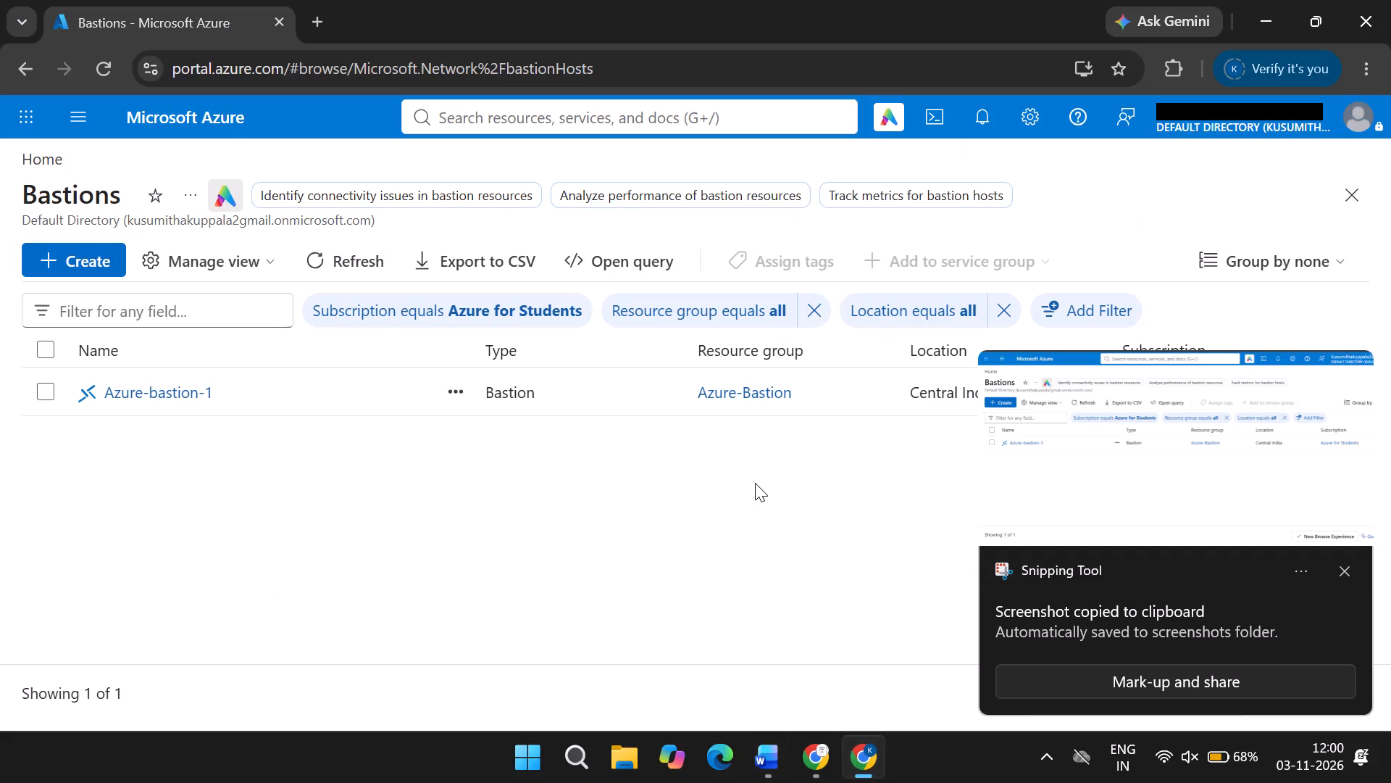
scroll(755, 483, down, 1)
scroll(769, 600, down, 1)
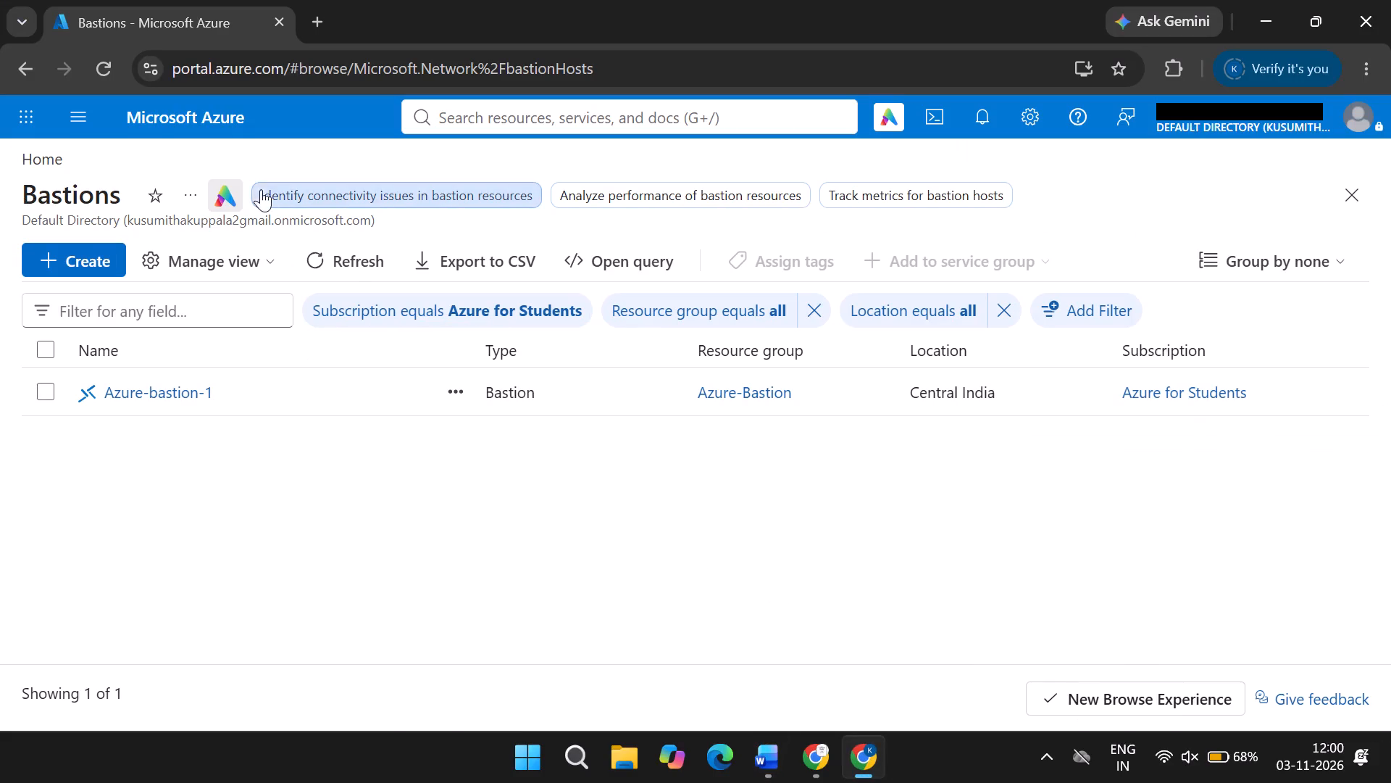
click(11, 56)
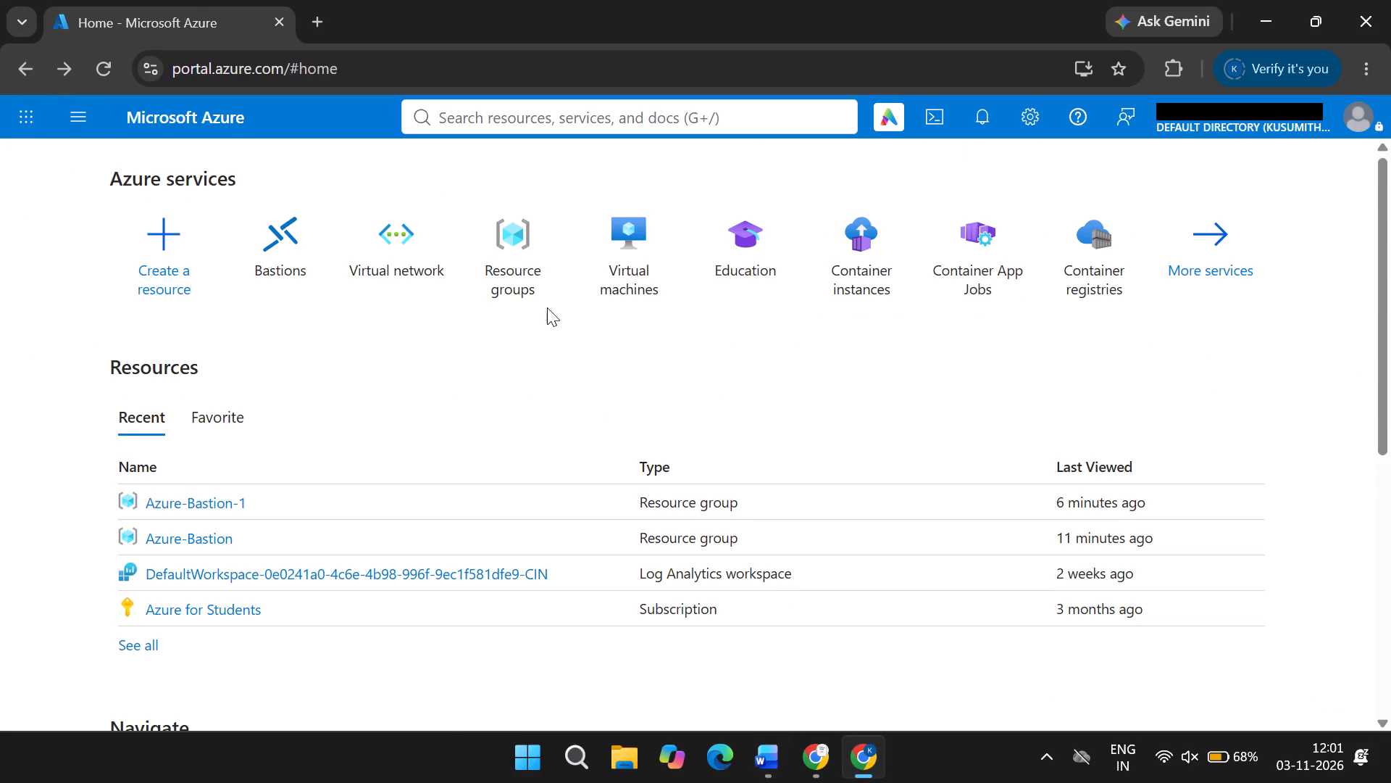
click(406, 235)
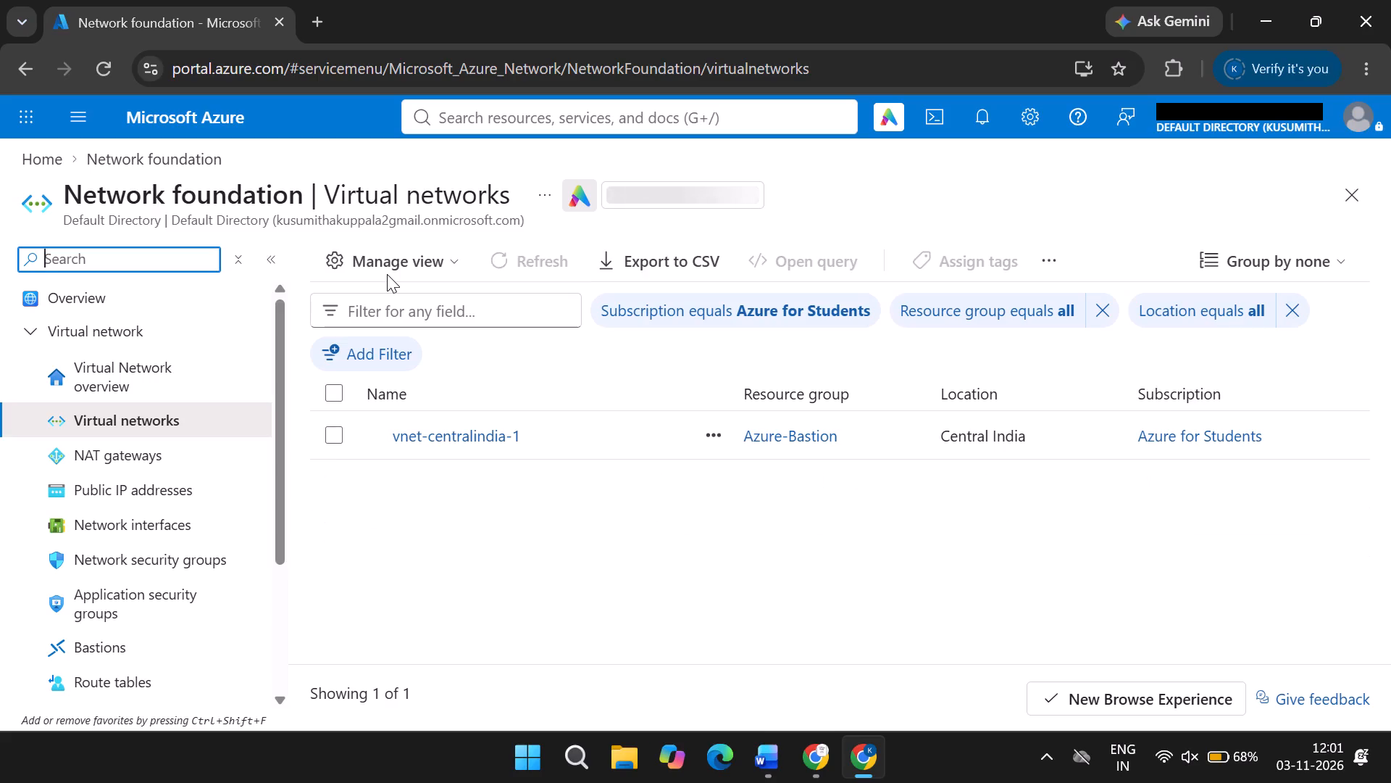
click(380, 257)
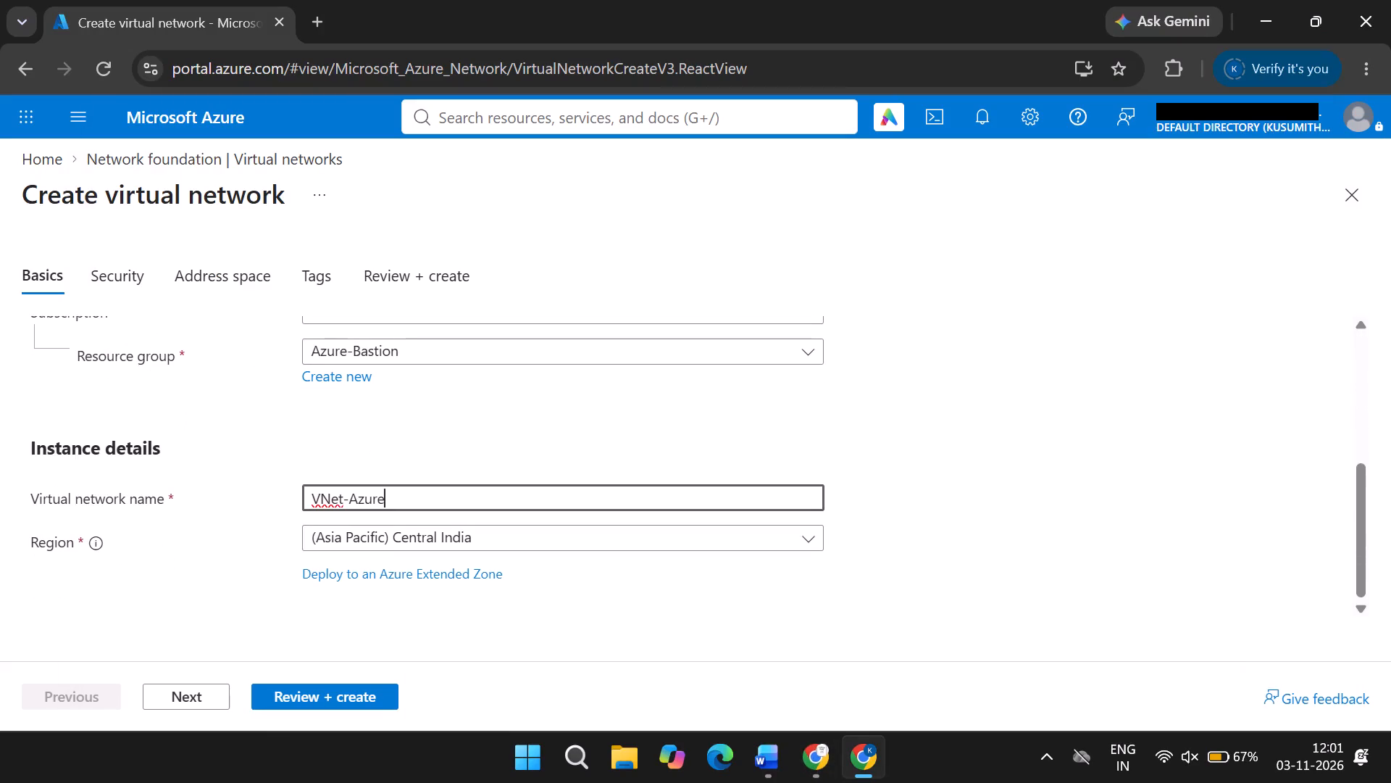
Advance the virtual network form past Security to the Address space settings, leaving the security options unchanged.
scroll(364, 497, down, 2)
scroll(409, 449, down, 2)
click(214, 699)
click(214, 699)
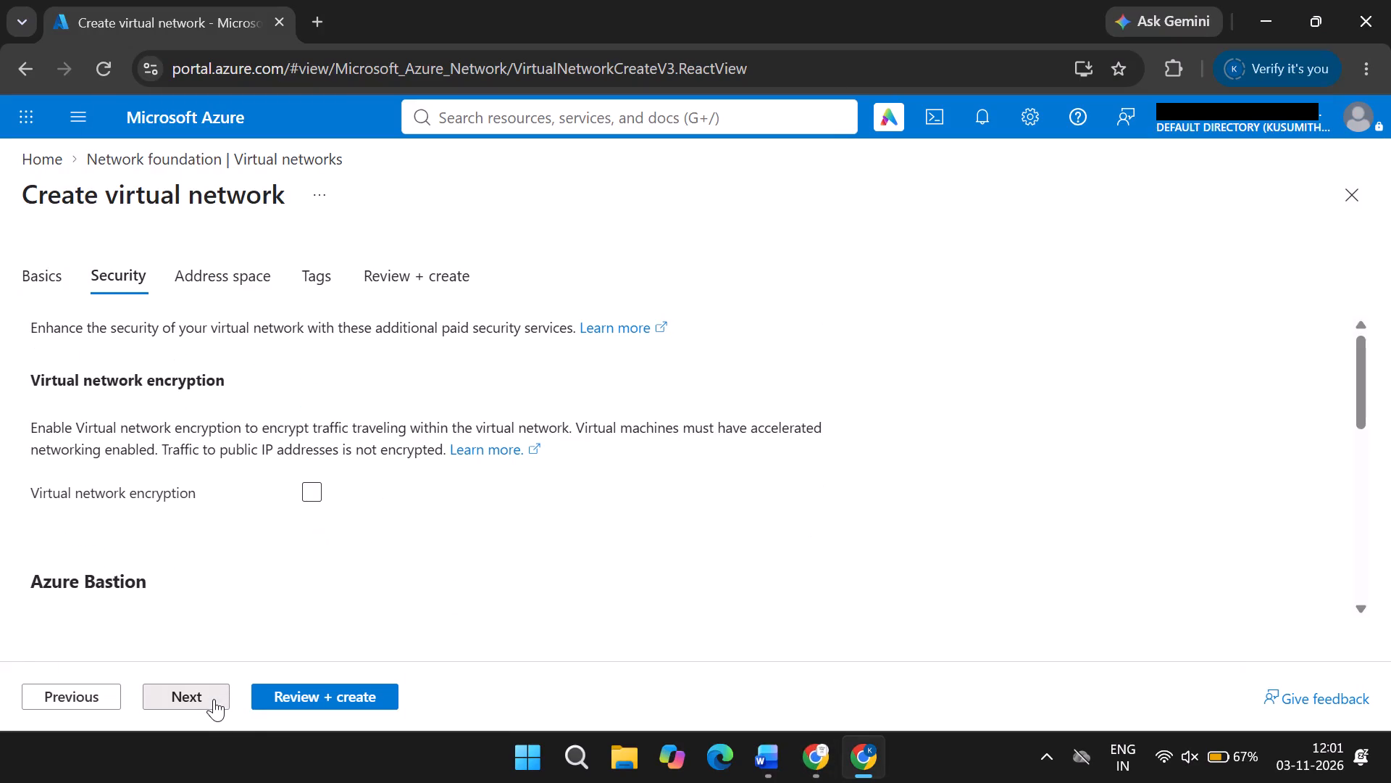
scroll(448, 544, down, 3)
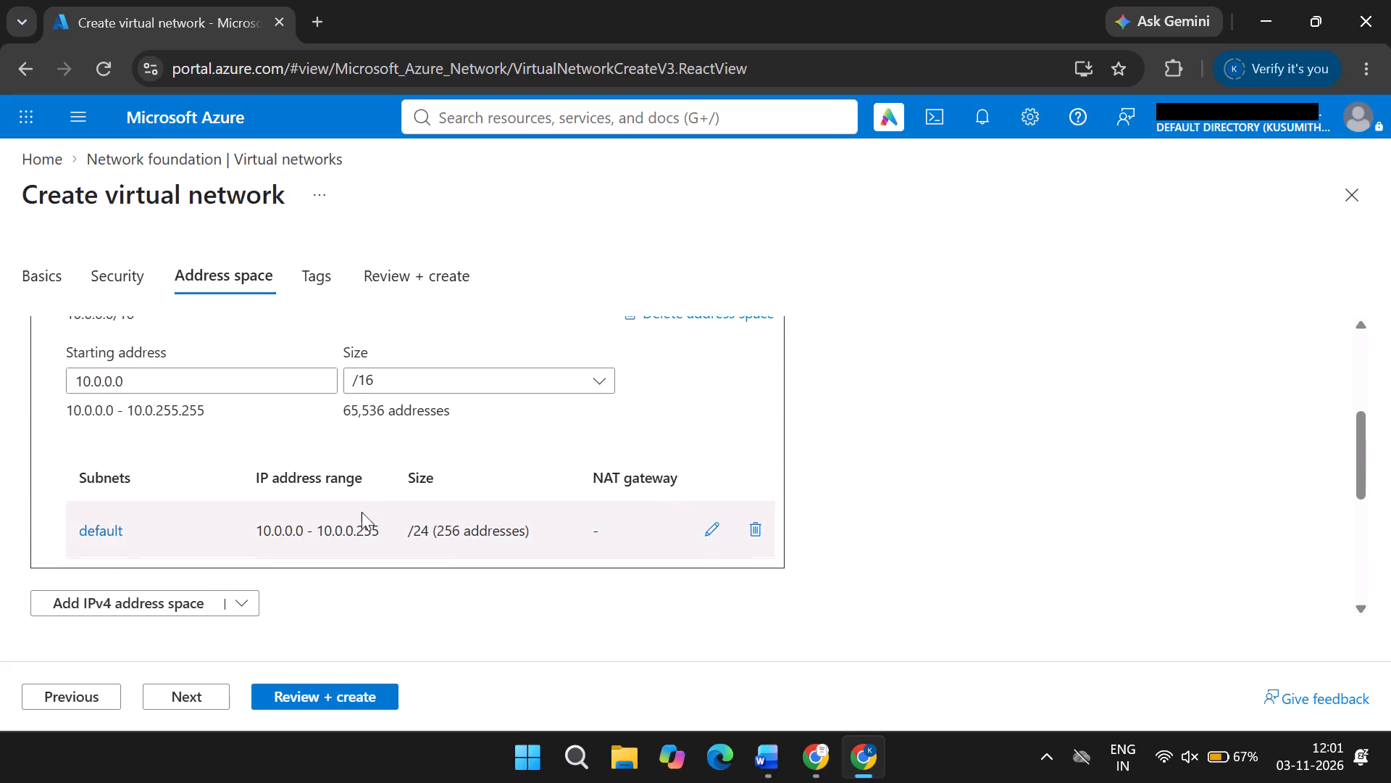
Copy the address space from the ChatGPT guide and set the virtual network's starting address to 192.168.0.0.
click(822, 758)
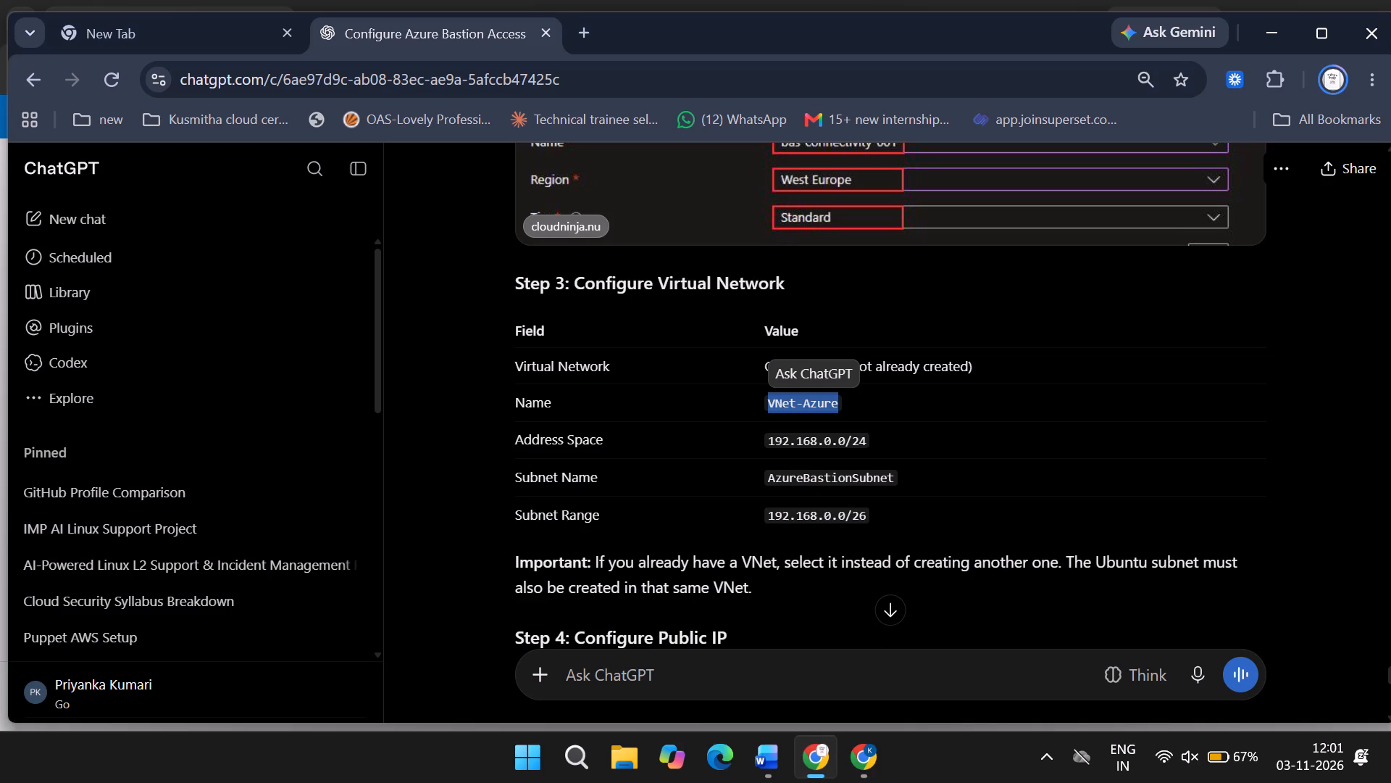
drag(766, 437, 890, 433)
key(ctrl+c)
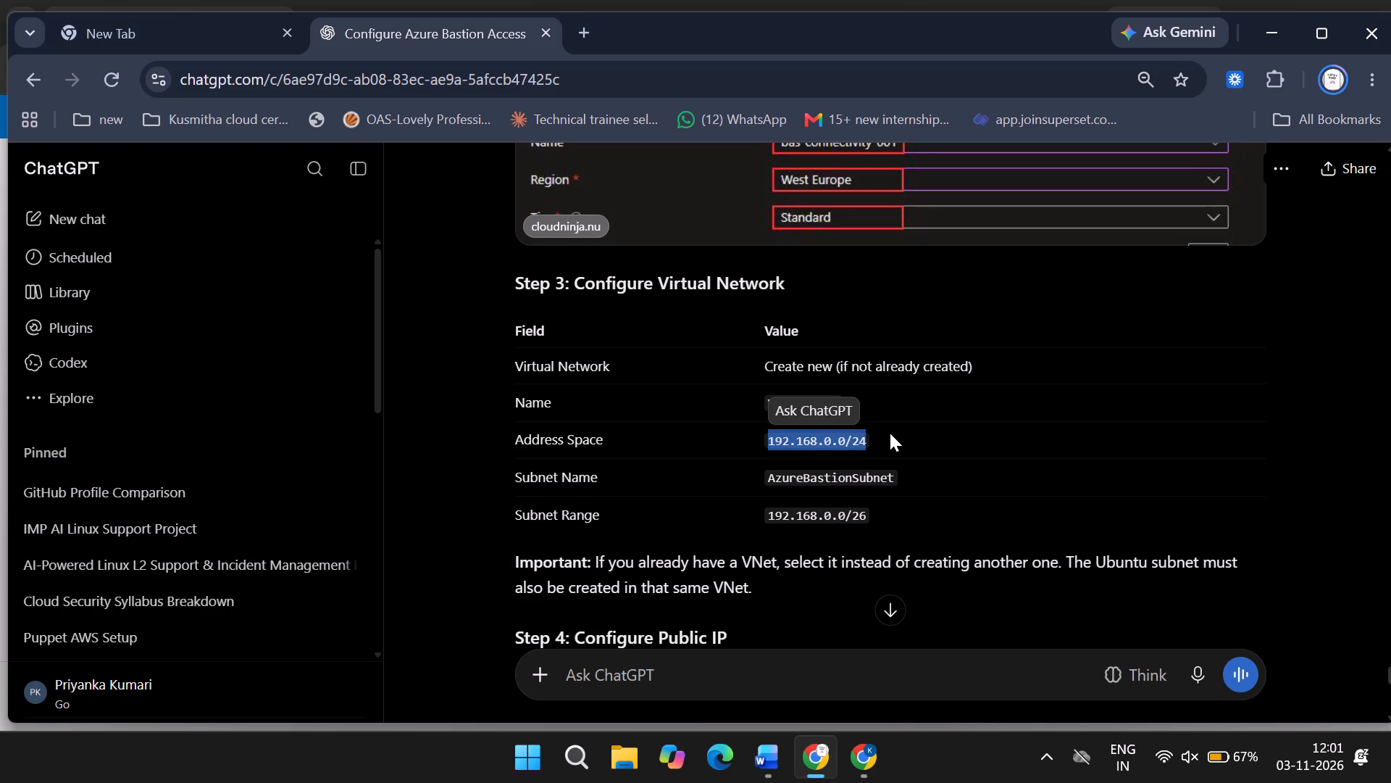
click(805, 758)
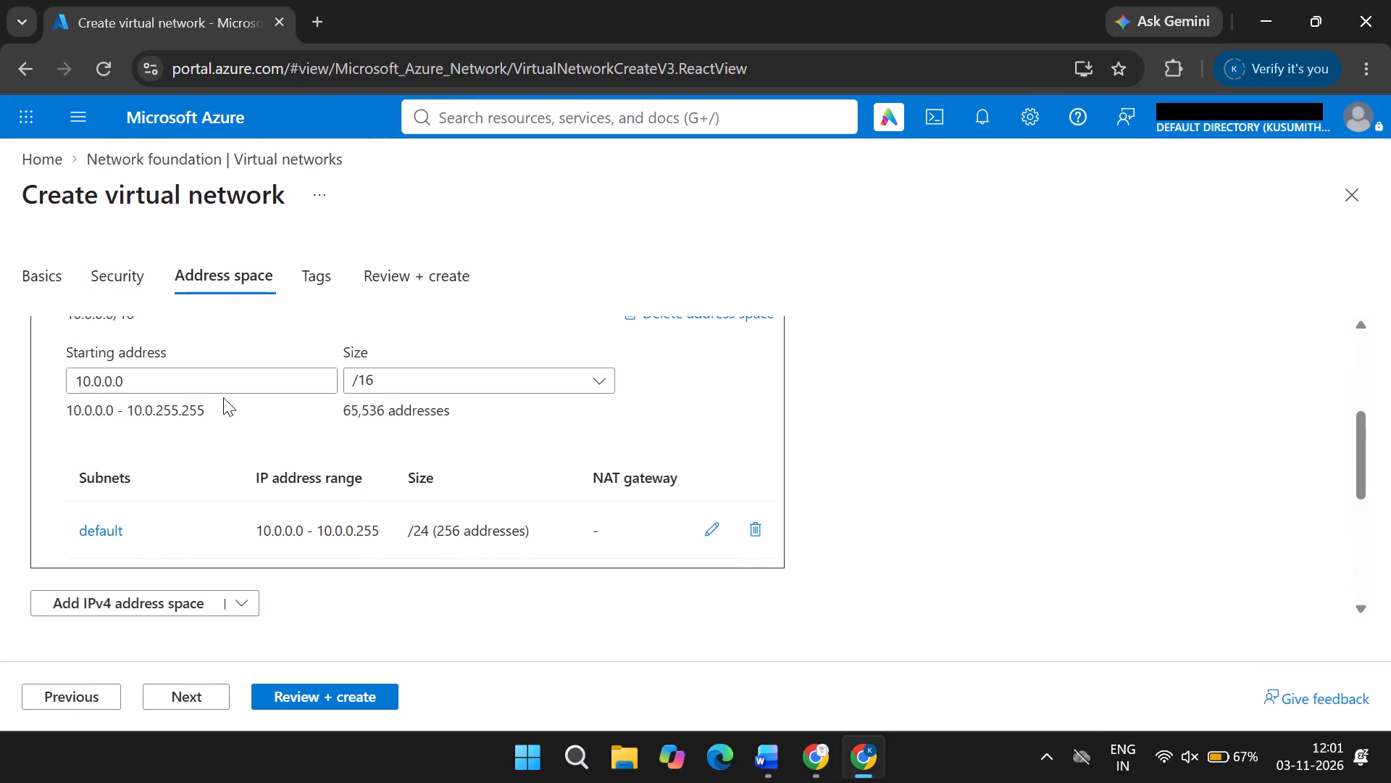
click(224, 384)
key(BackSpace)
key(BackSpace)
key(BackSpace)
key(BackSpace)
key(BackSpace)
key(BackSpace)
key(BackSpace)
key(BackSpace)
key(BackSpace)
key(BackSpace)
key(BackSpace)
key(BackSpace)
key(BackSpace)
key(BackSpace)
key(BackSpace)
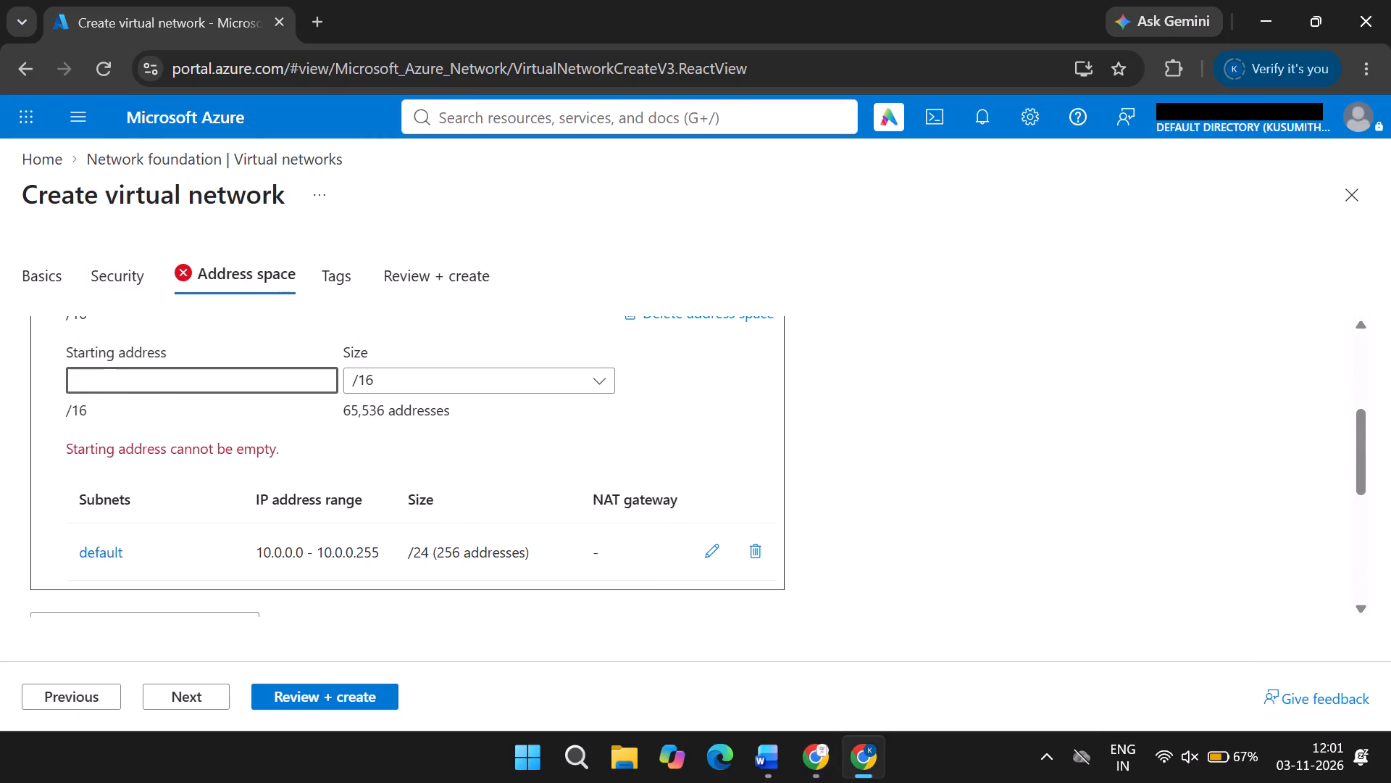
key(ctrl+v)
key(BackSpace)
key(BackSpace)
key(BackSpace)
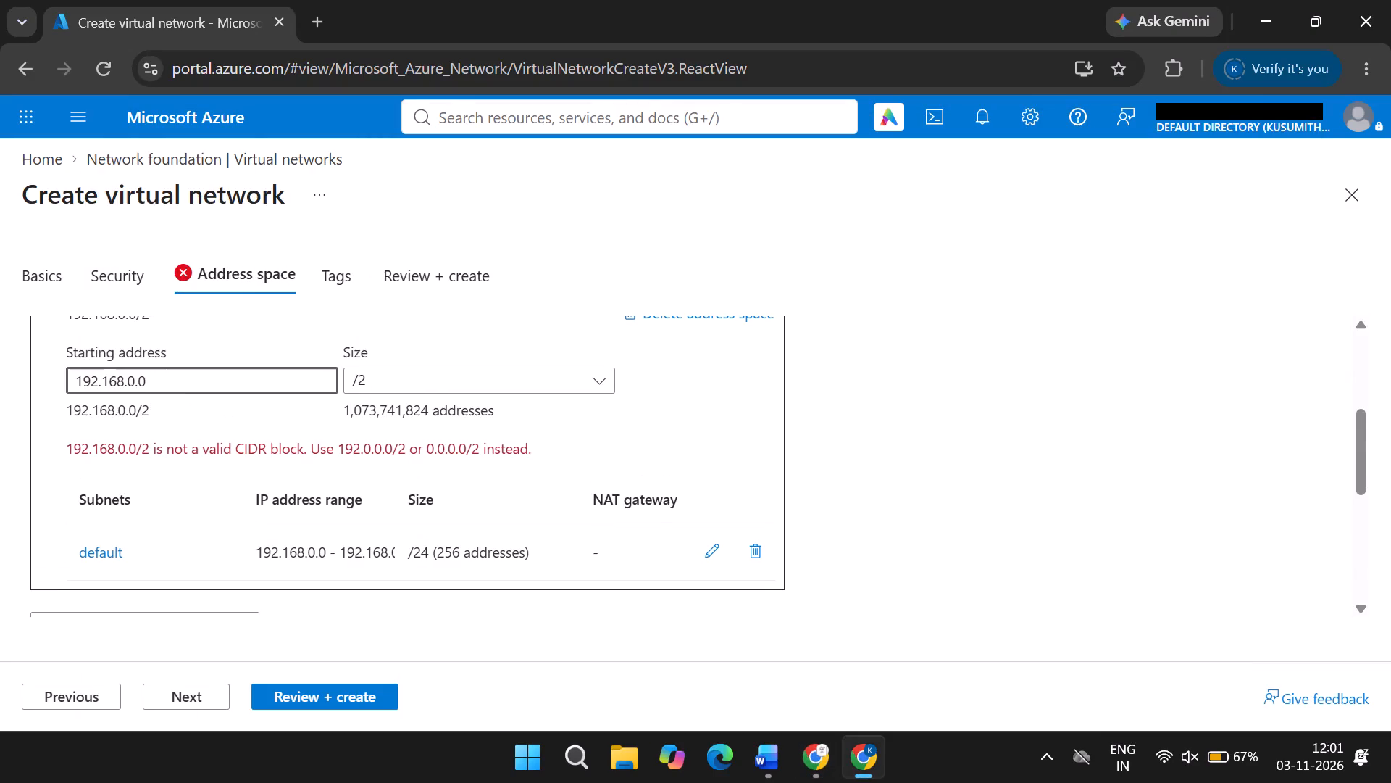
Set the size of the virtual network's address space to /24.
click(377, 387)
scroll(653, 477, down, 1)
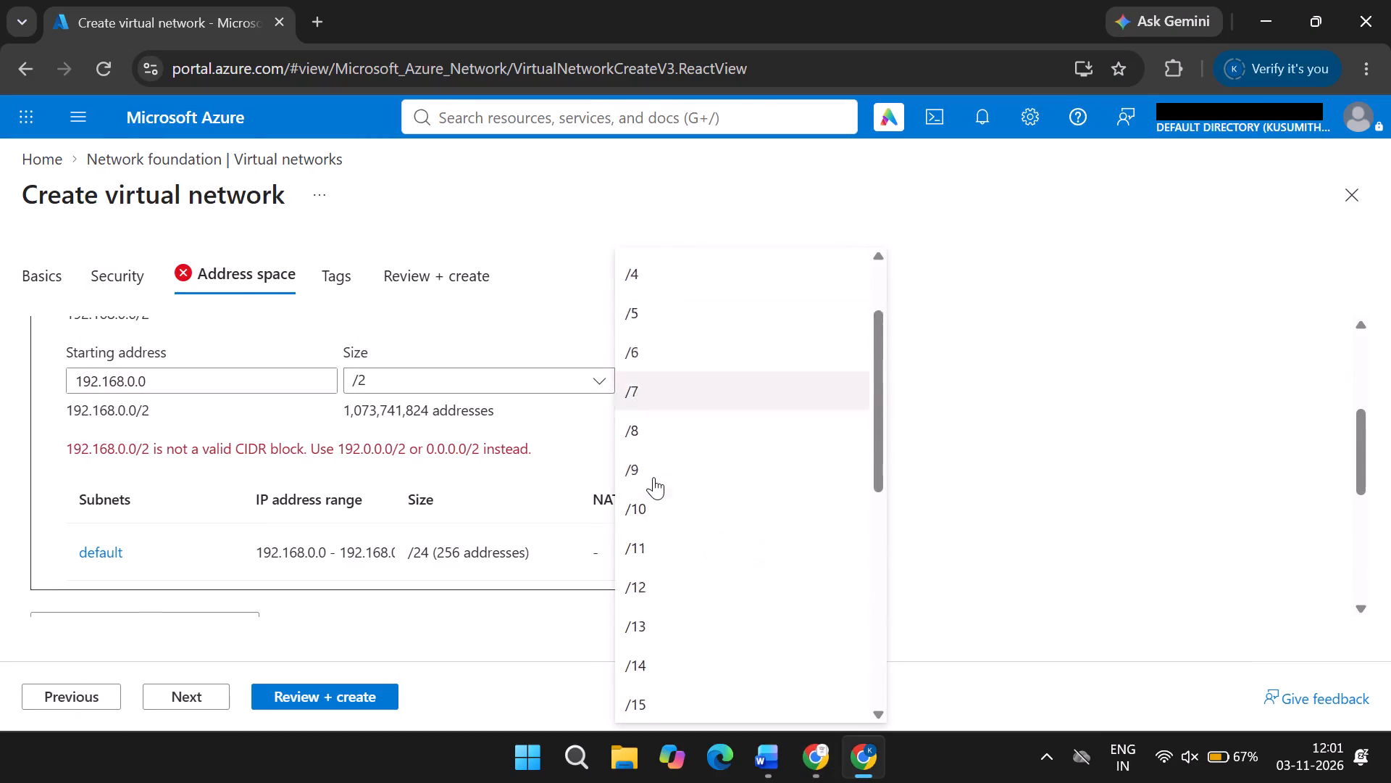
scroll(653, 477, down, 5)
click(653, 546)
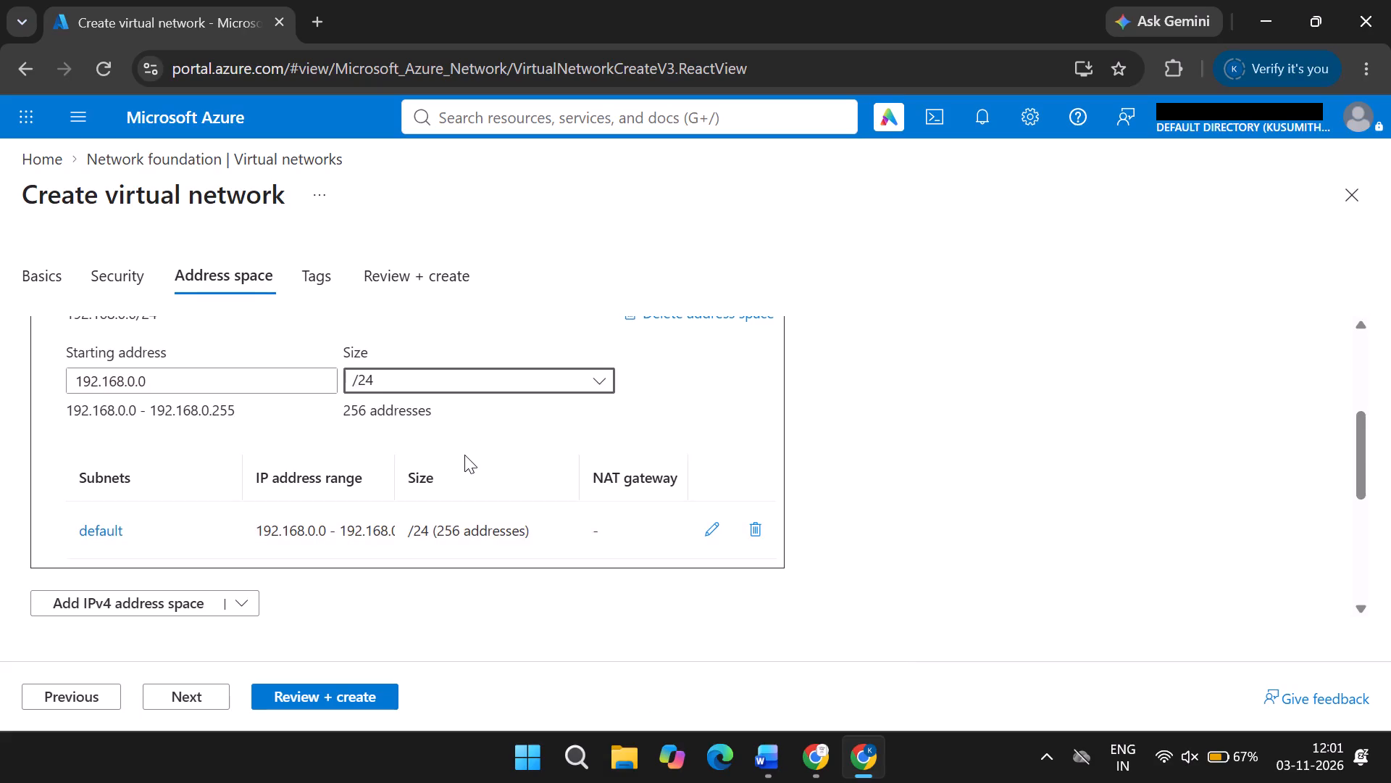
Review the Address space settings, including the subnet list and the options for adding subnets and address spaces.
scroll(464, 455, down, 2)
scroll(465, 481, up, 3)
scroll(465, 481, down, 1)
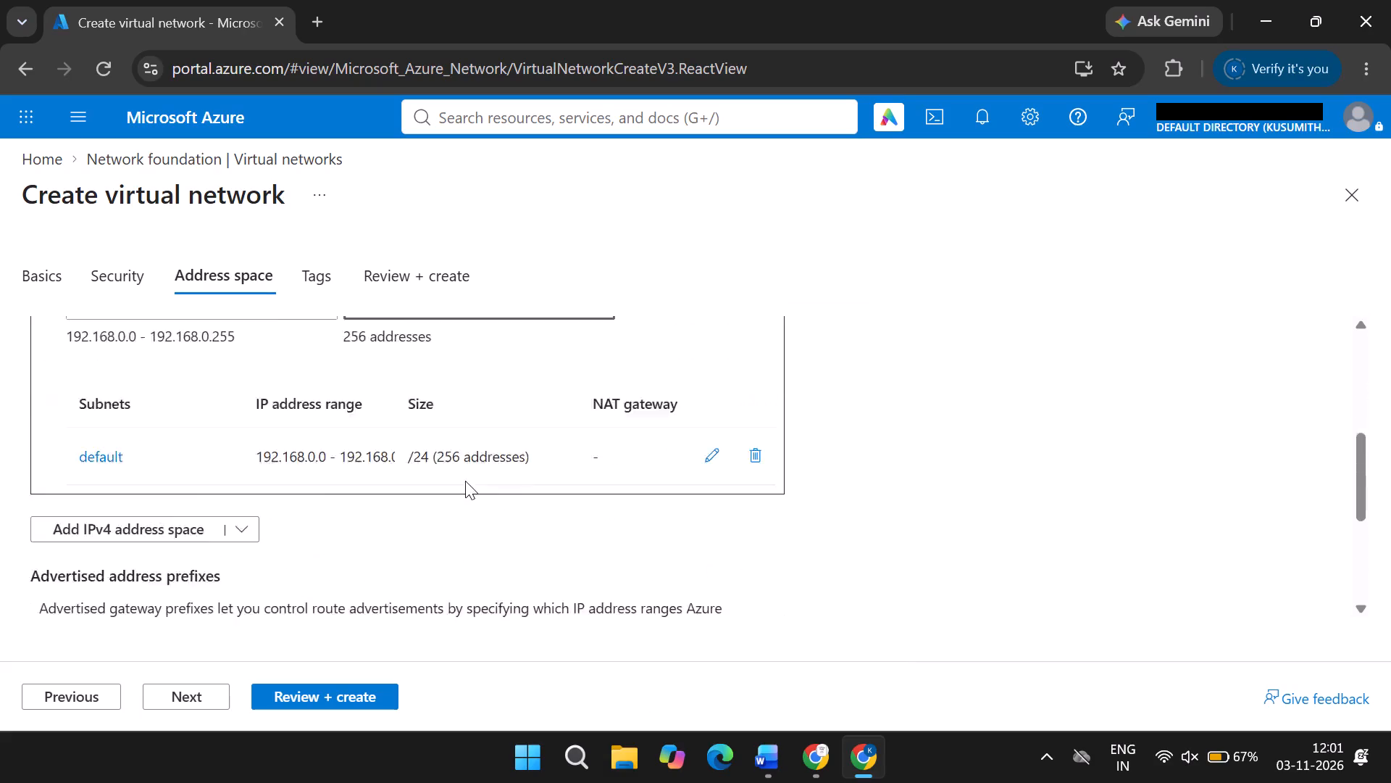
scroll(465, 481, down, 2)
scroll(465, 481, up, 6)
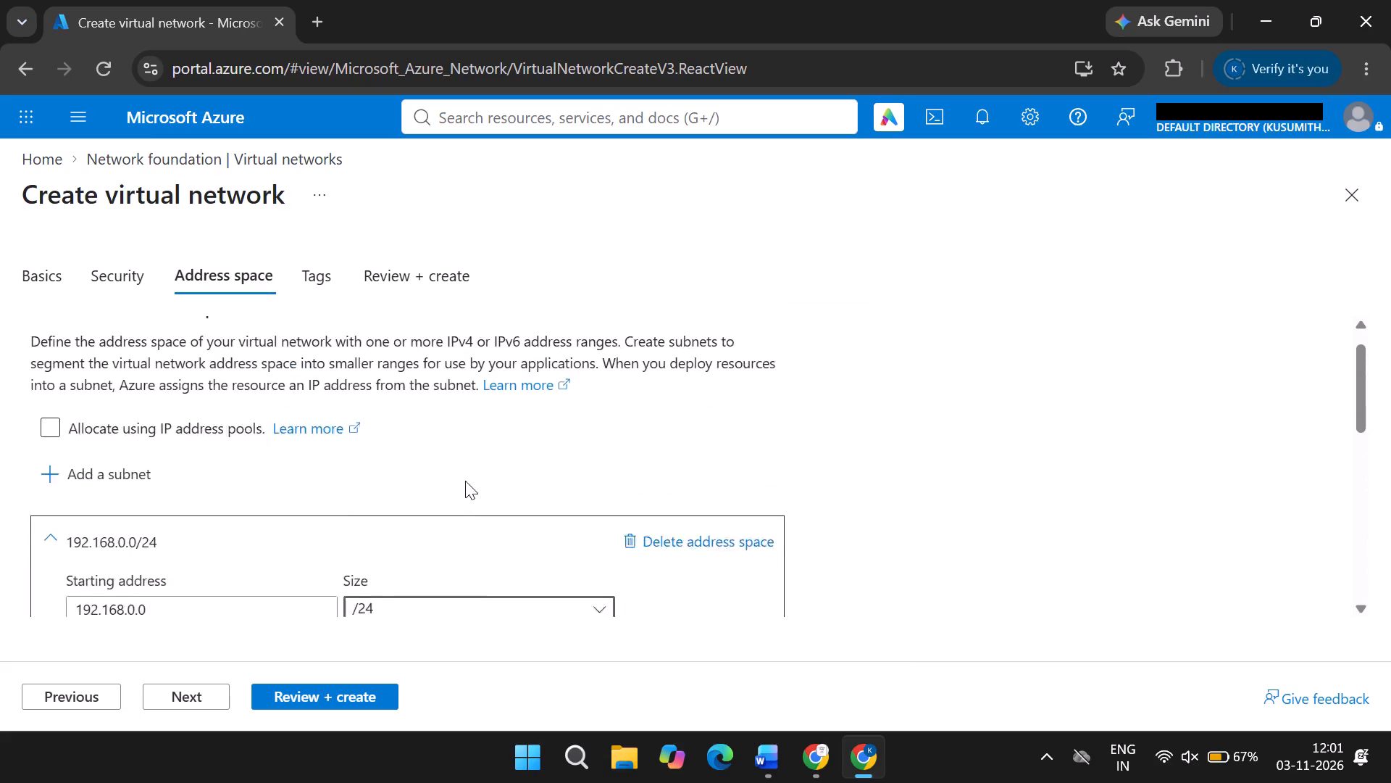
scroll(465, 481, up, 3)
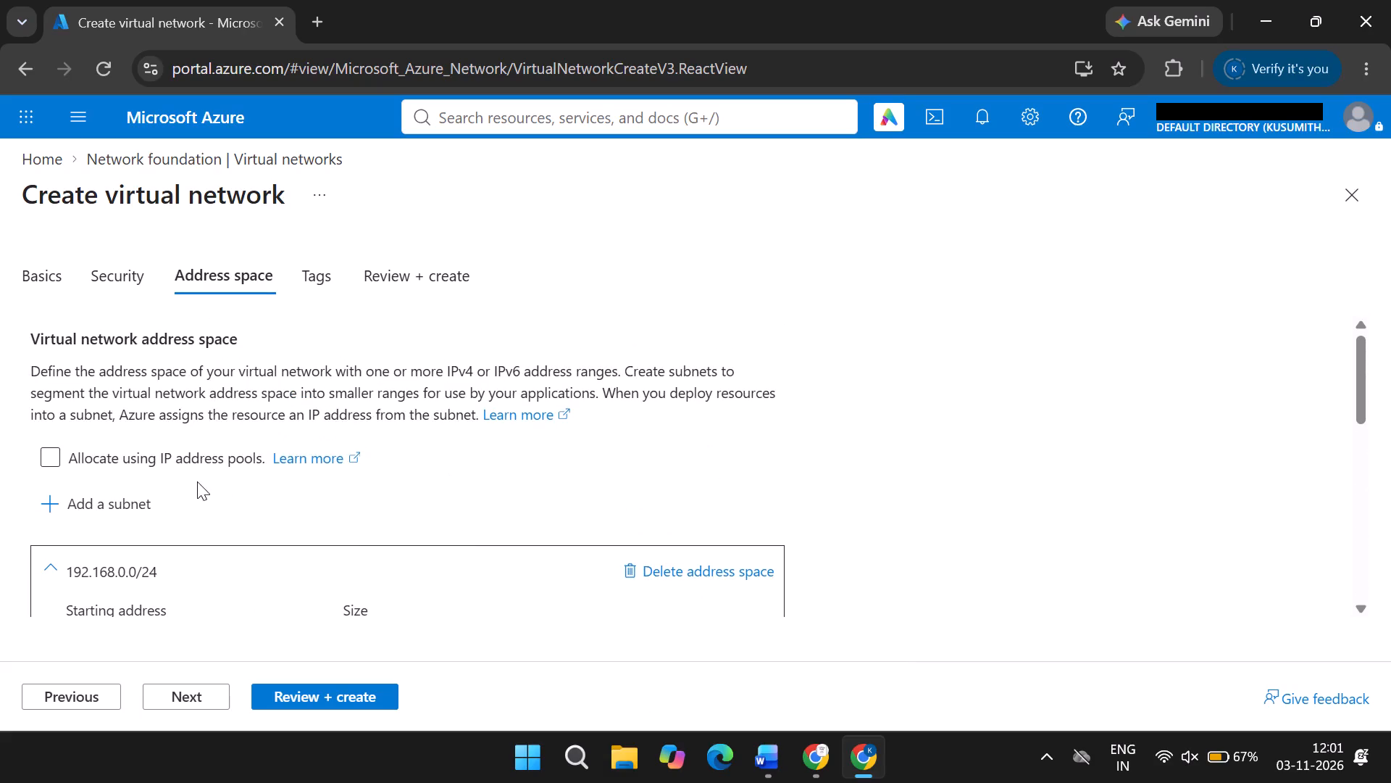
scroll(347, 505, down, 1)
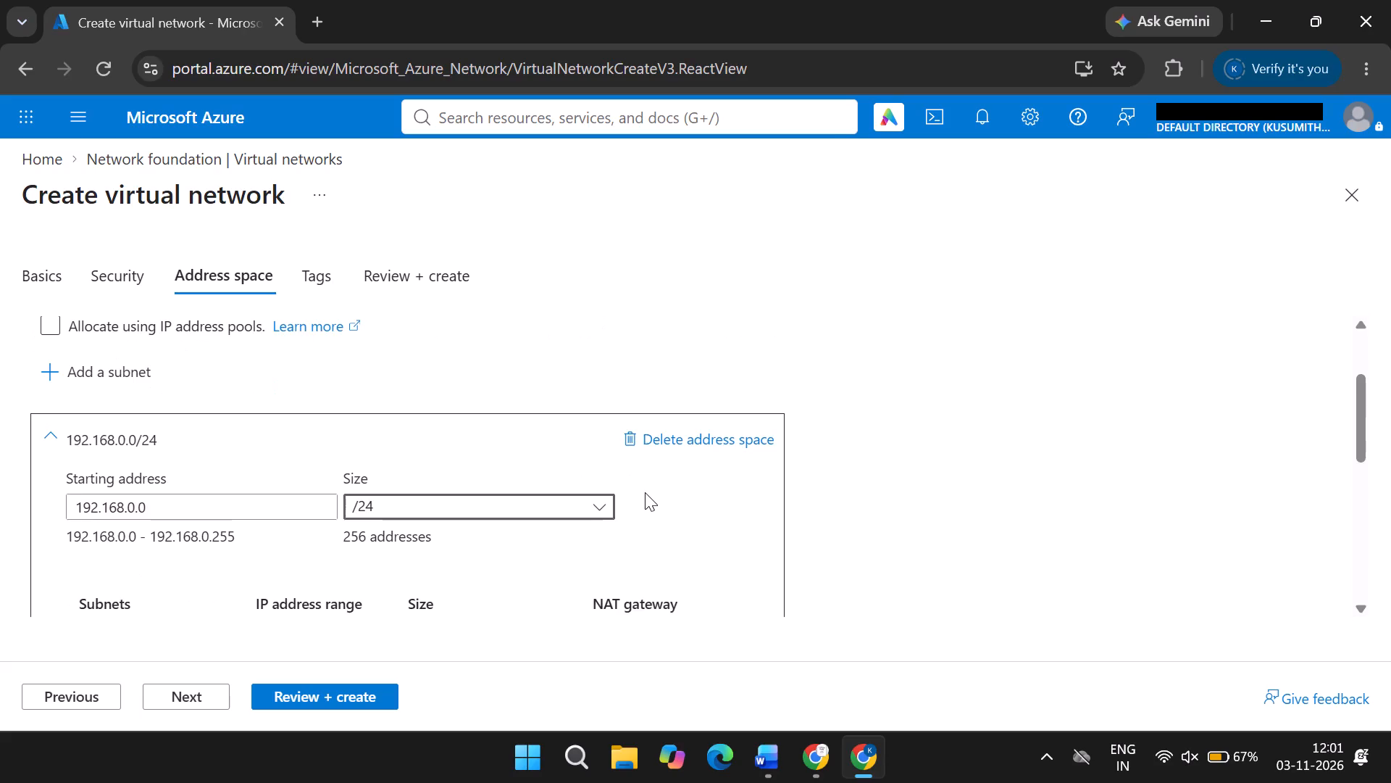
scroll(685, 515, down, 2)
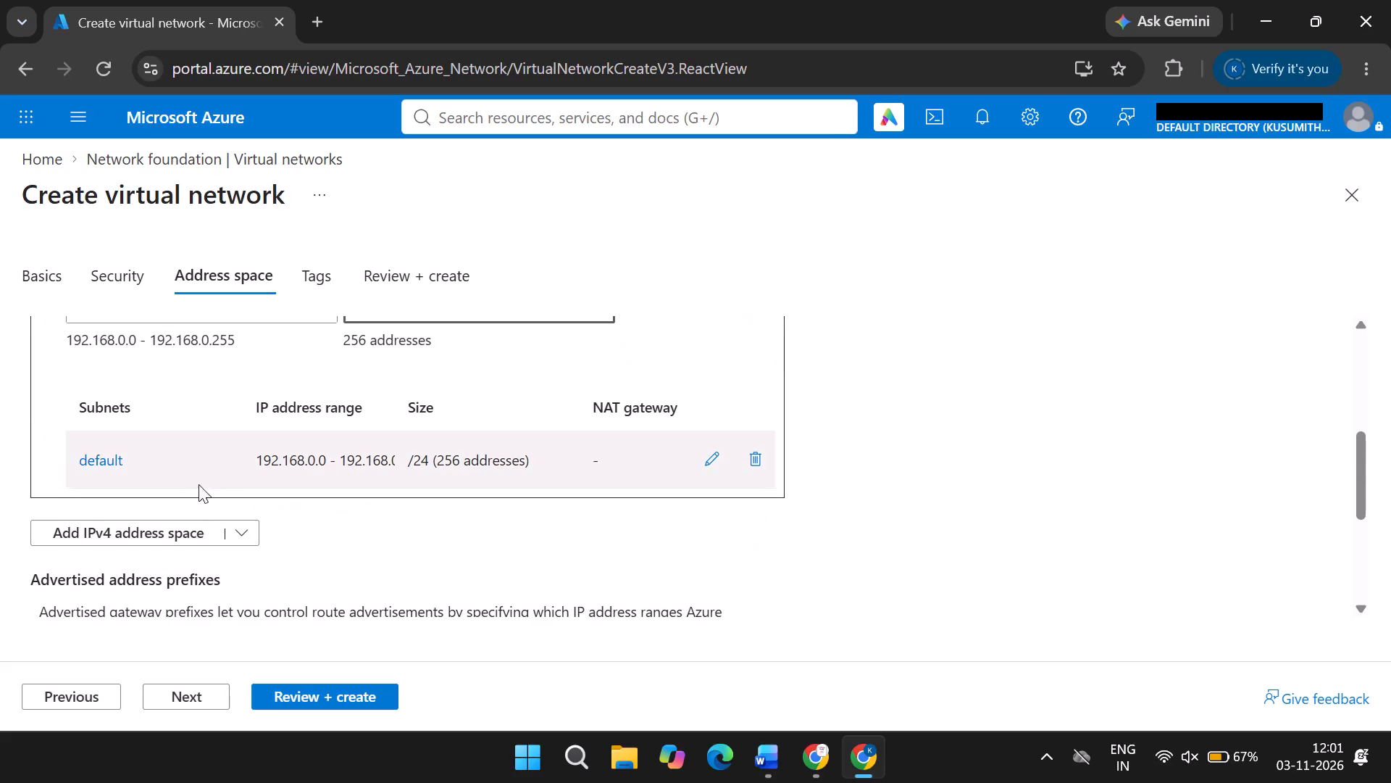
Copy the subnet name from the ChatGPT guide and rename the default subnet AzureBastionSubnet.
click(827, 748)
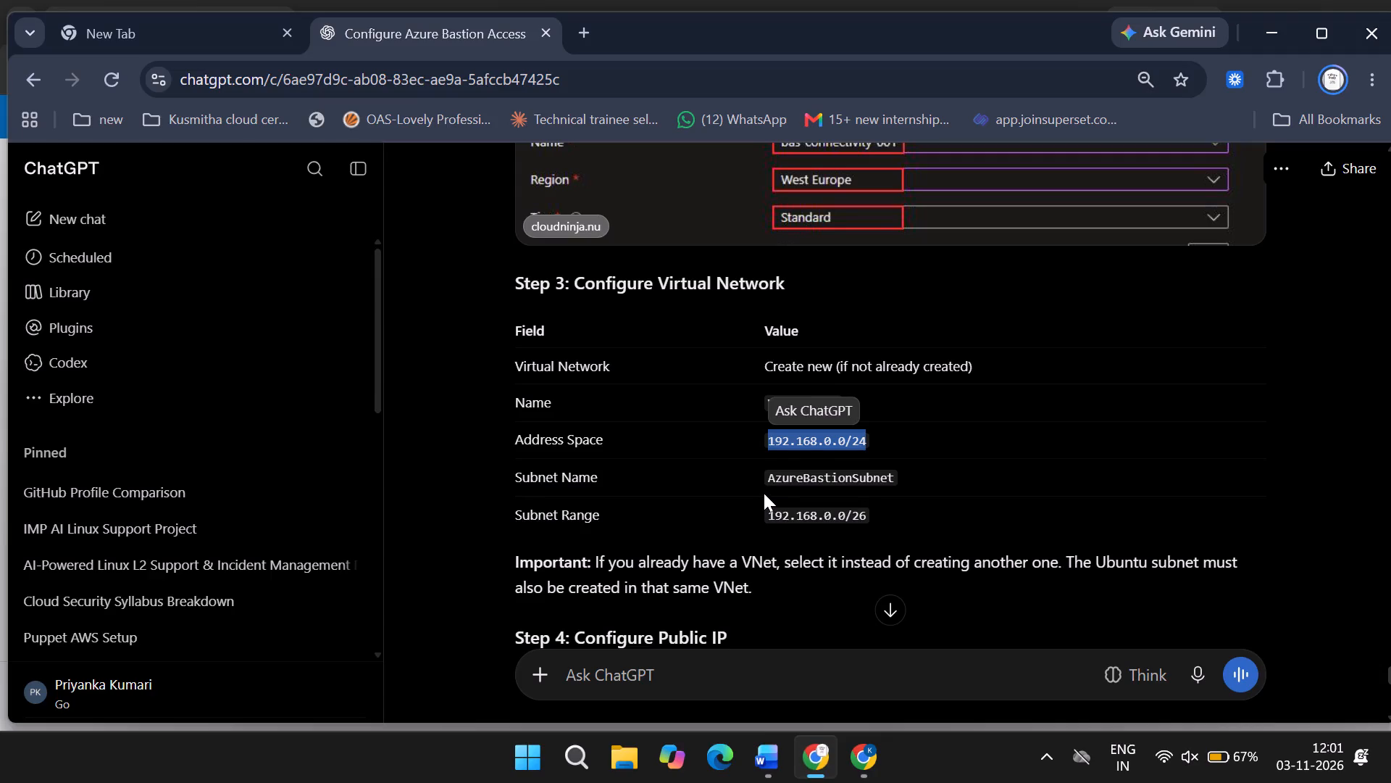
drag(764, 484, 908, 478)
key(ctrl+c)
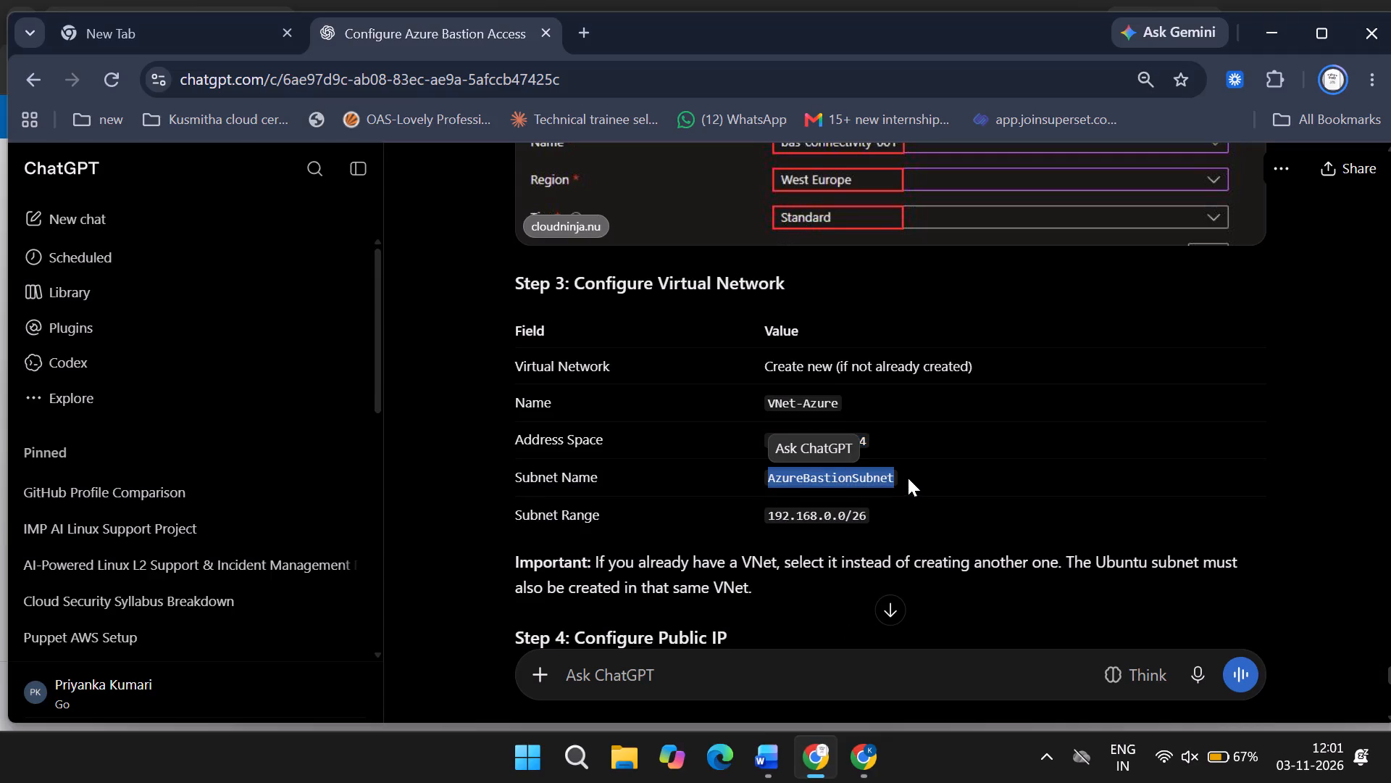
click(803, 758)
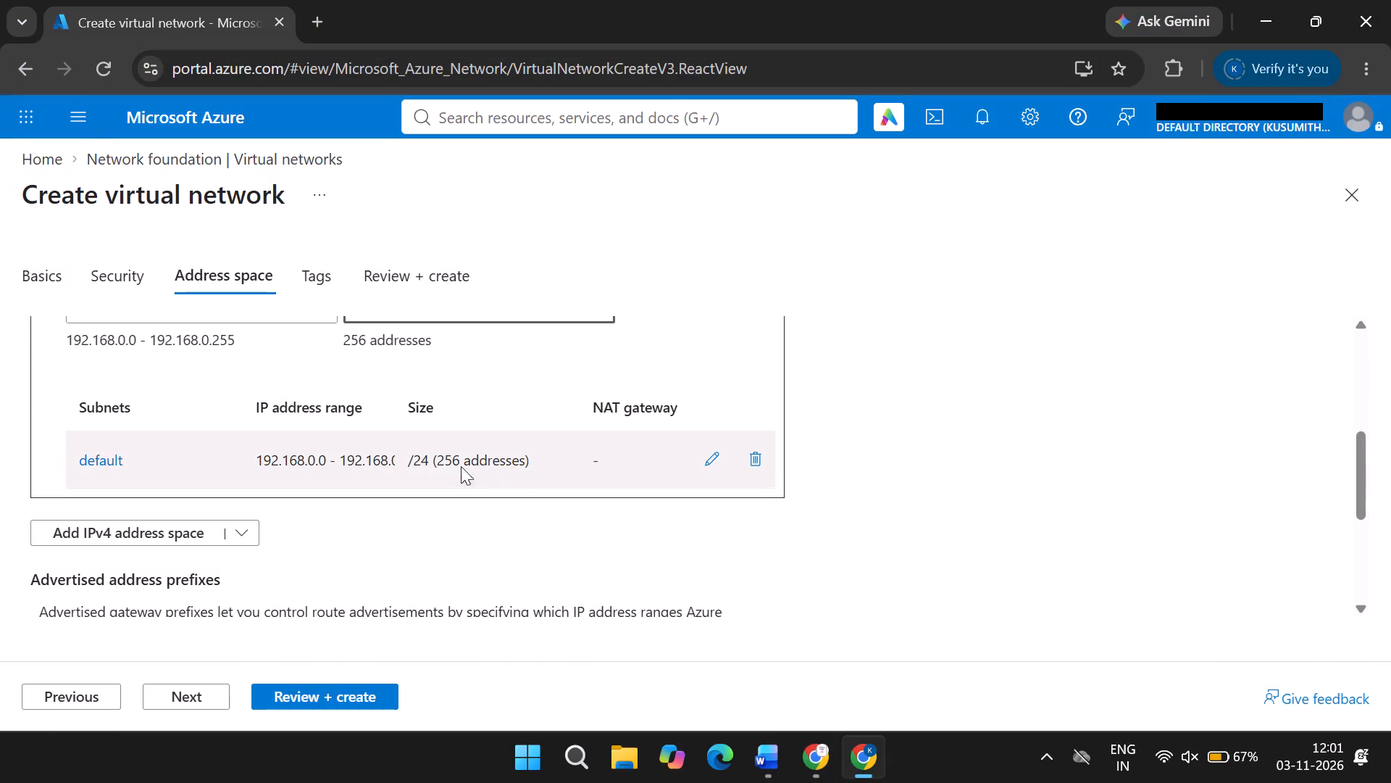
click(716, 457)
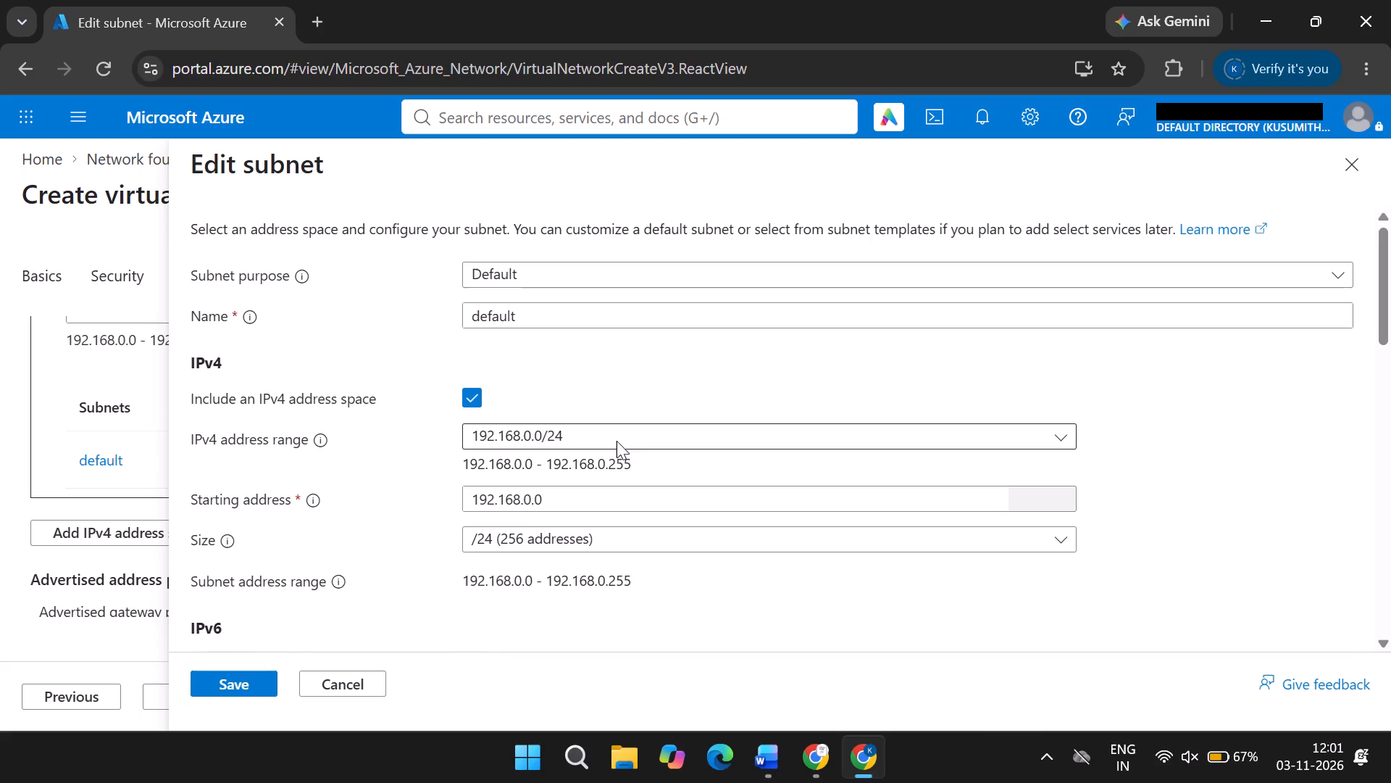
click(565, 311)
key(BackSpace)
key(BackSpace)
key(BackSpace)
key(BackSpace)
key(BackSpace)
key(BackSpace)
key(BackSpace)
key(BackSpace)
key(BackSpace)
key(BackSpace)
key(BackSpace)
key(BackSpace)
key(BackSpace)
key(BackSpace)
key(BackSpace)
key(BackSpace)
key(BackSpace)
key(BackSpace)
key(BackSpace)
key(BackSpace)
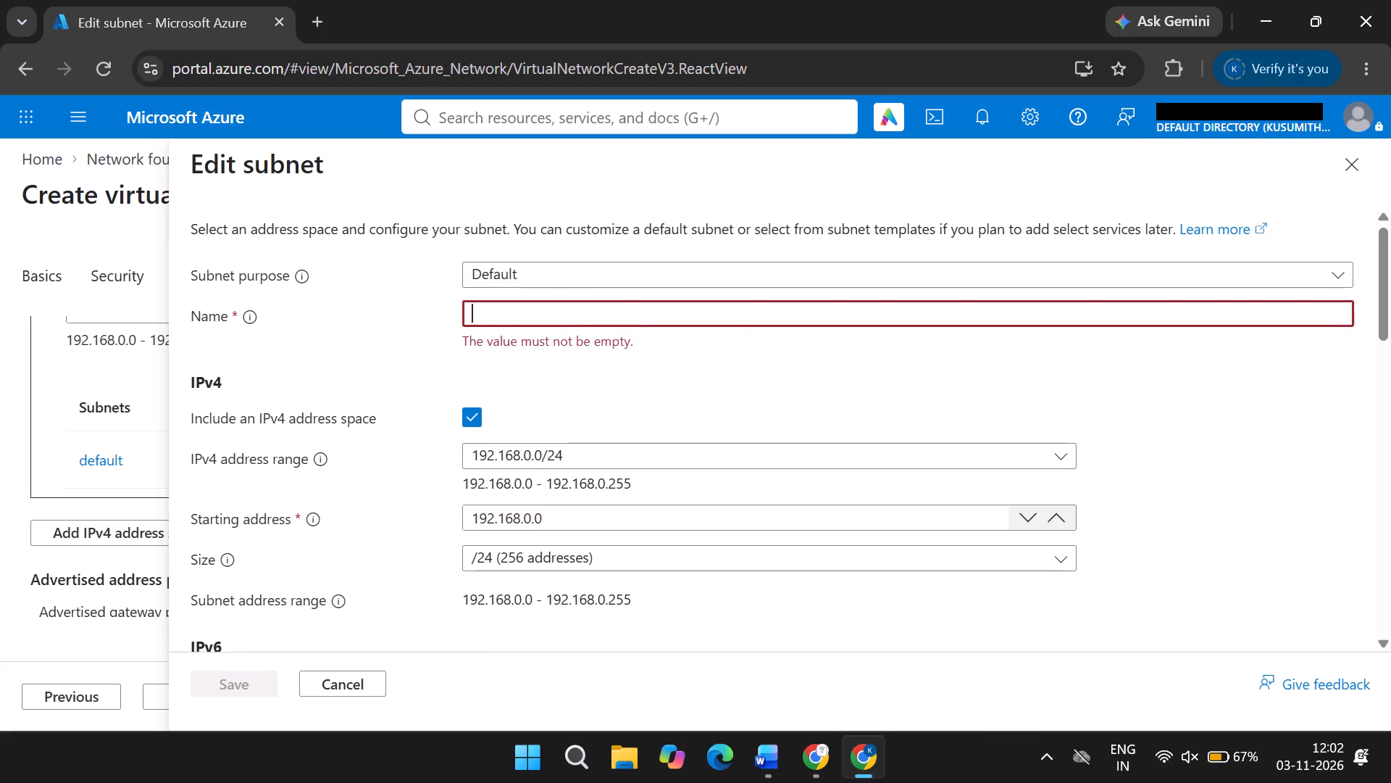
key(ctrl+v)
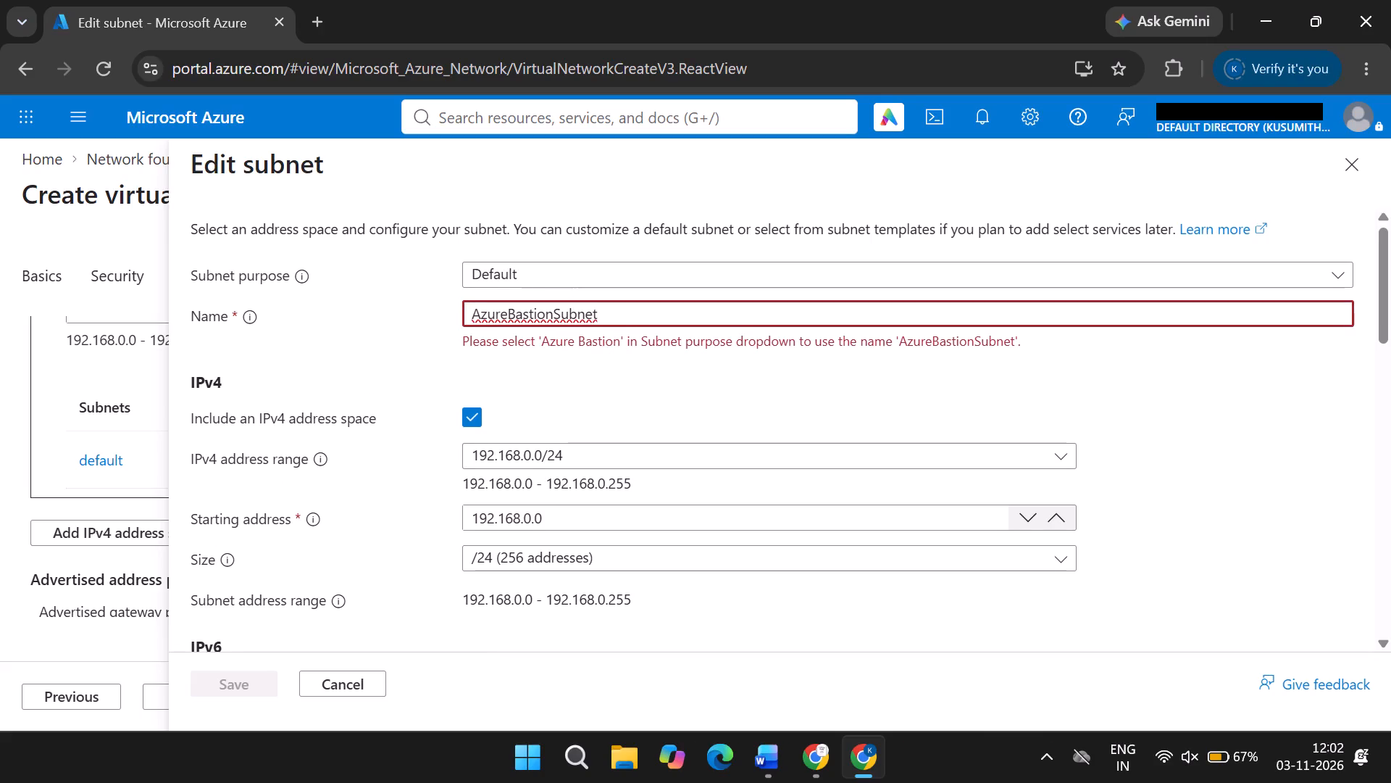
Insert a hyphen into the subnet name so that it reads AzureBastion-Subnet.
click(640, 318)
click(551, 315)
key(minus)
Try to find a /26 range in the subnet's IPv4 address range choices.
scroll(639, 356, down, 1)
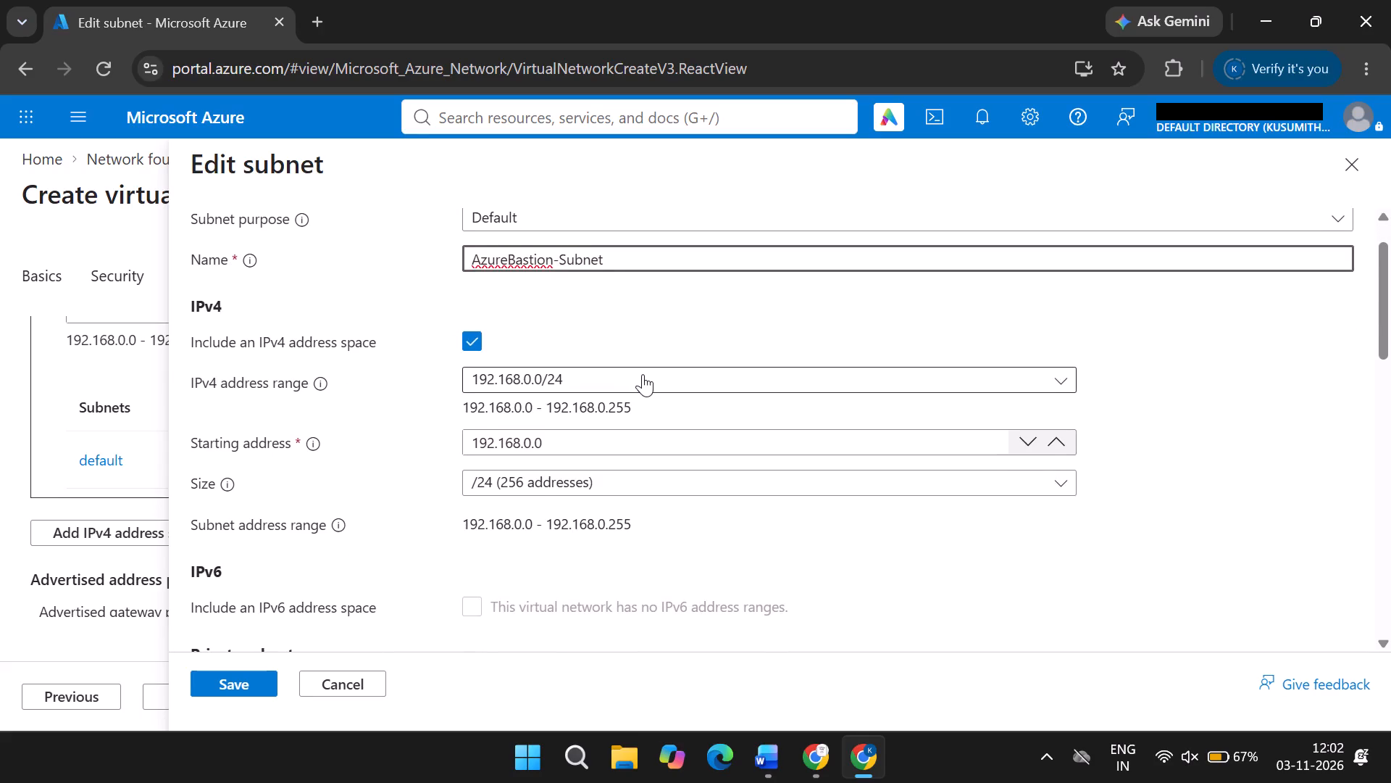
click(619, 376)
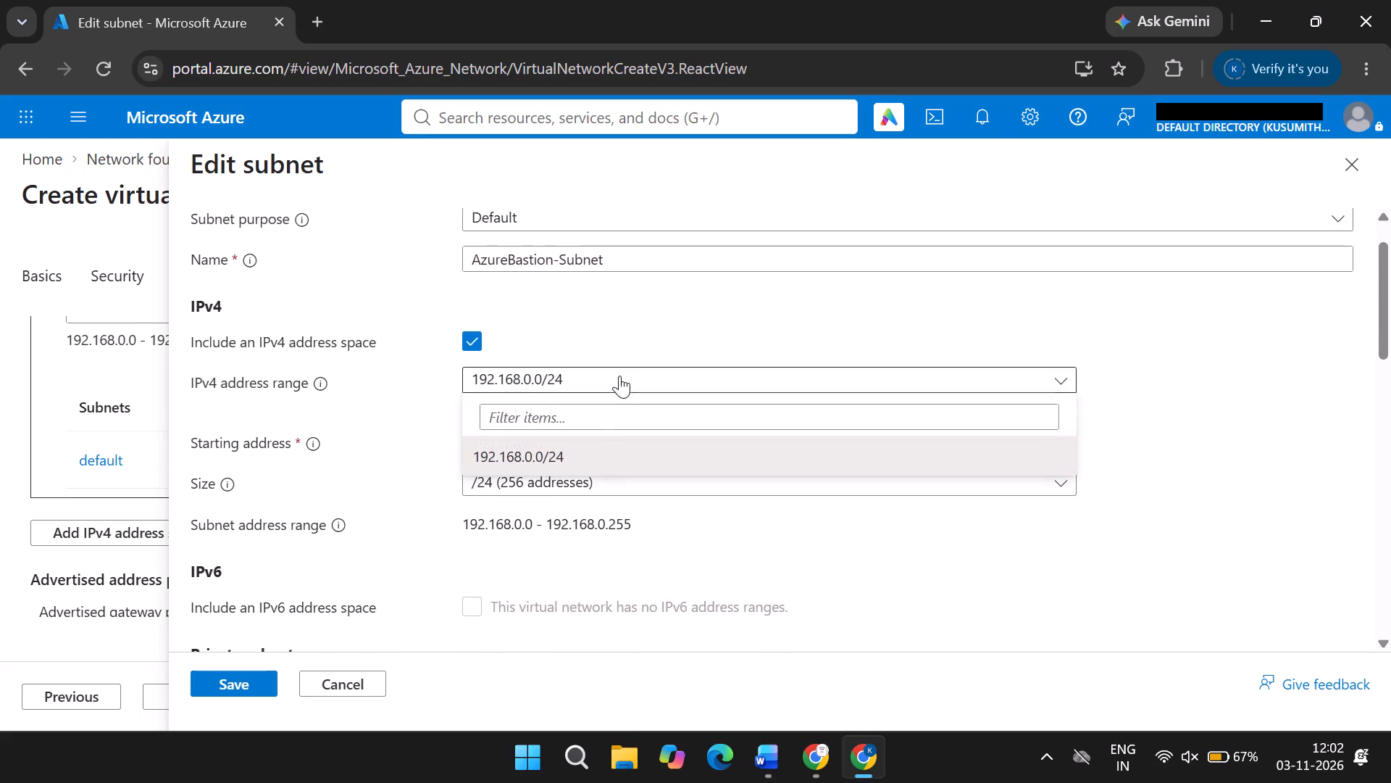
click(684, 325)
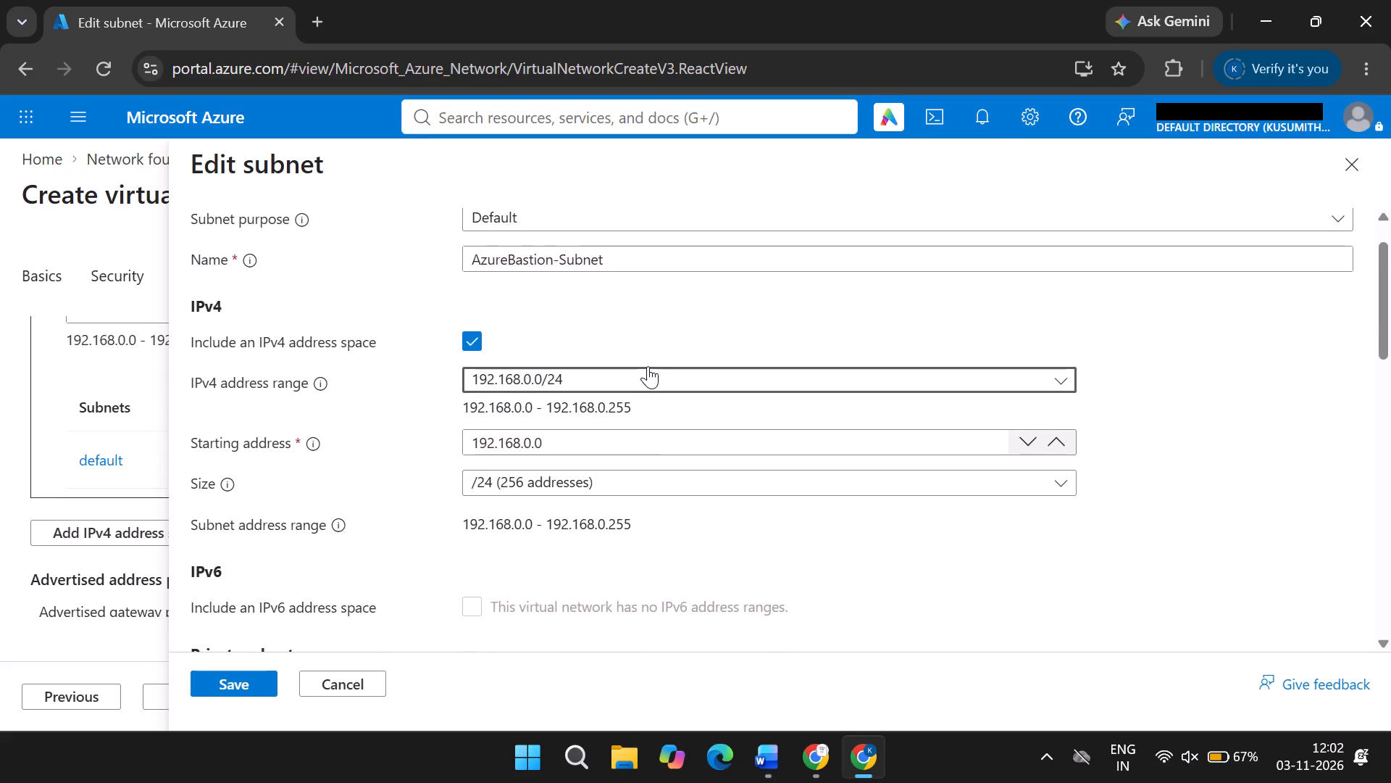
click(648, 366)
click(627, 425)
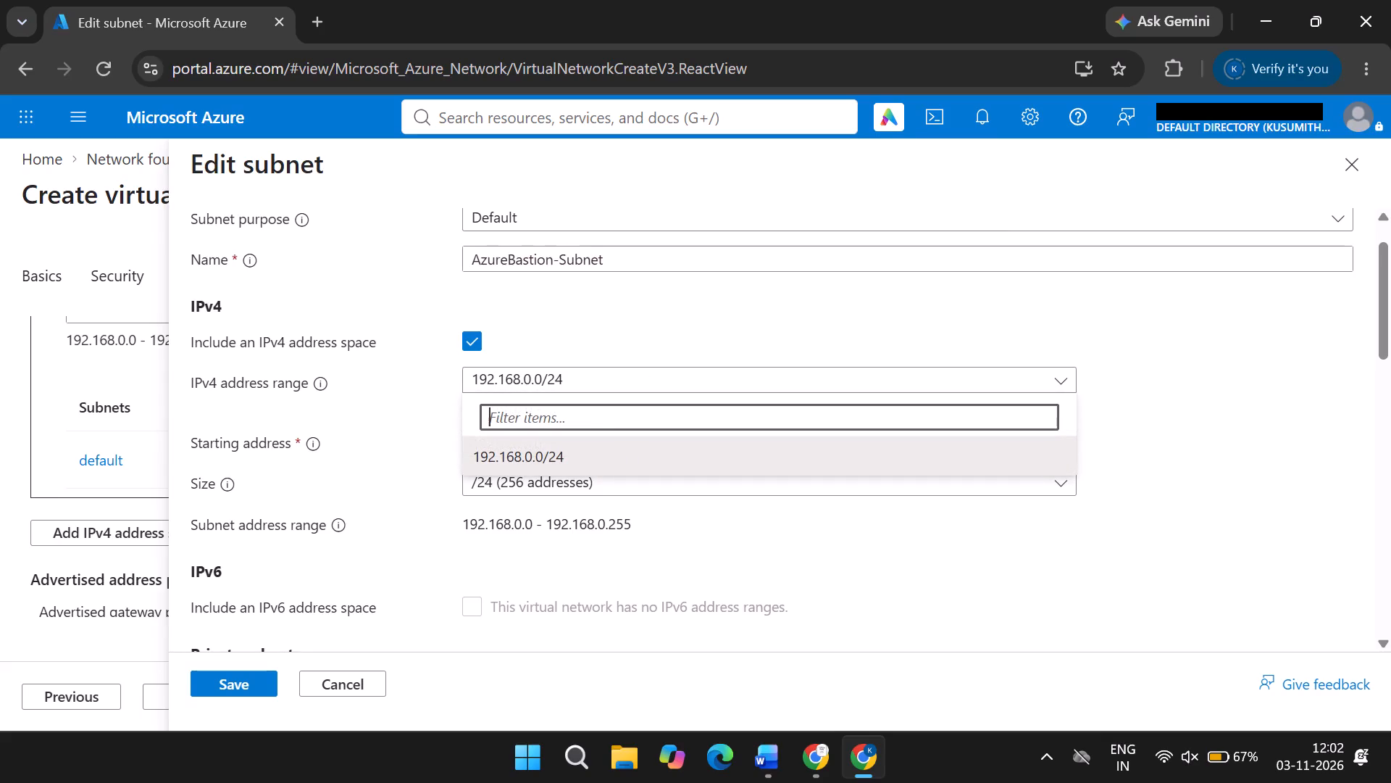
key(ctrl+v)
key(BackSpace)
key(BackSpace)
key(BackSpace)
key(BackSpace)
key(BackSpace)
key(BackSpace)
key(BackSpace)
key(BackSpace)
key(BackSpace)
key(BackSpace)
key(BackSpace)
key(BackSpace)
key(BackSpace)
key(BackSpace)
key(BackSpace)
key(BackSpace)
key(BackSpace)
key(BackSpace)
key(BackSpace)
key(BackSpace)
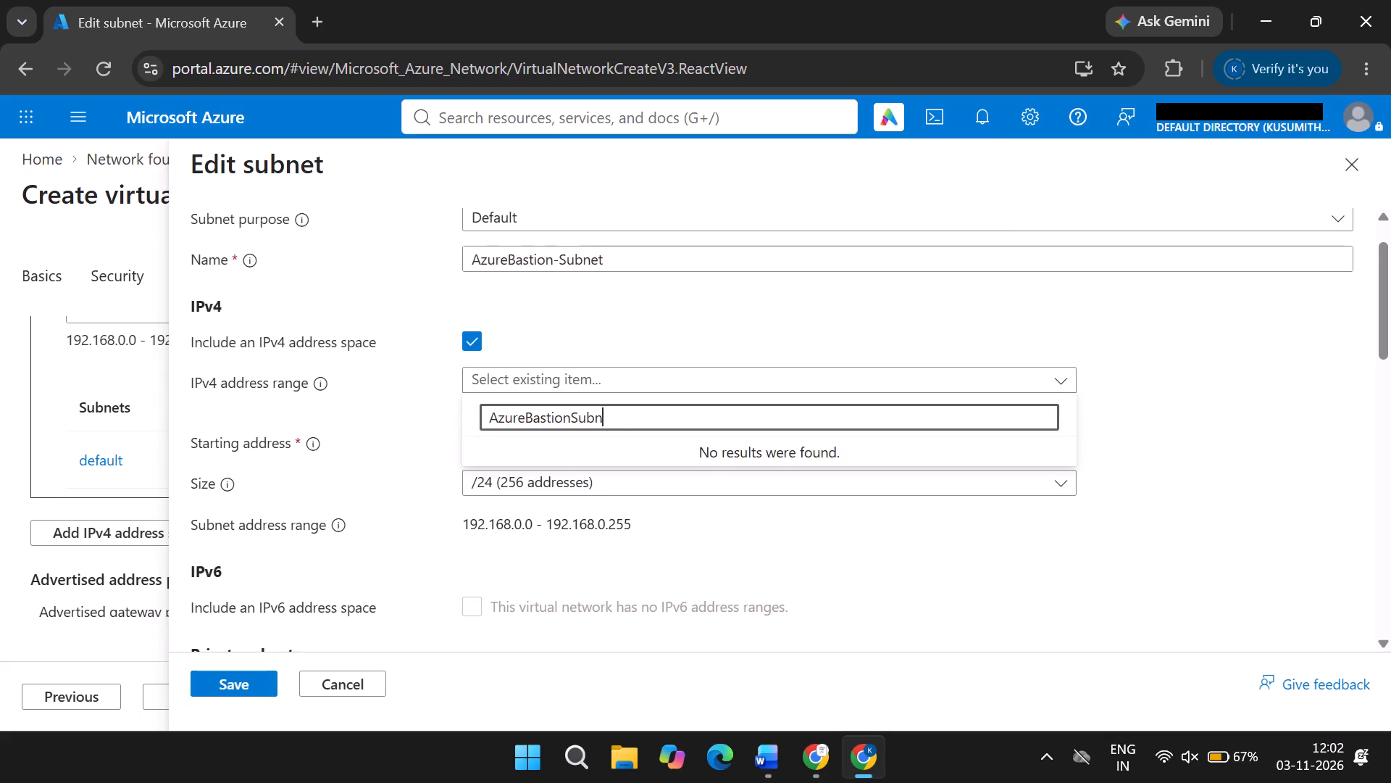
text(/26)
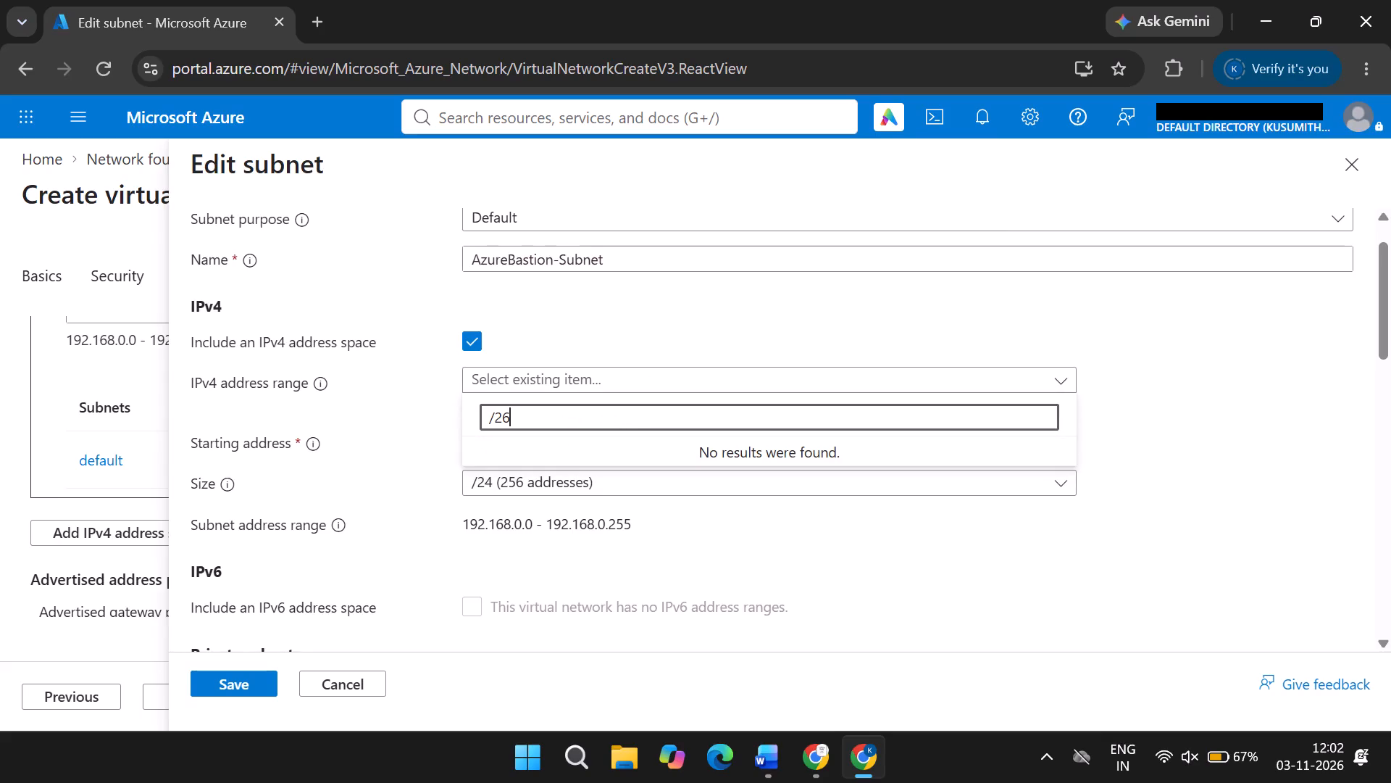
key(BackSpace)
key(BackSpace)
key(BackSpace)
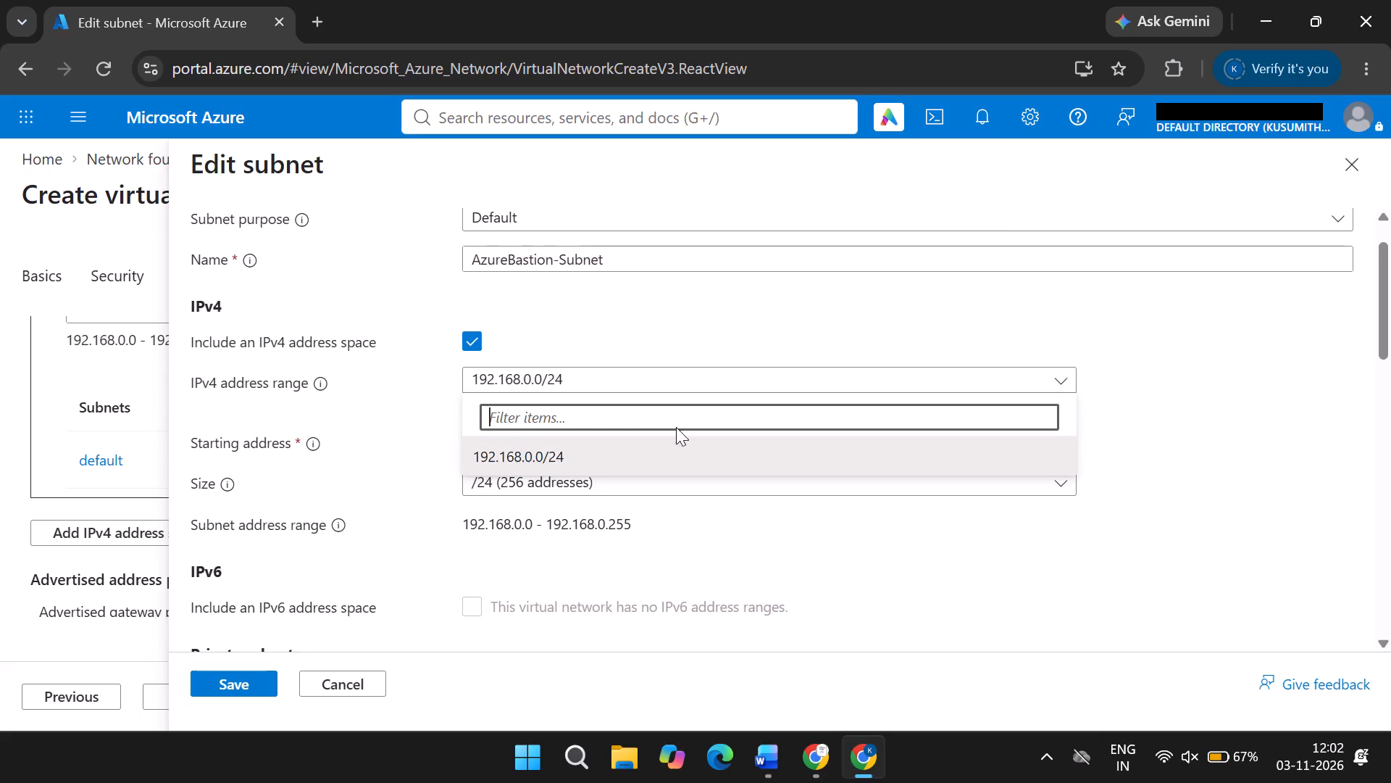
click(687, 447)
Check the rest of the subnet settings, from IPv6 to service endpoints, and save the edited subnet.
scroll(761, 488, down, 1)
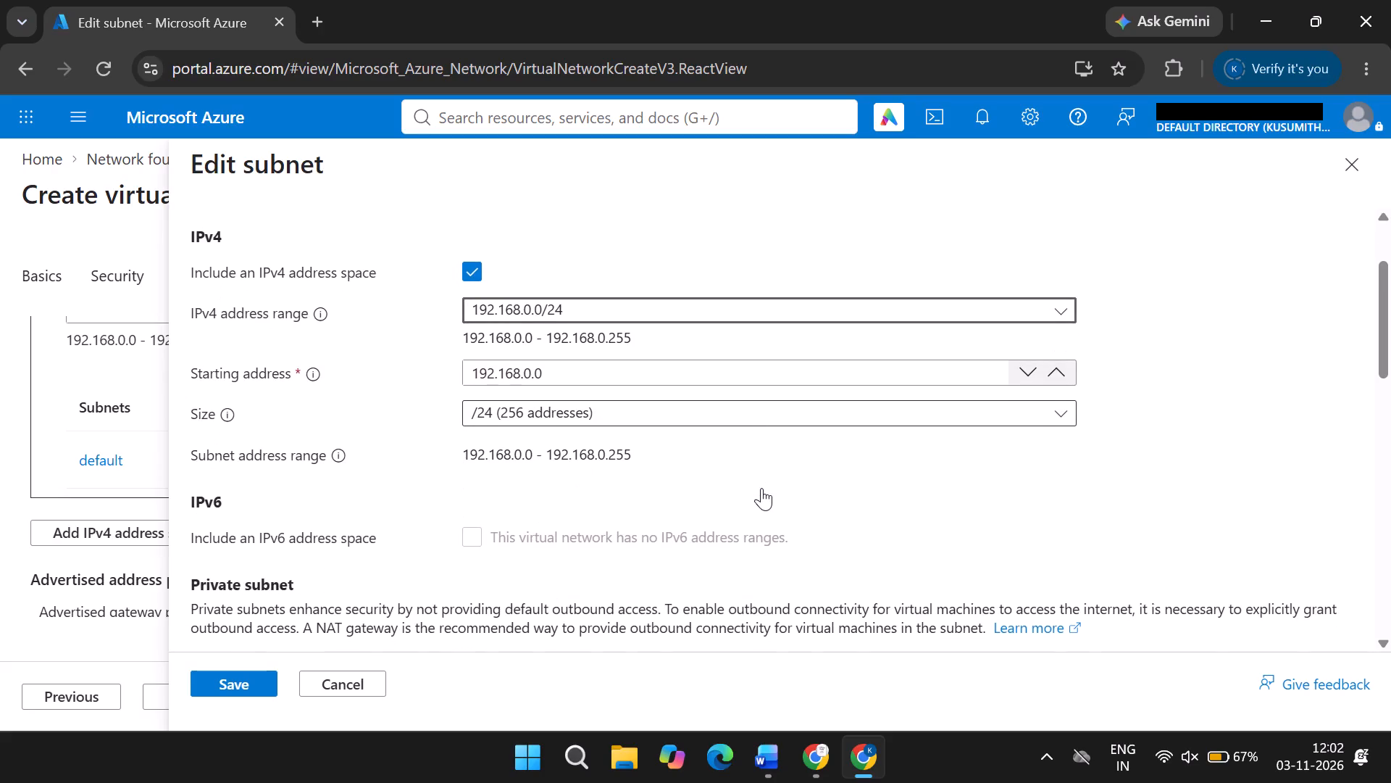
scroll(761, 488, down, 1)
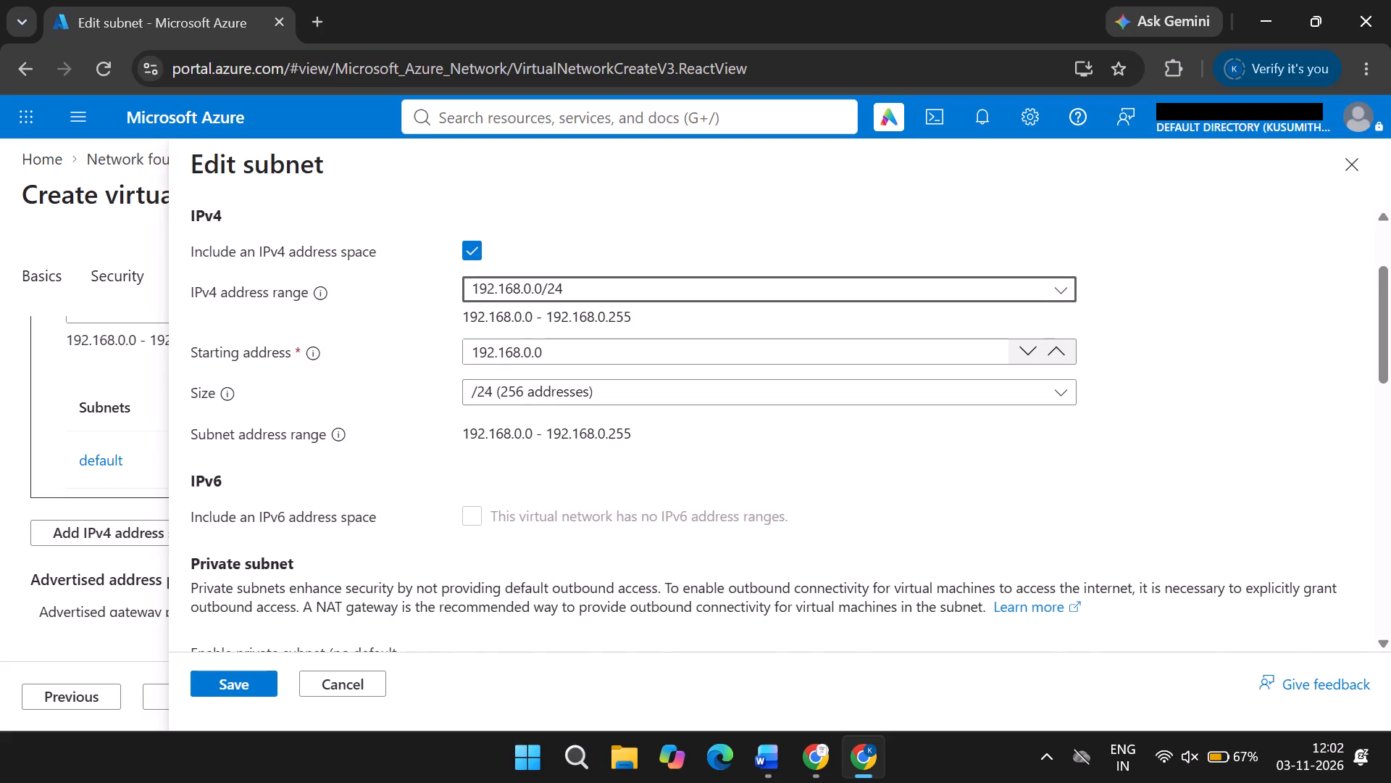
scroll(622, 440, down, 1)
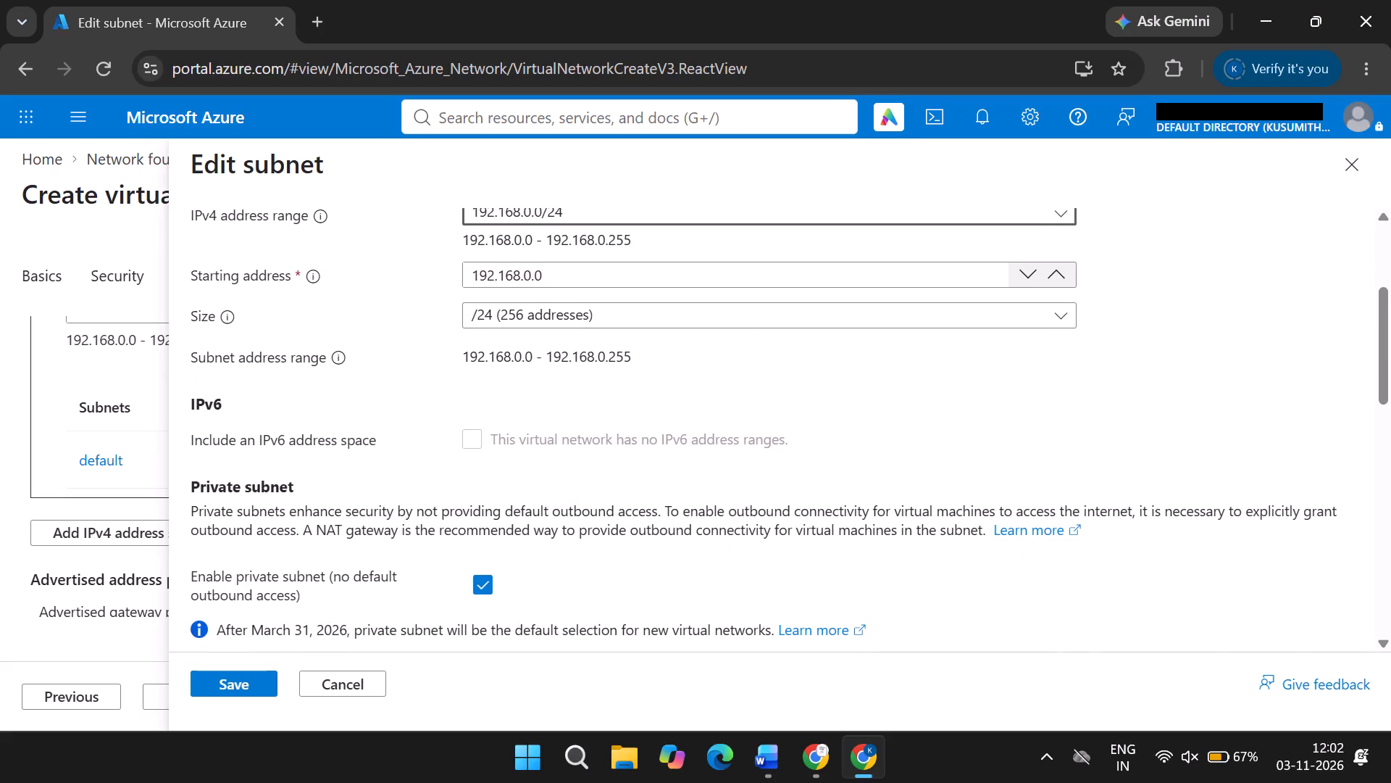
scroll(622, 440, down, 5)
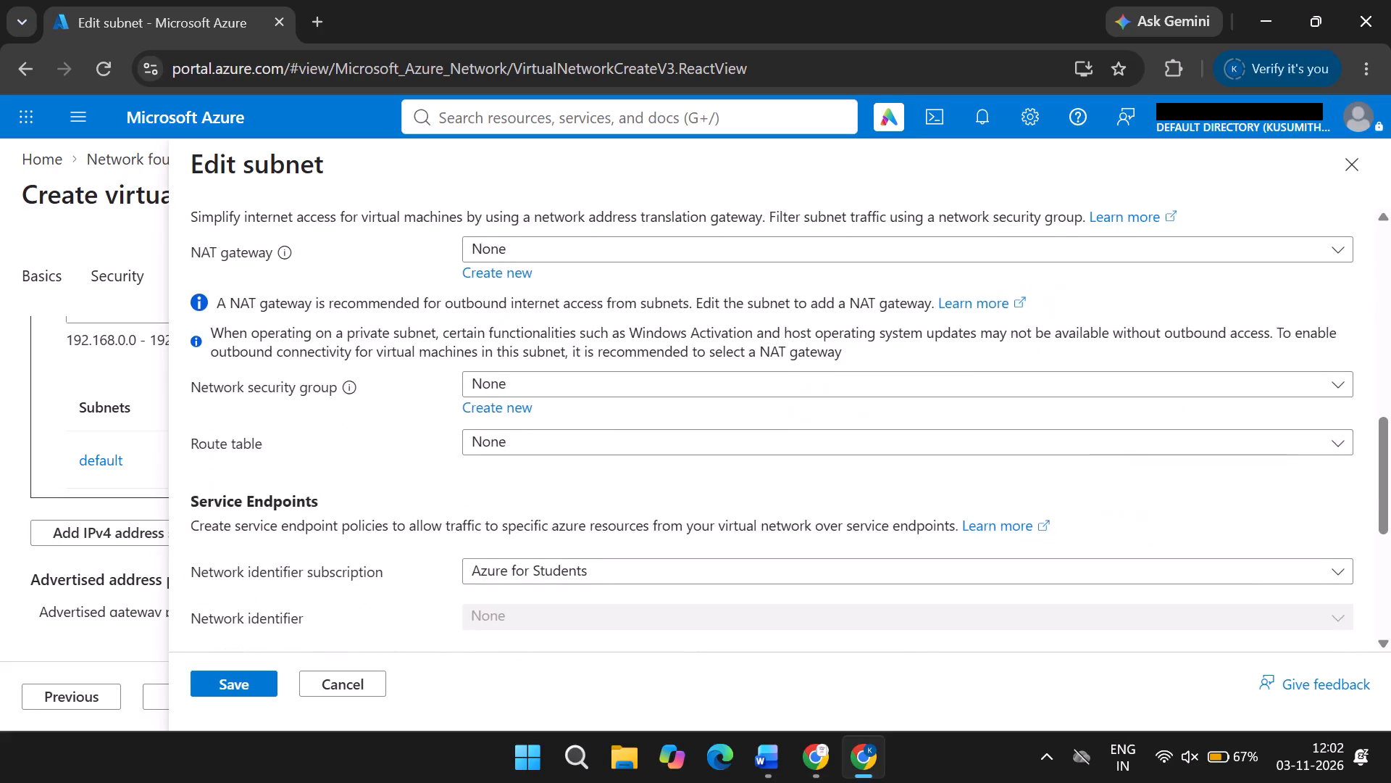
scroll(622, 440, down, 5)
scroll(598, 555, up, 6)
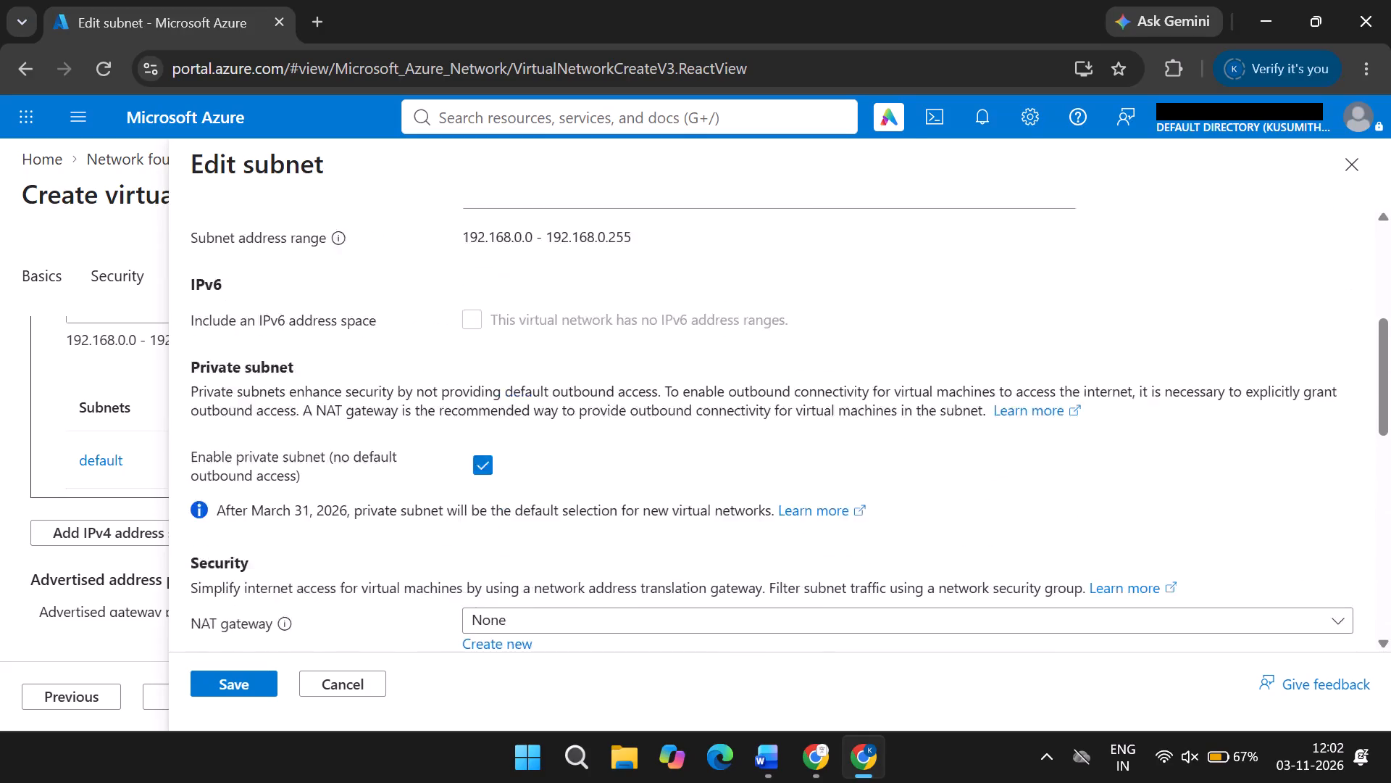
scroll(598, 555, up, 4)
scroll(679, 529, up, 1)
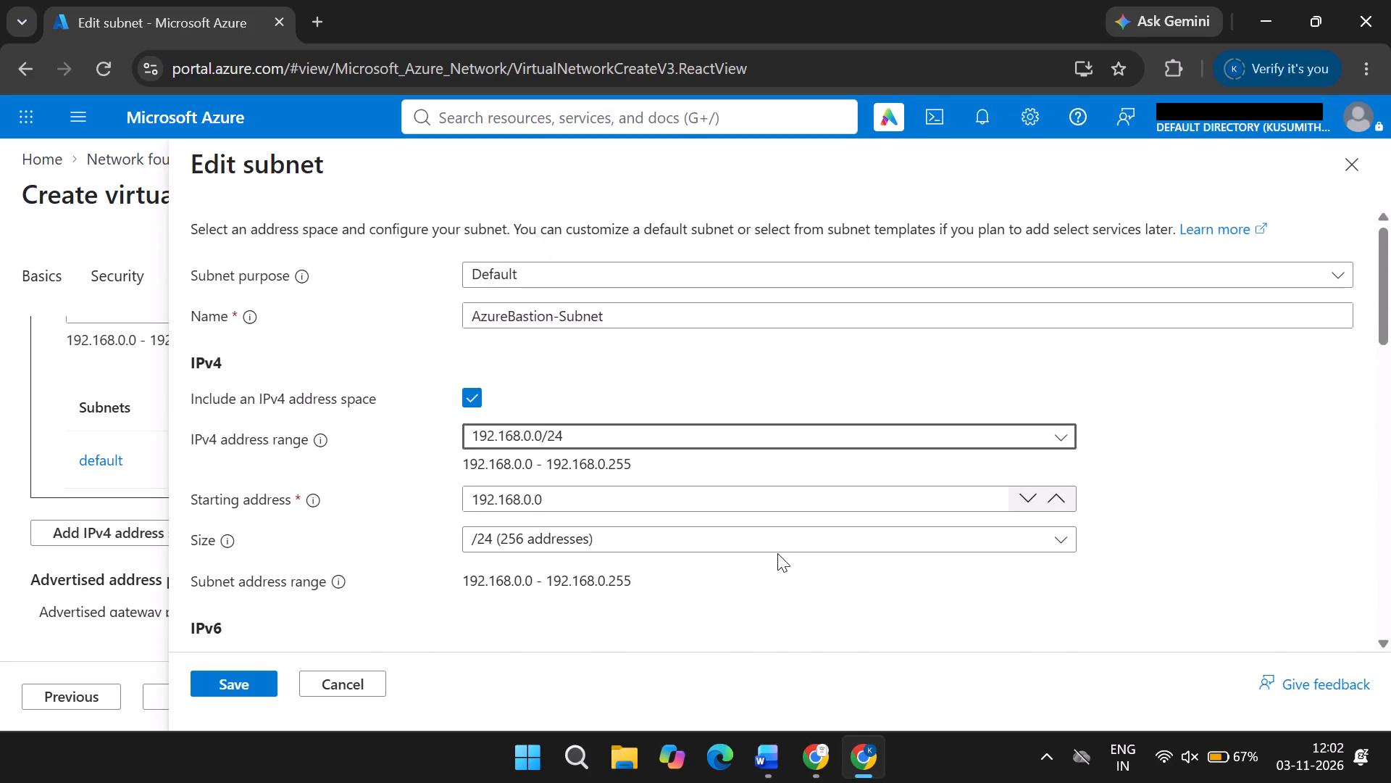
scroll(761, 599, down, 1)
click(256, 674)
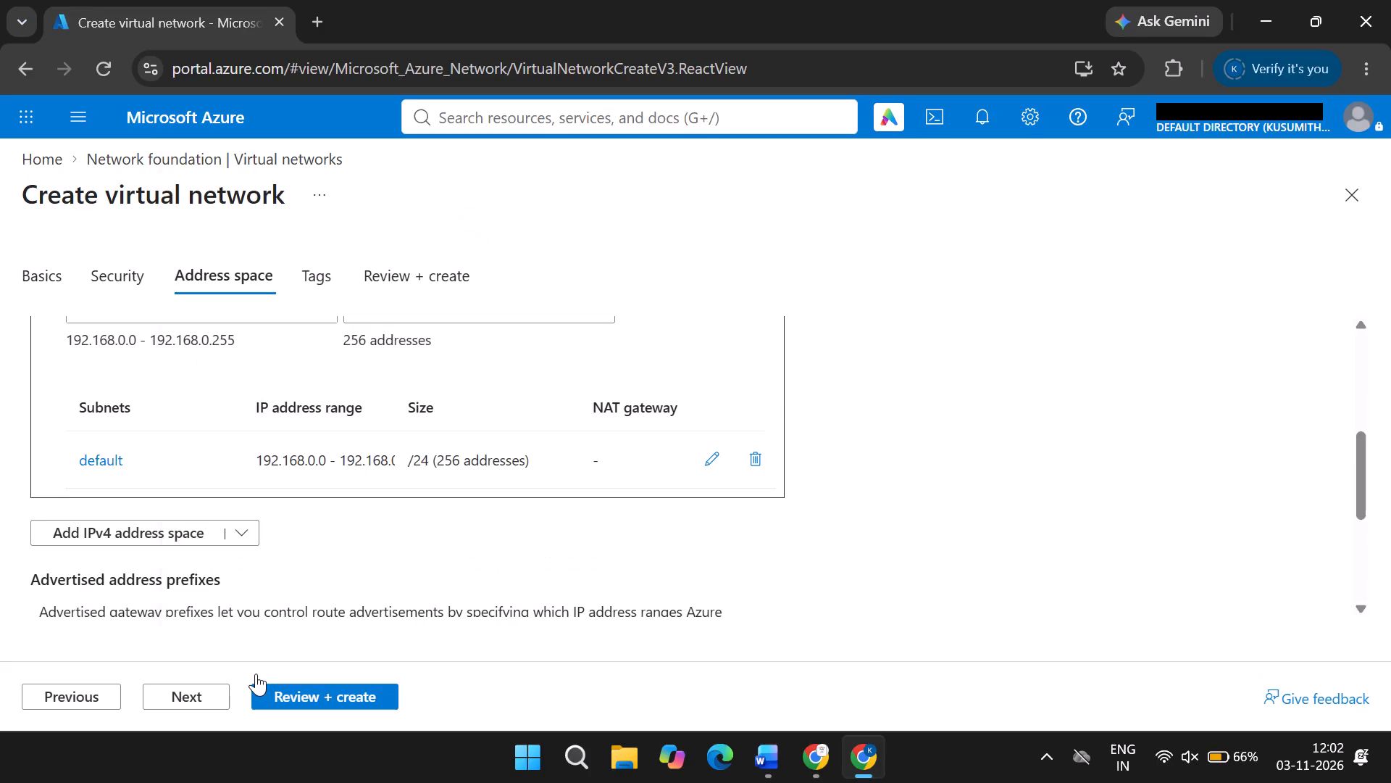
Advance the virtual network form from Address space to the Review + create stage.
scroll(422, 578, down, 8)
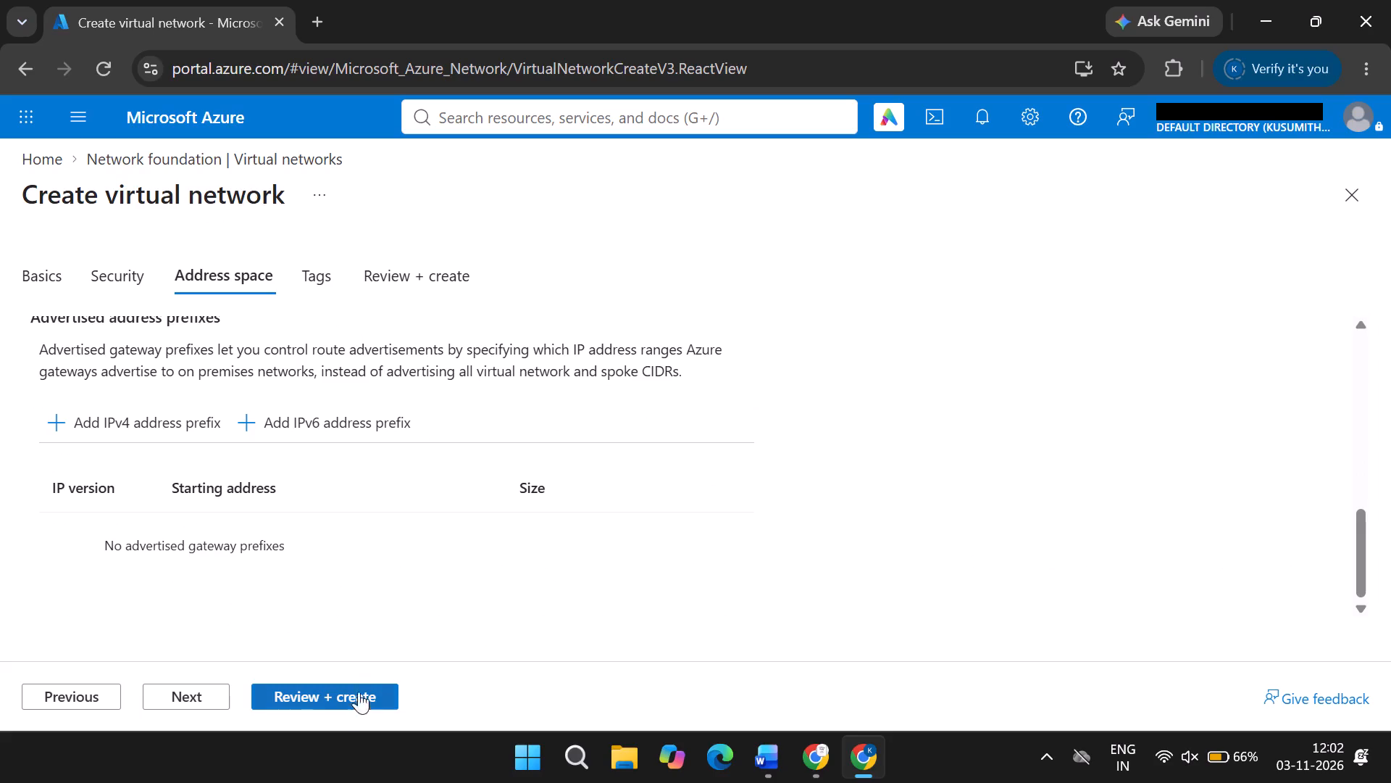
click(356, 689)
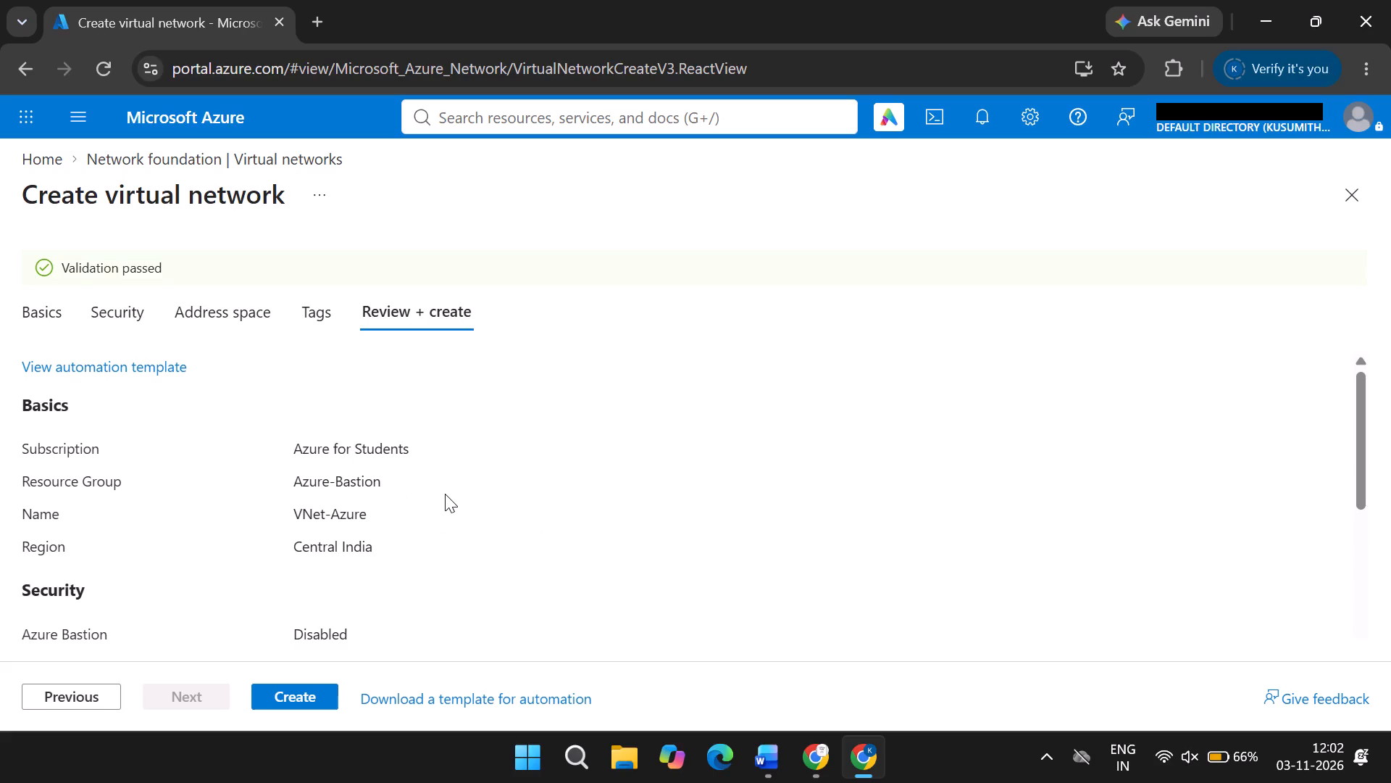
Capture a screenshot of the review summary's security and address space sections and paste it under Step3 in the Word document.
scroll(435, 486, down, 3)
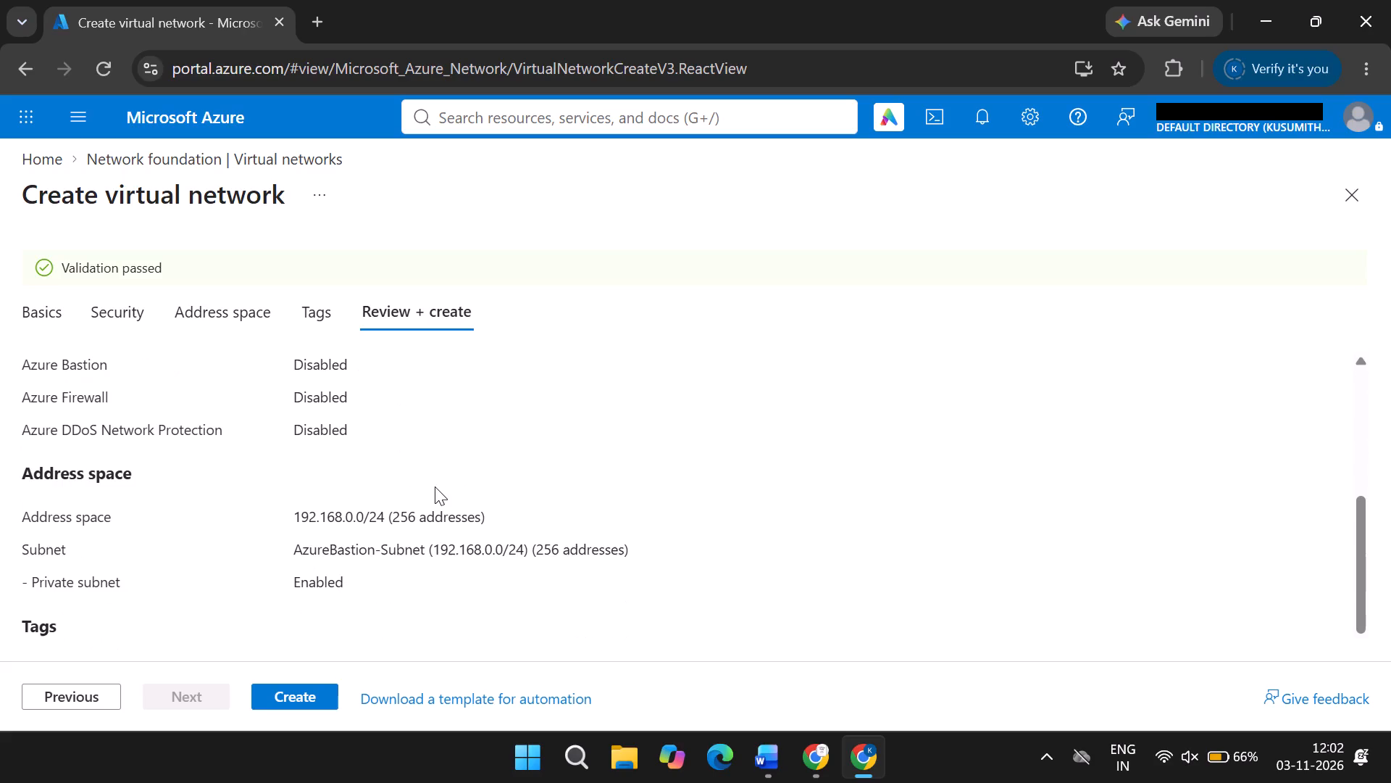
scroll(435, 486, down, 4)
scroll(466, 492, up, 3)
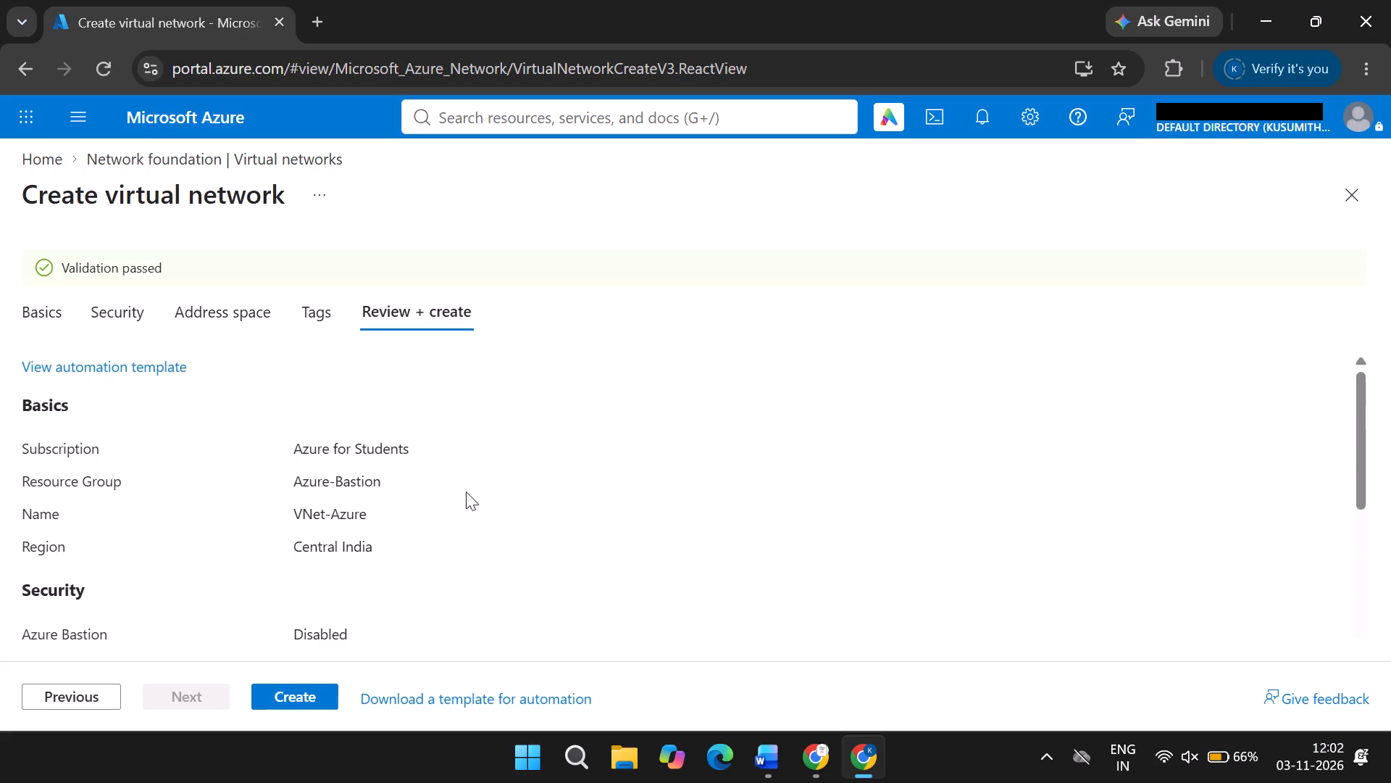
scroll(466, 492, down, 3)
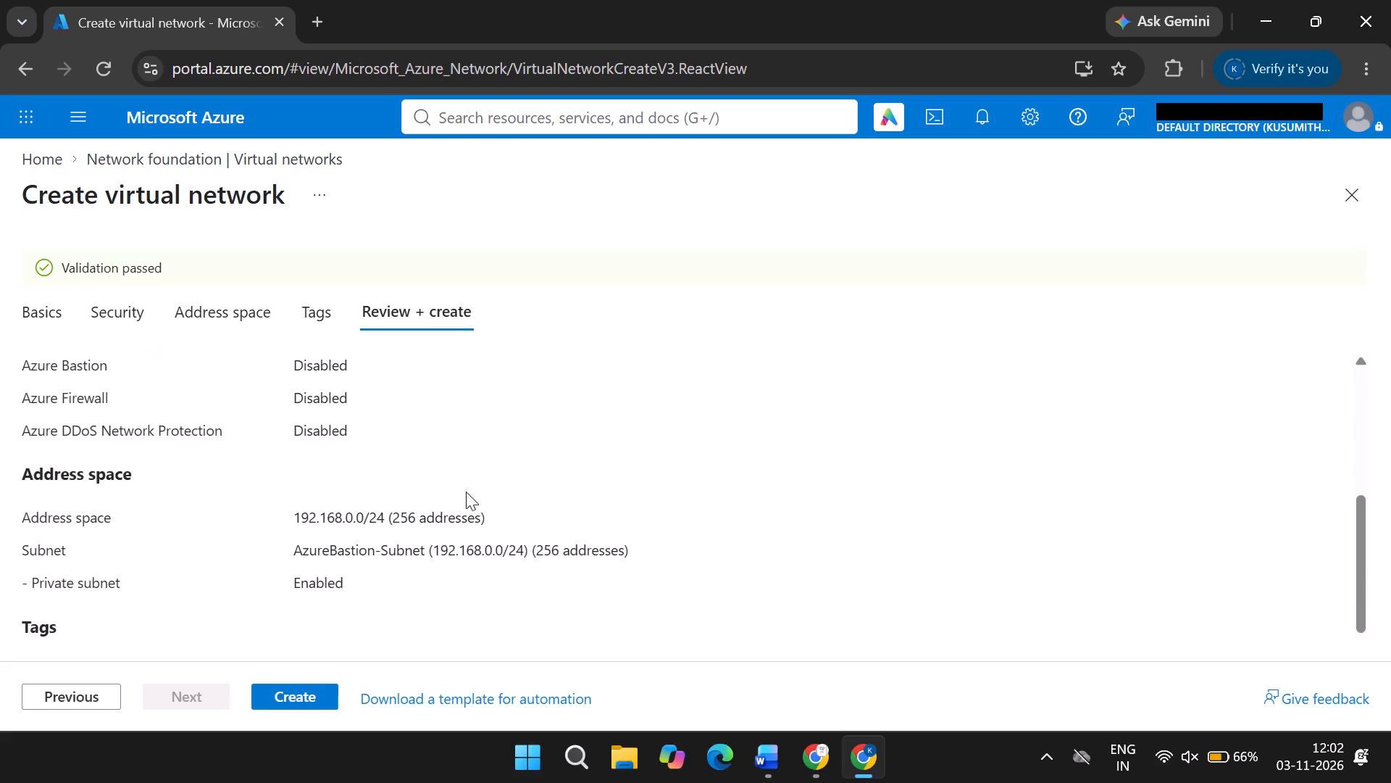
key(Print)
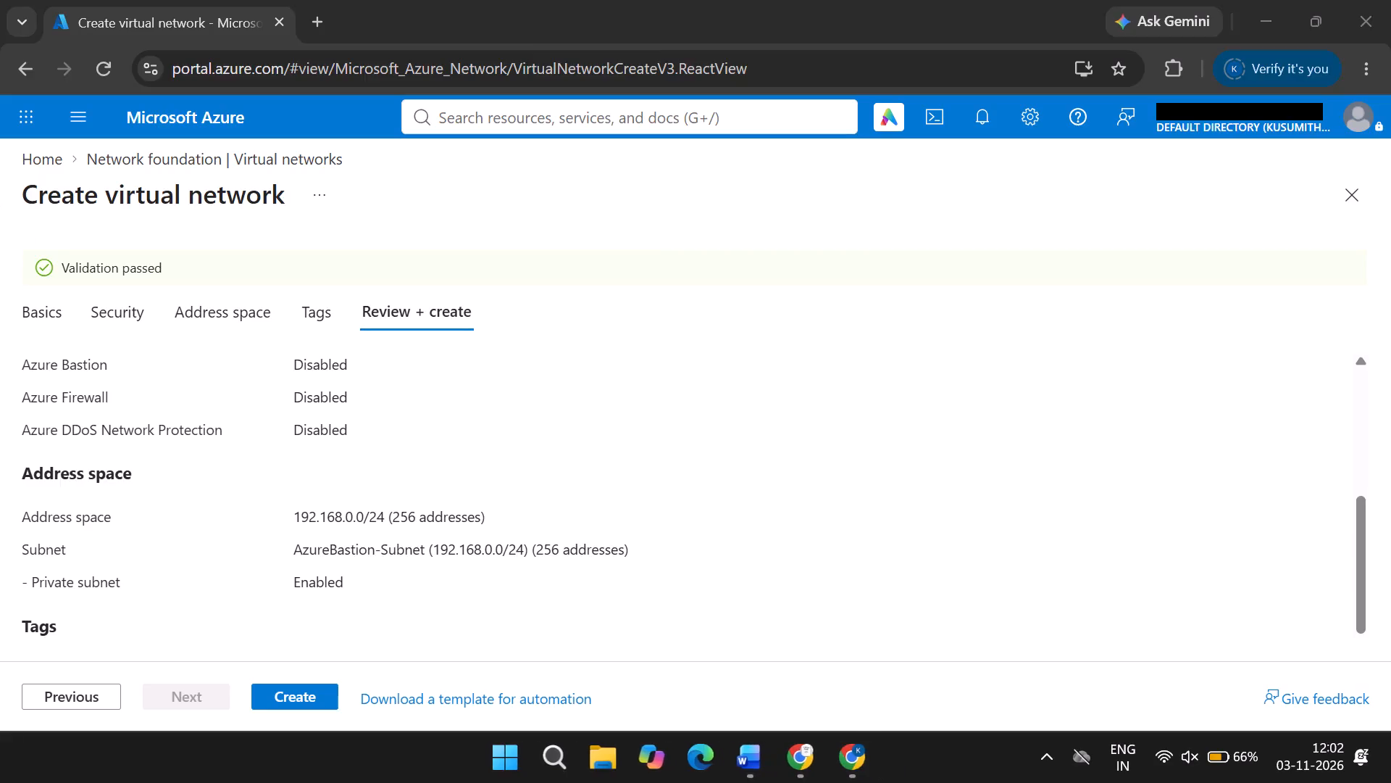
drag(10, 88, 1390, 729)
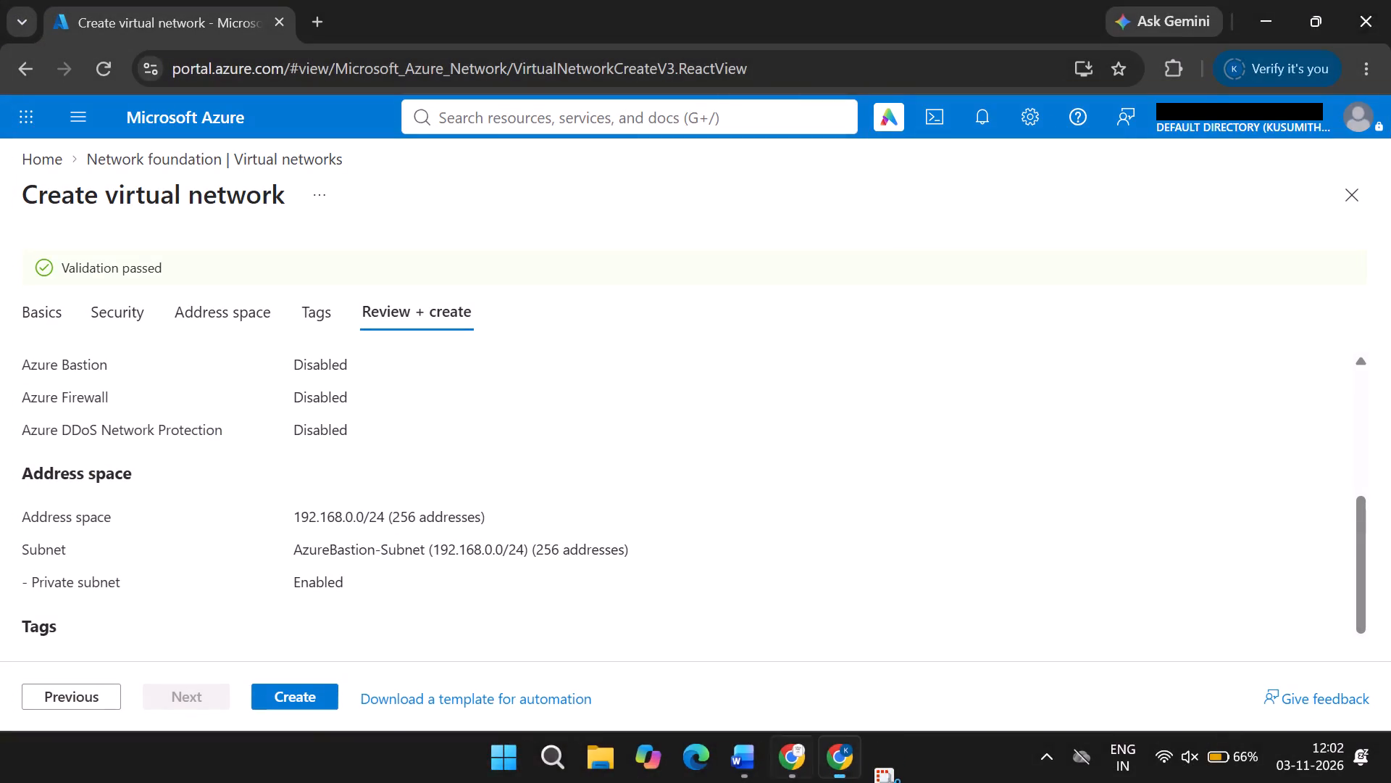
click(751, 750)
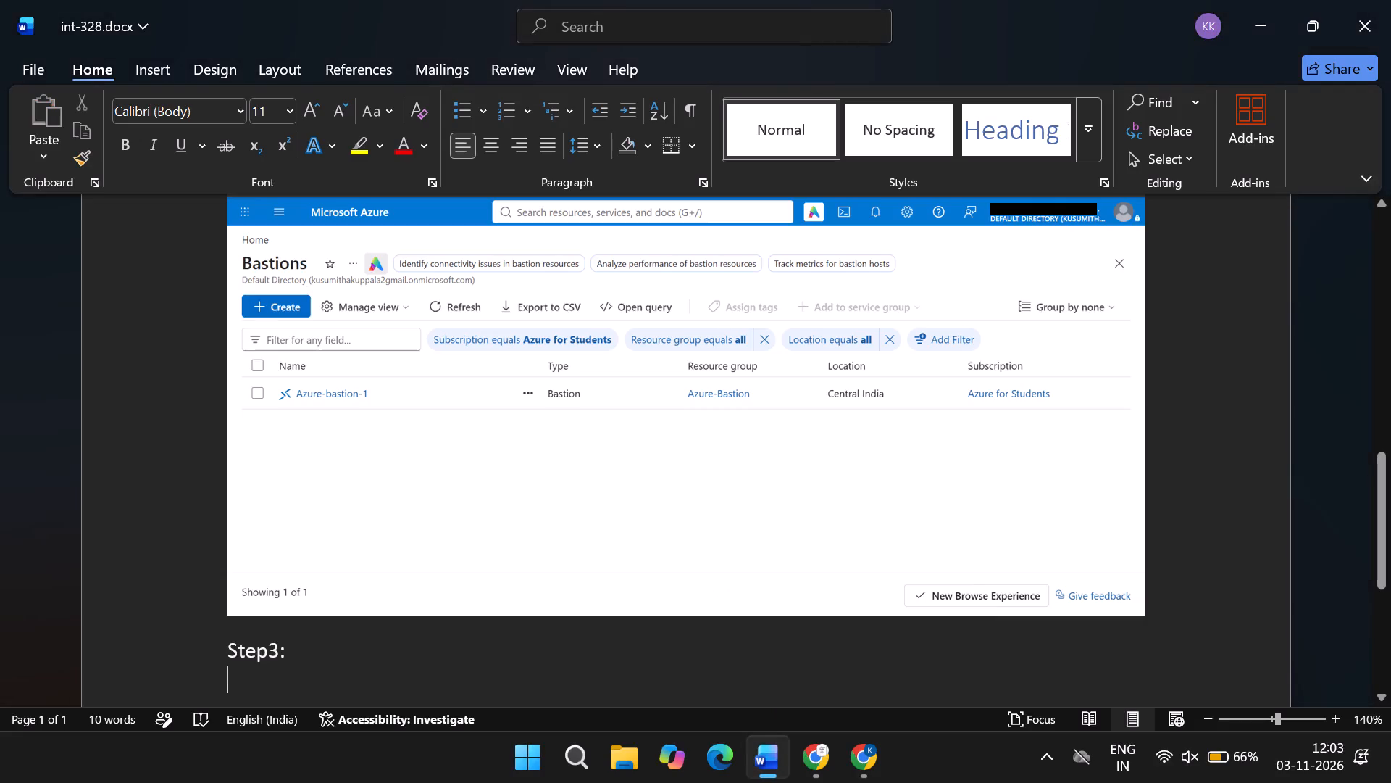
key(ctrl+v)
key(Return)
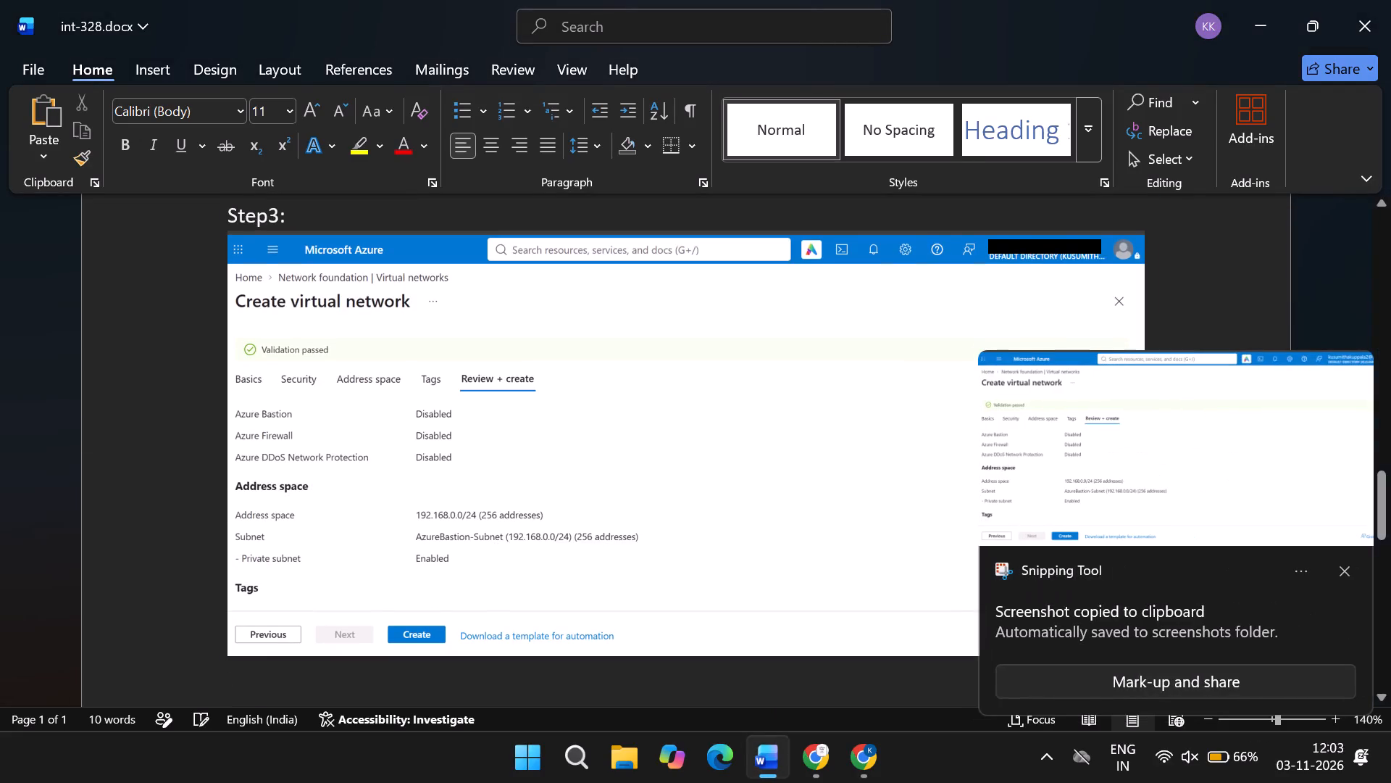
Add the heading "Step-4:" below the pasted screenshot and start a new line under it.
text(step-2)
key(BackSpace)
key(5)
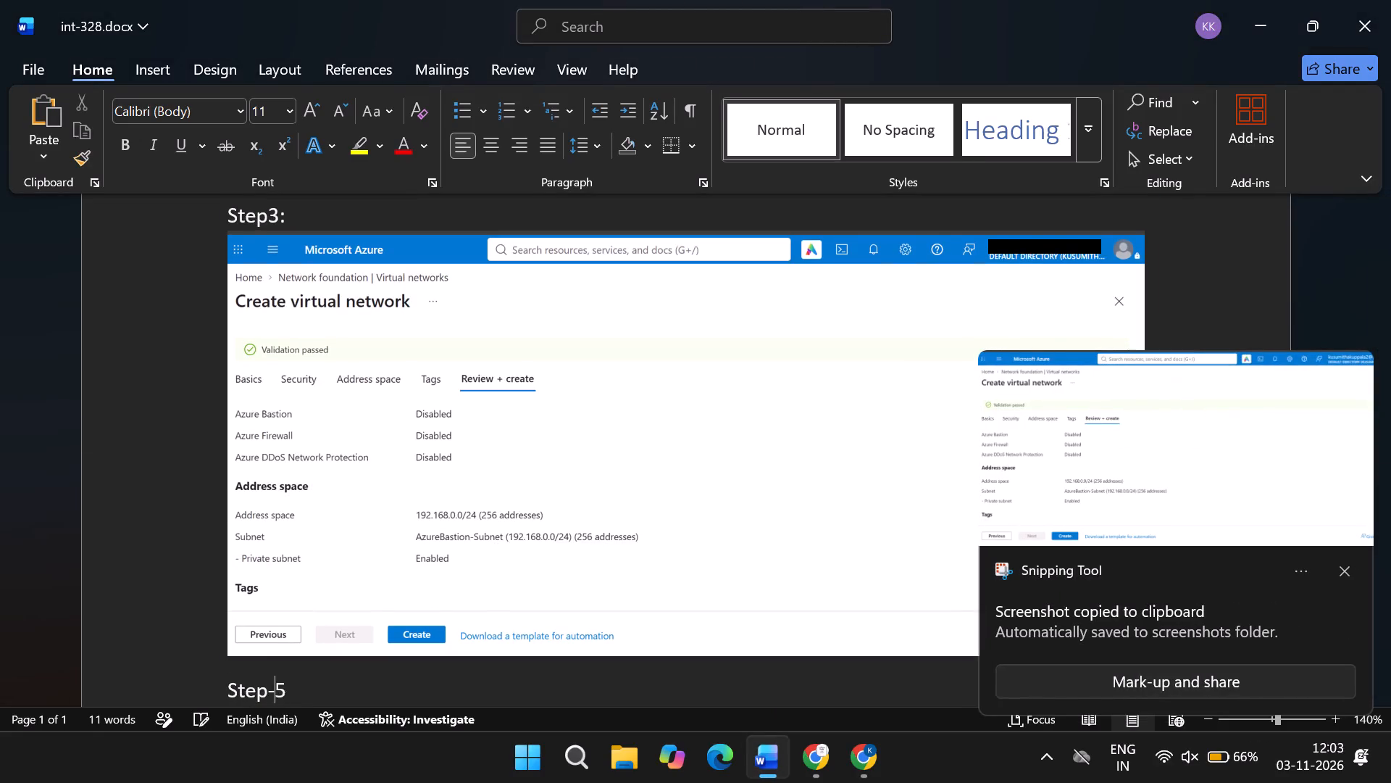
key(BackSpace)
text(4:)
key(shift+Return)
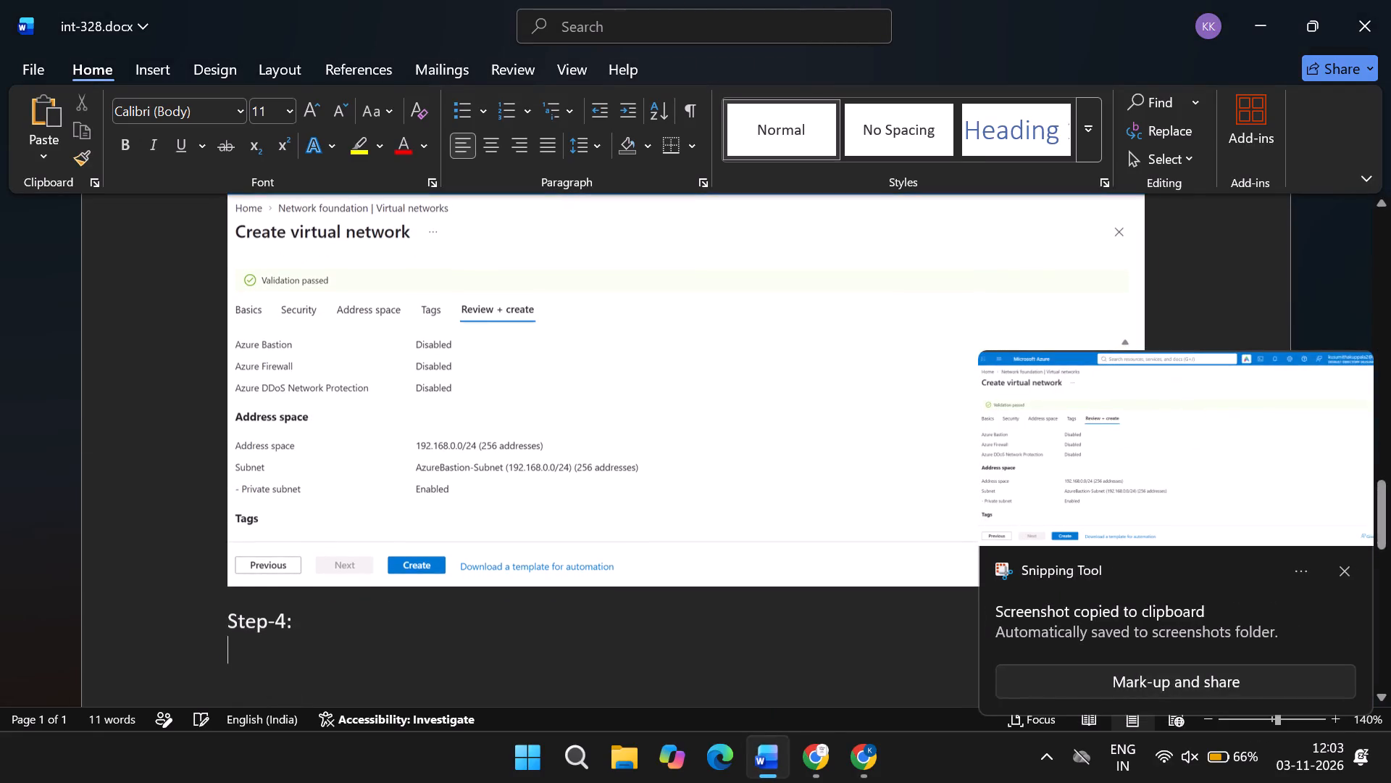
Glance at the ChatGPT guide's public IP step, return to the Azure portal and create the VNet-Azure virtual network.
click(827, 749)
scroll(809, 507, down, 1)
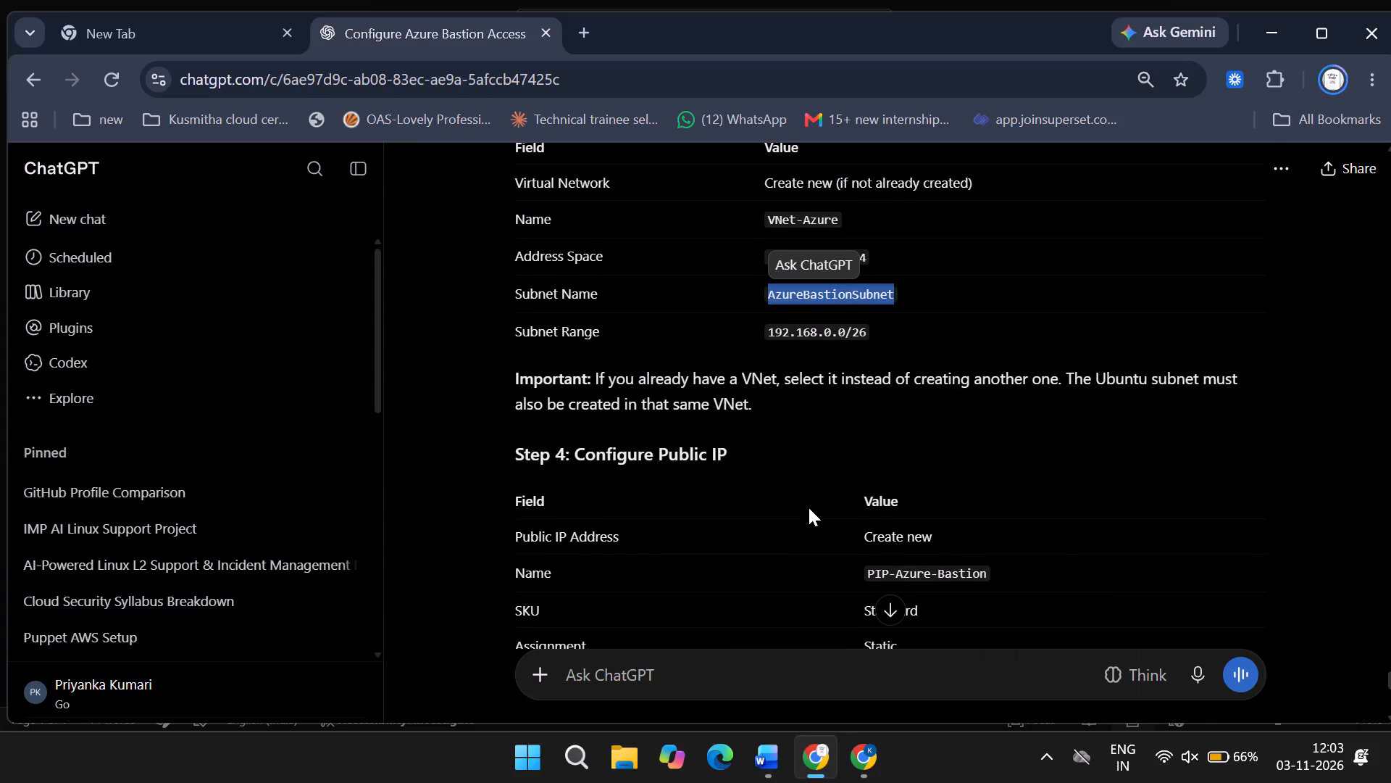
double_click(873, 755)
click(891, 782)
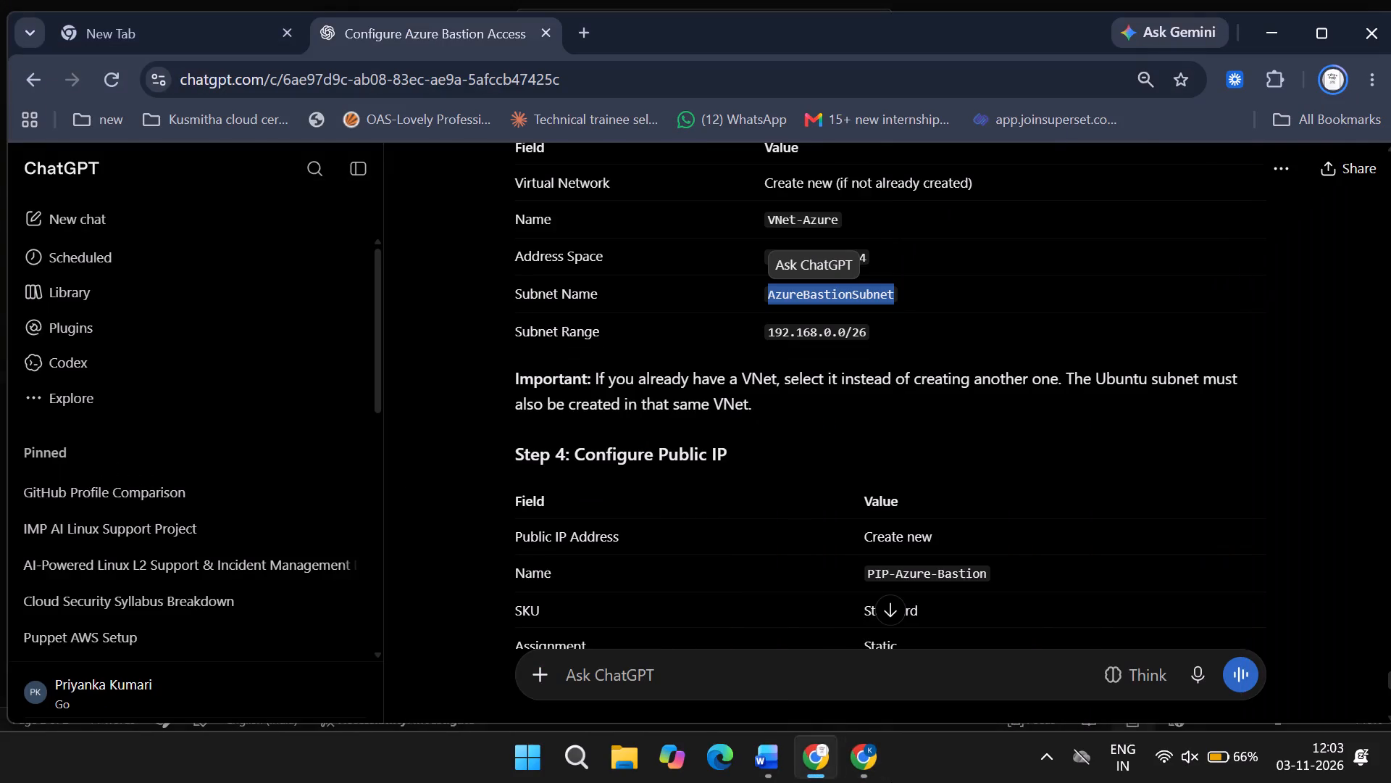
click(874, 757)
scroll(808, 600, down, 2)
click(319, 685)
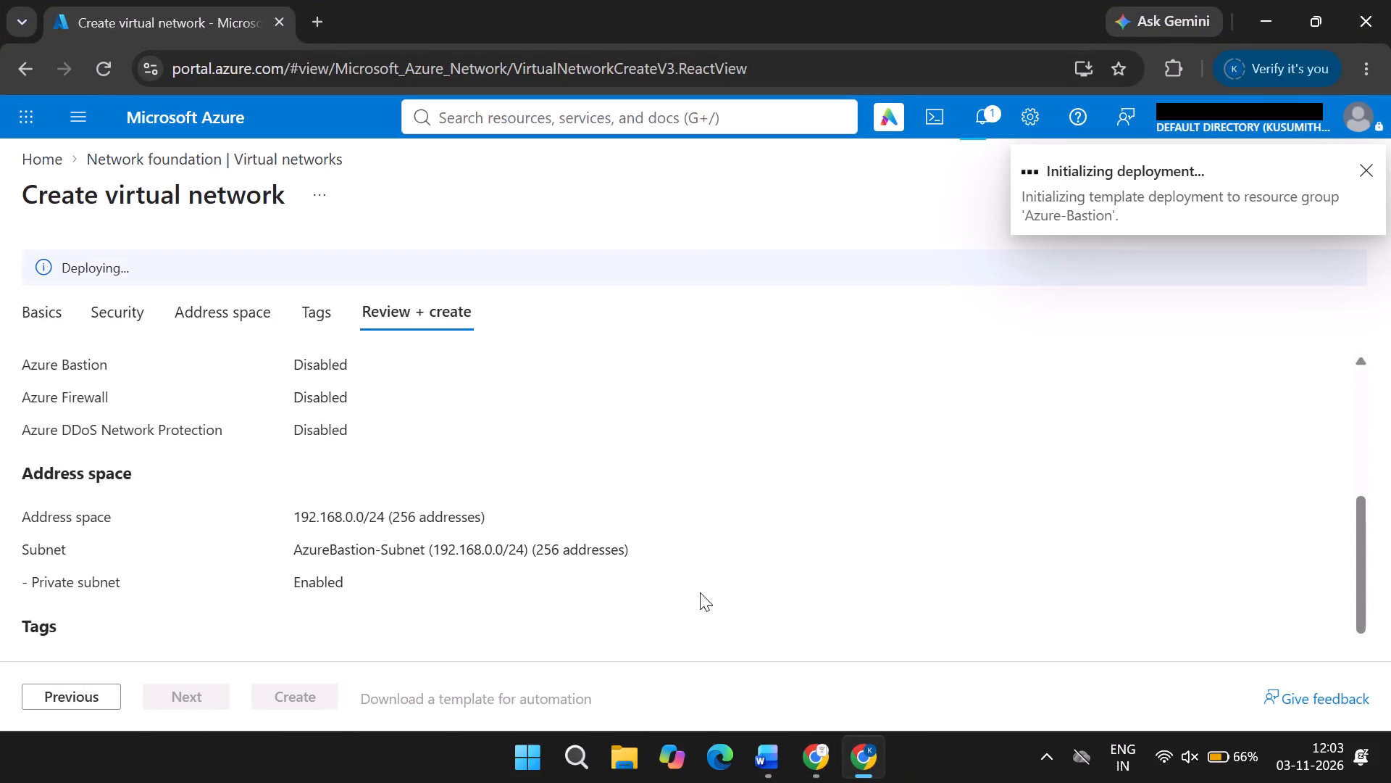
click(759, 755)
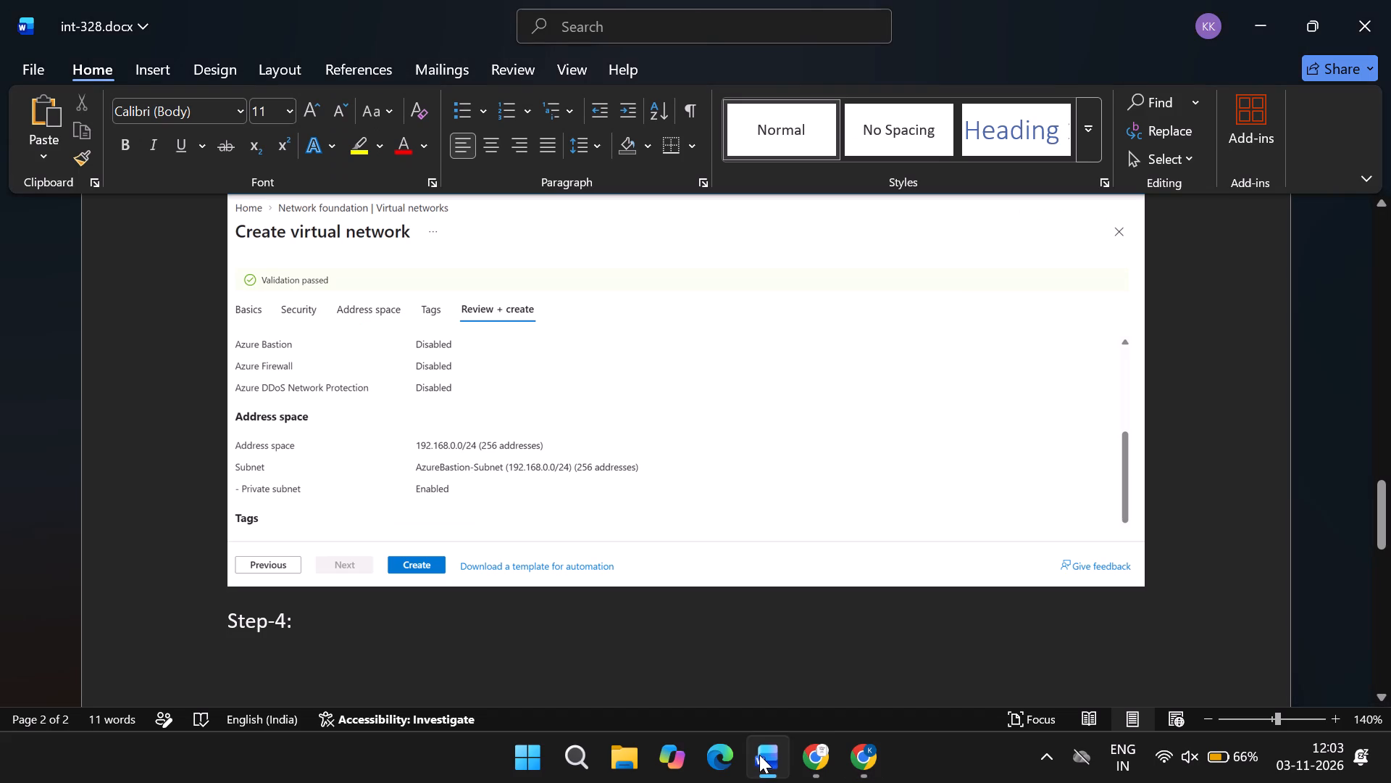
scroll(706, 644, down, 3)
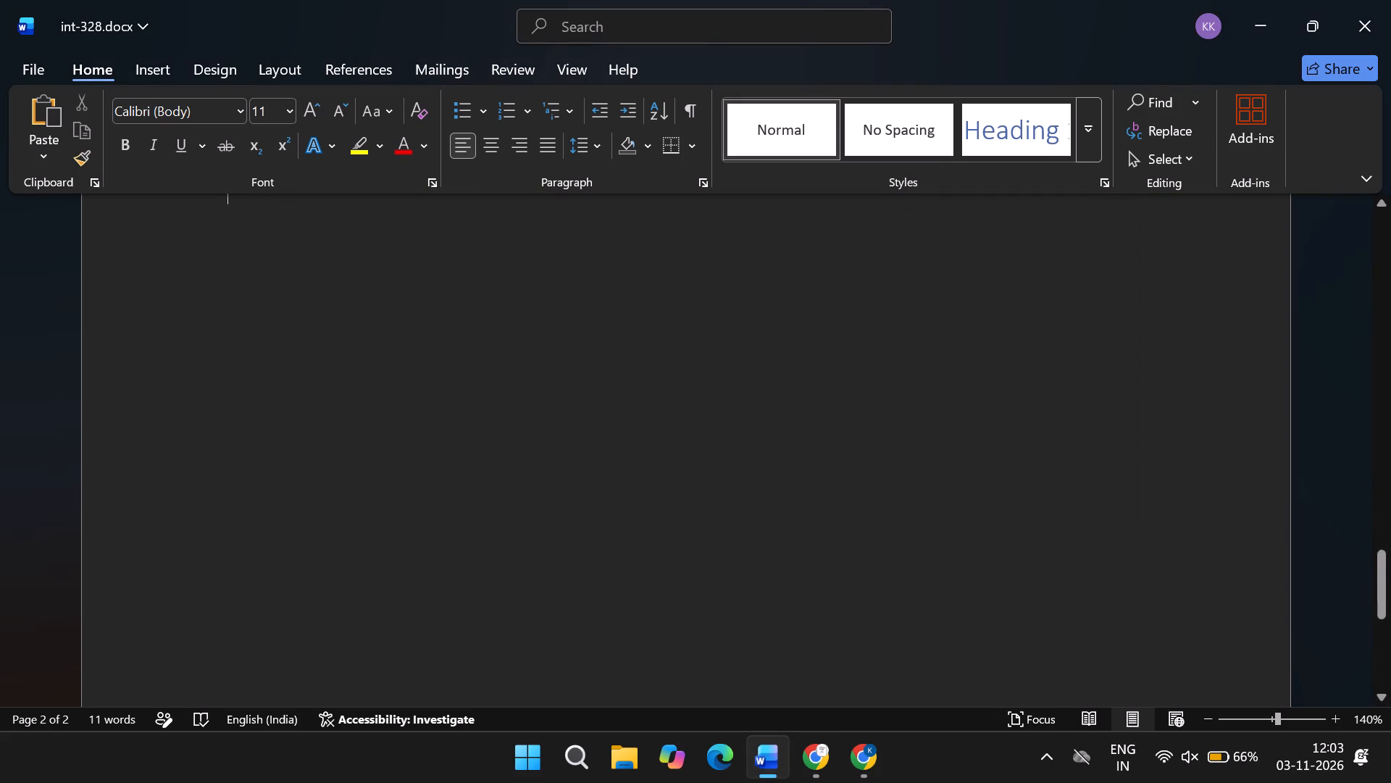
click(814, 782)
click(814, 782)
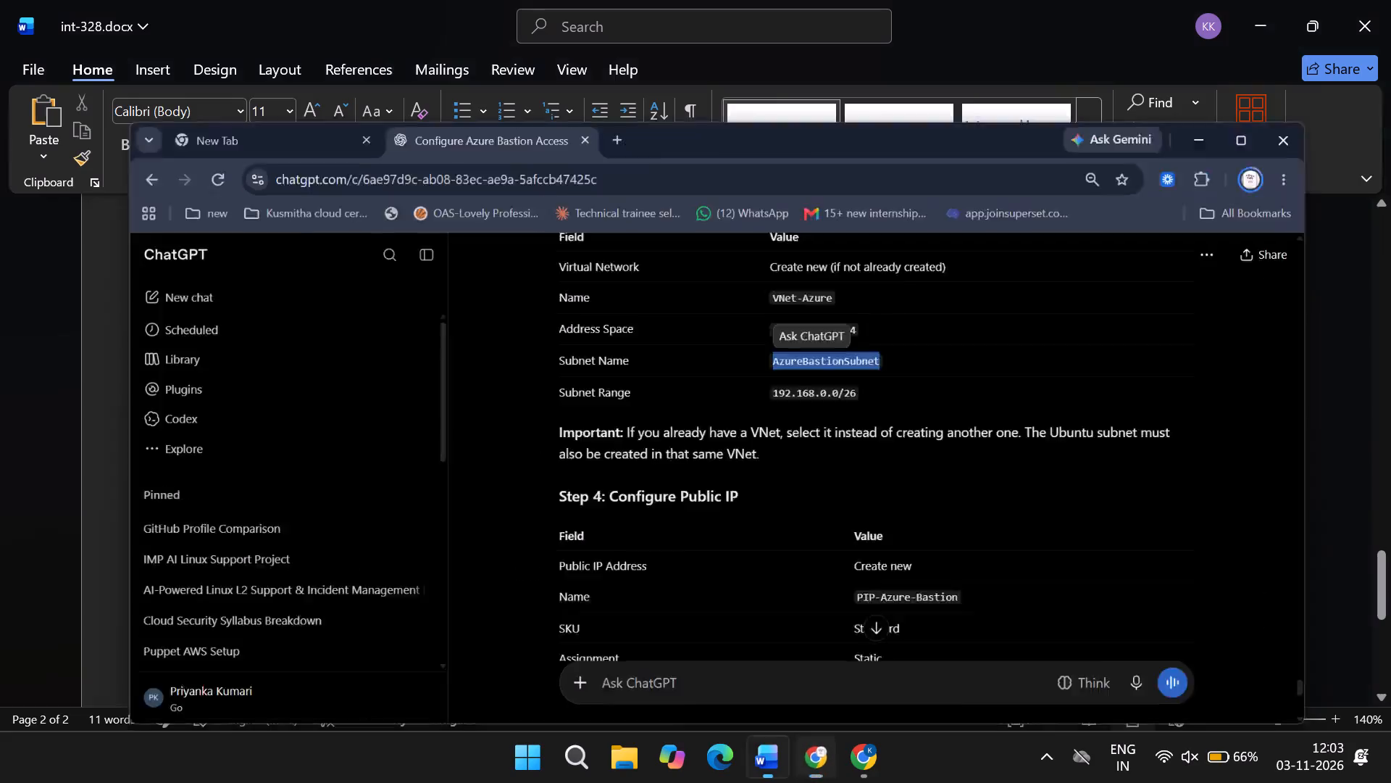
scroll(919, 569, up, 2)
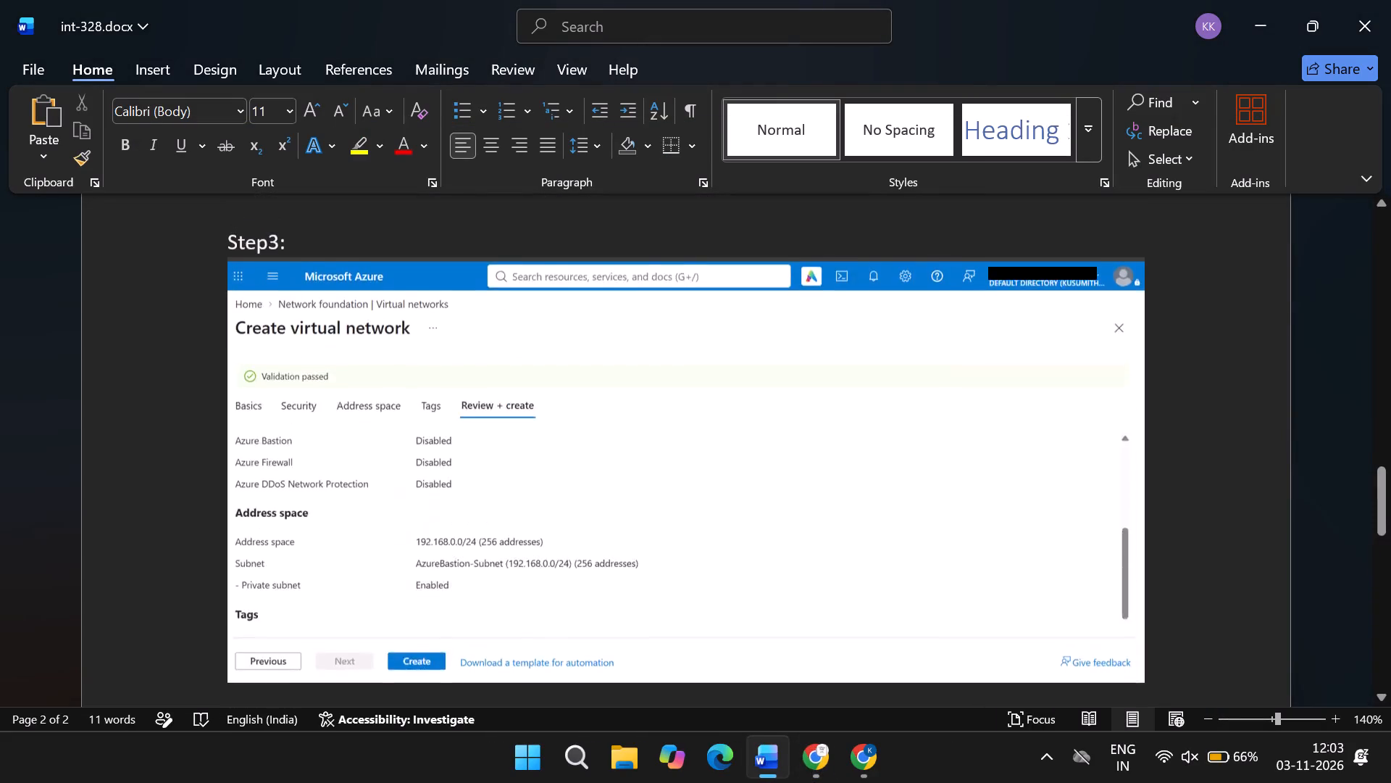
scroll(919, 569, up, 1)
Capture a screenshot of the VNet-Azure deployment overview in the Azure portal and paste it under Step-4 in the Word document.
click(860, 766)
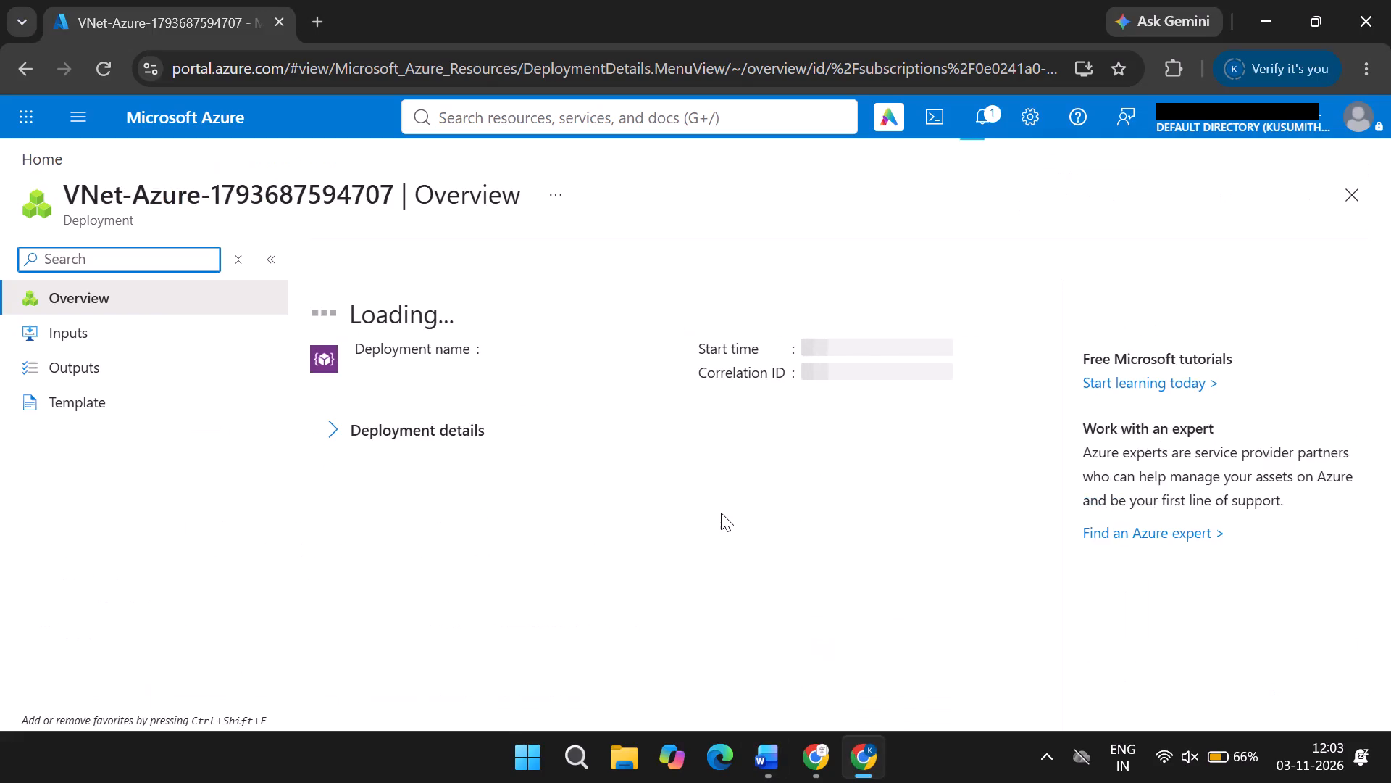
scroll(721, 513, up, 2)
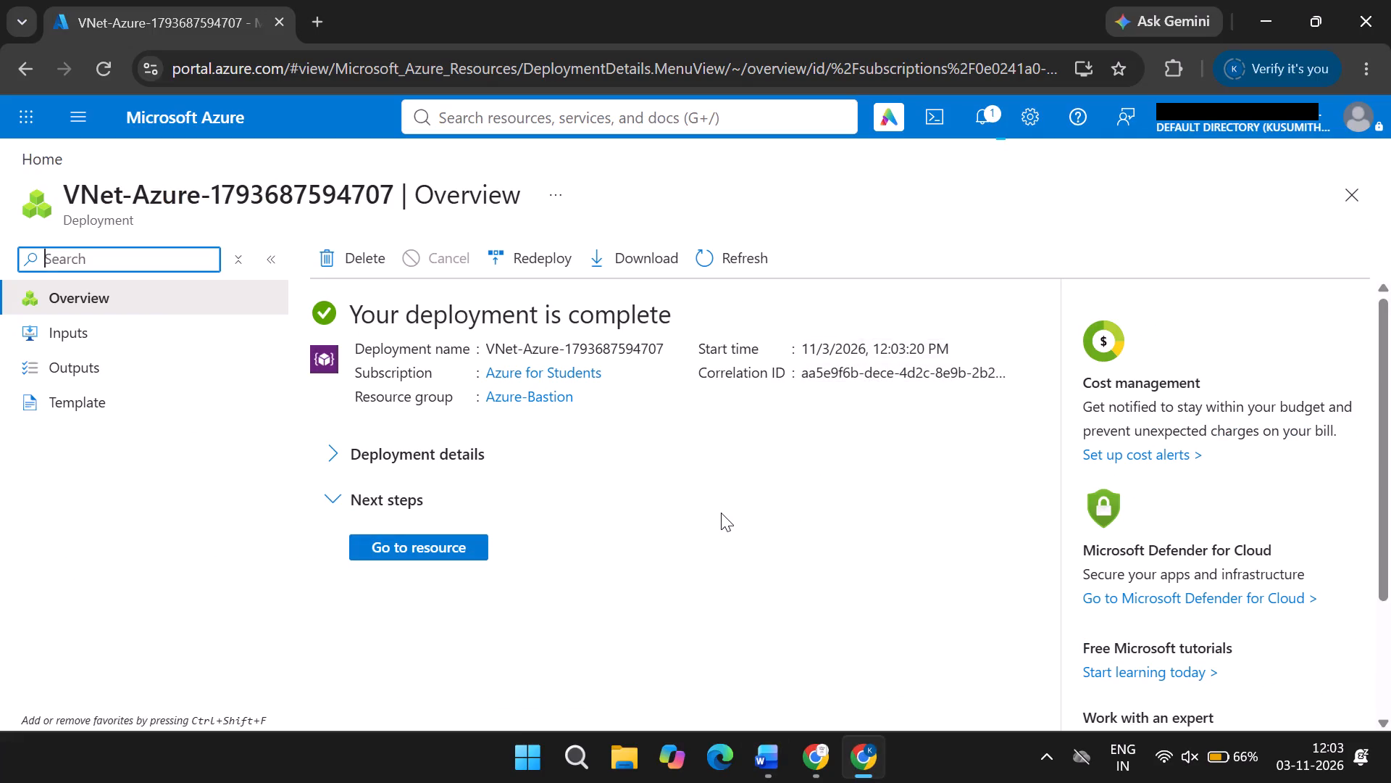
key(Print)
drag(0, 89, 1390, 755)
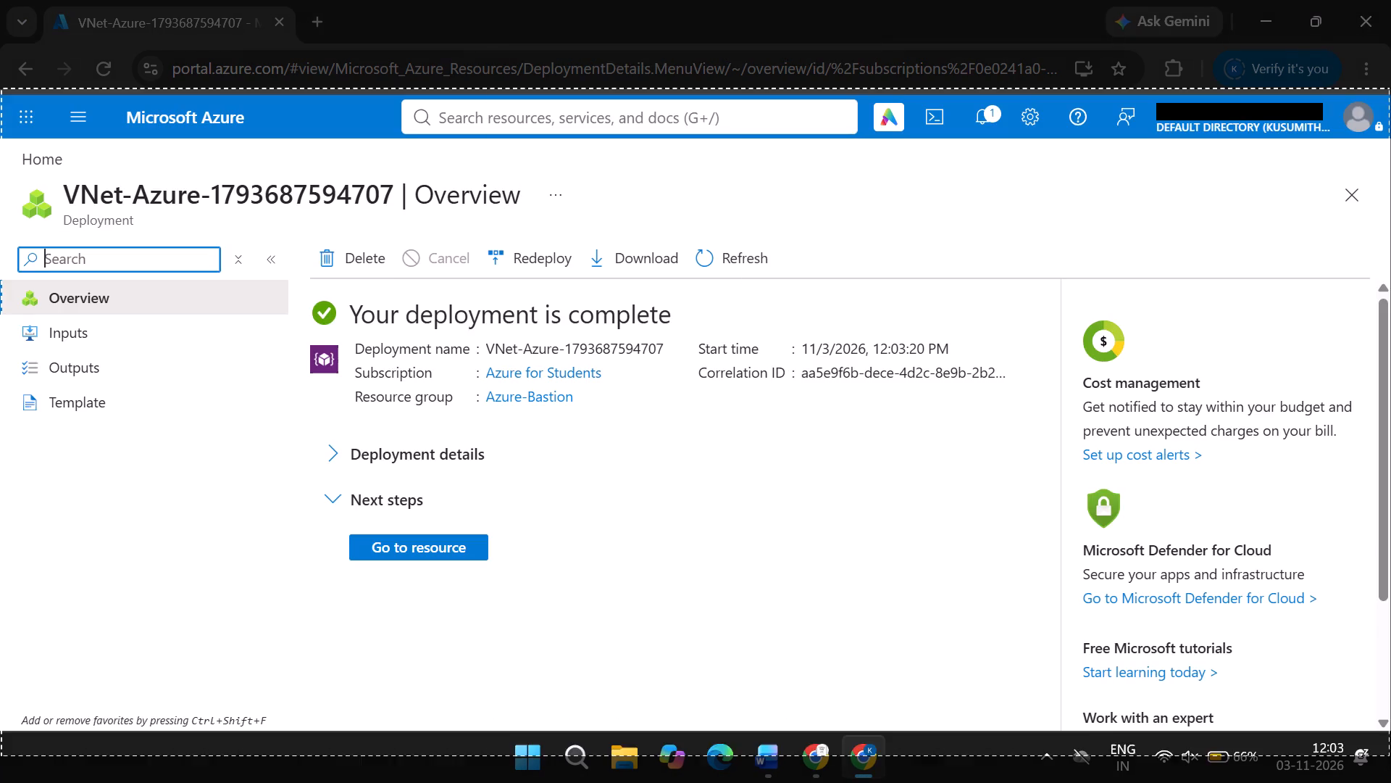
drag(1390, 755, 1390, 728)
click(772, 748)
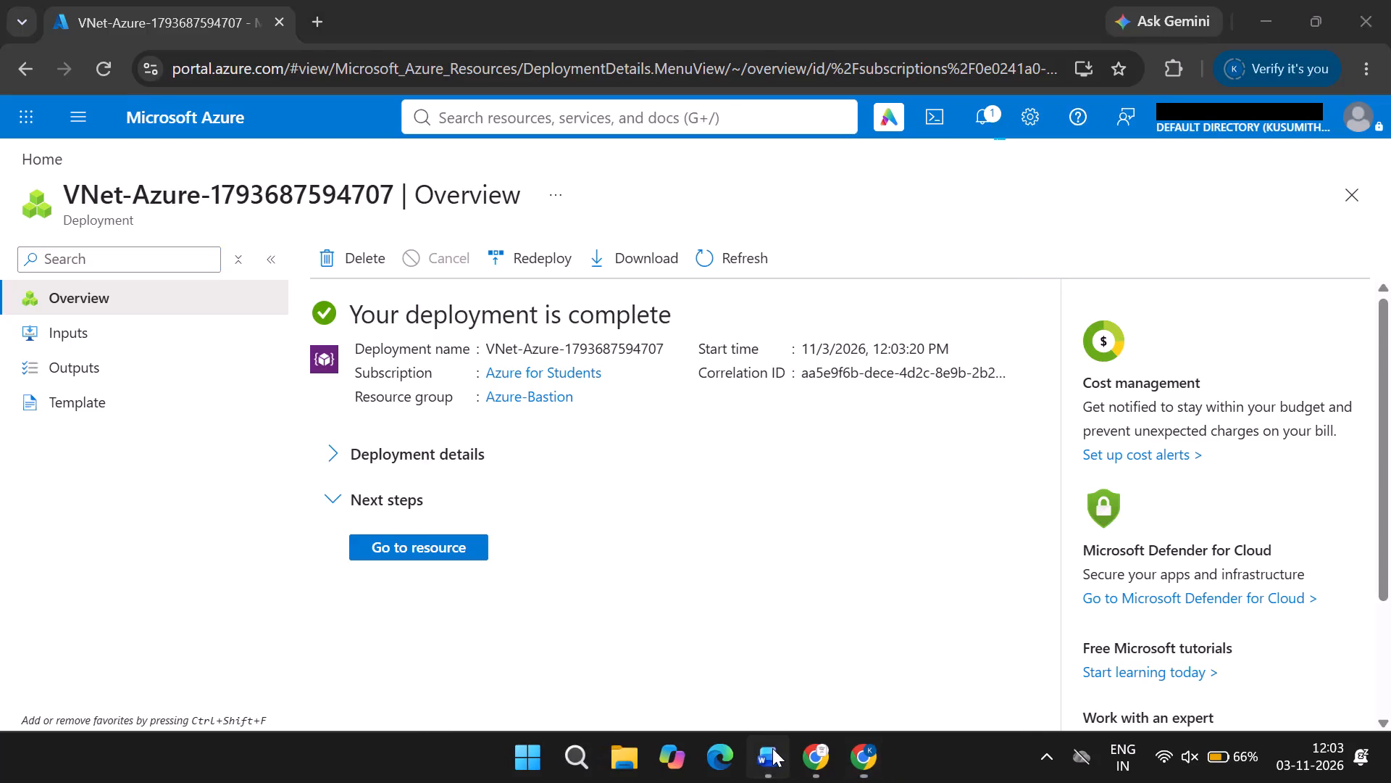
scroll(707, 687, down, 2)
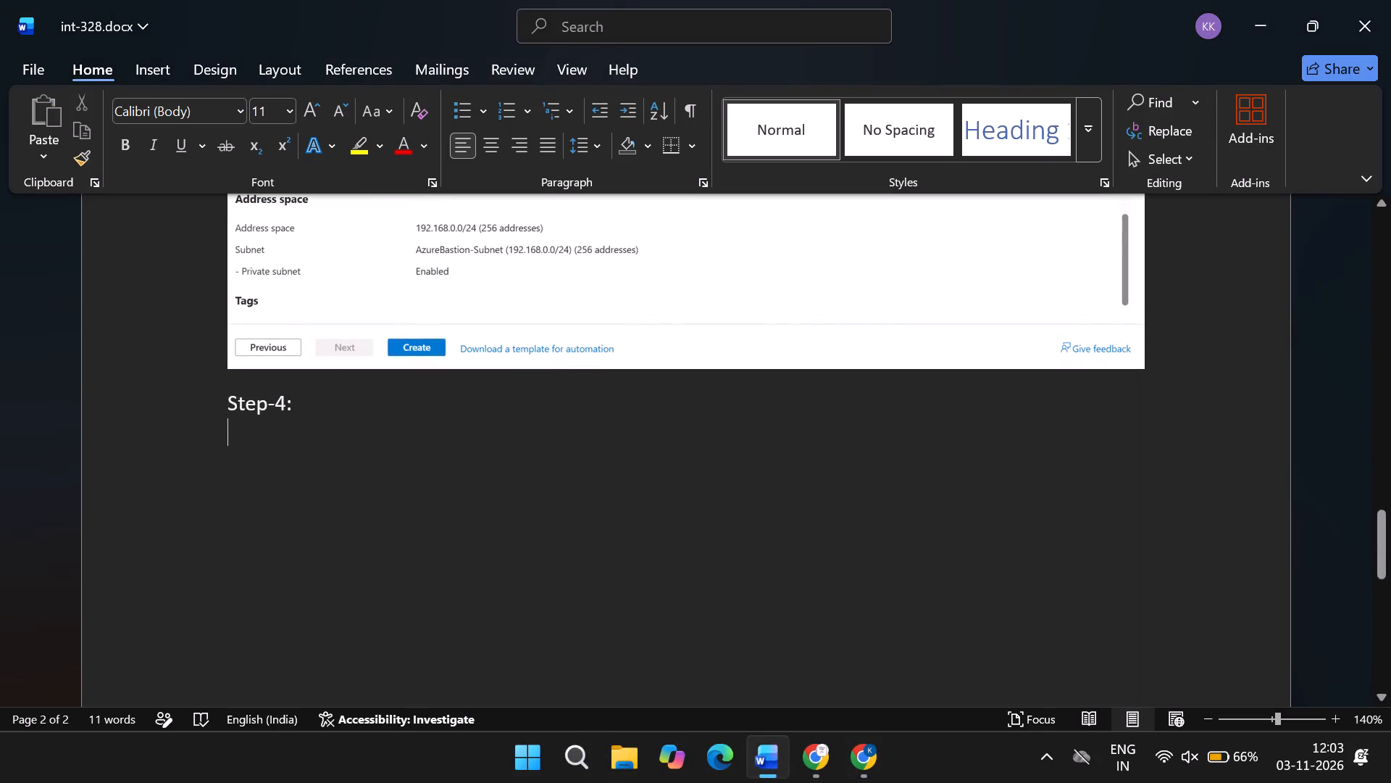
key(ctrl+v)
Add the heading "Step-5:" below the pasted deployment screenshot and start a new line under it.
key(Return)
text(step-5:)
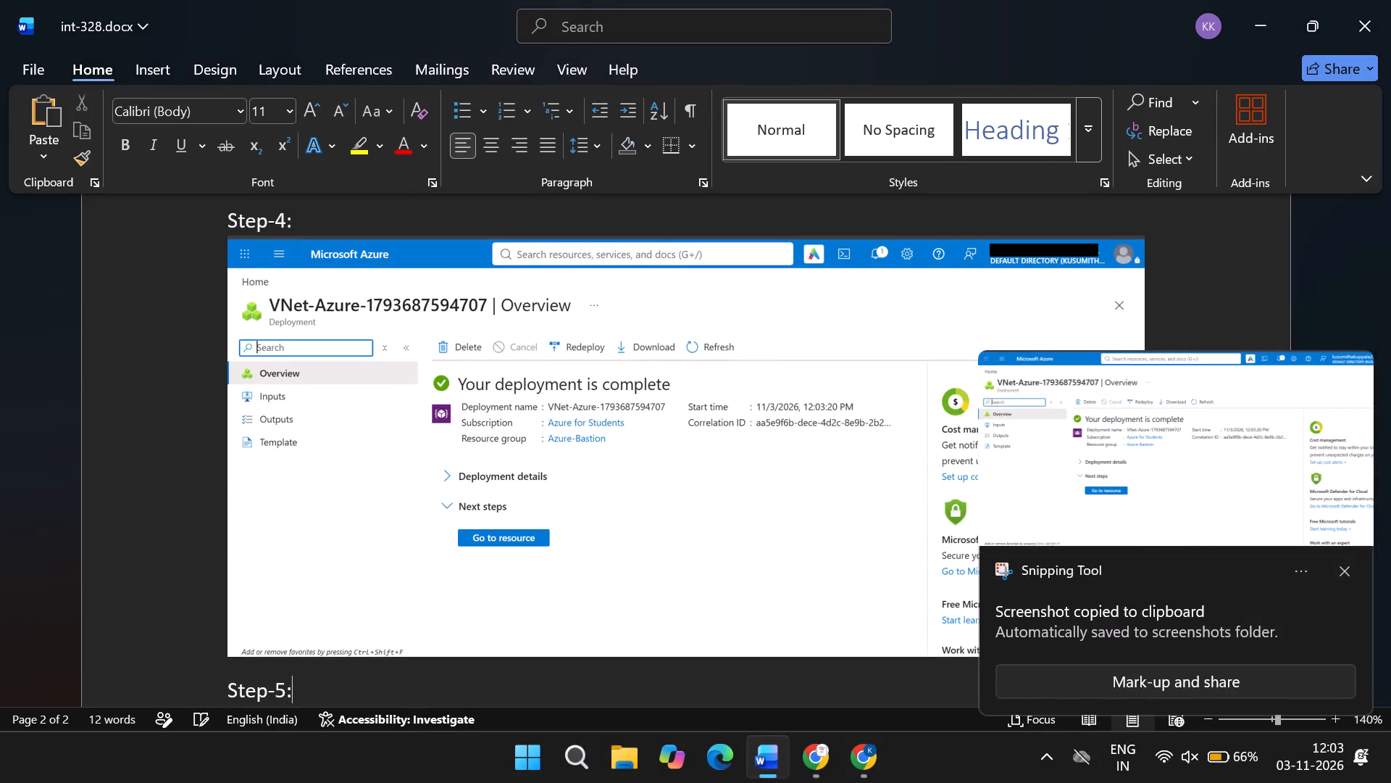
key(shift+Return)
Return to the Azure portal and open the VNet-Azure virtual network resource from its deployment overview.
click(863, 758)
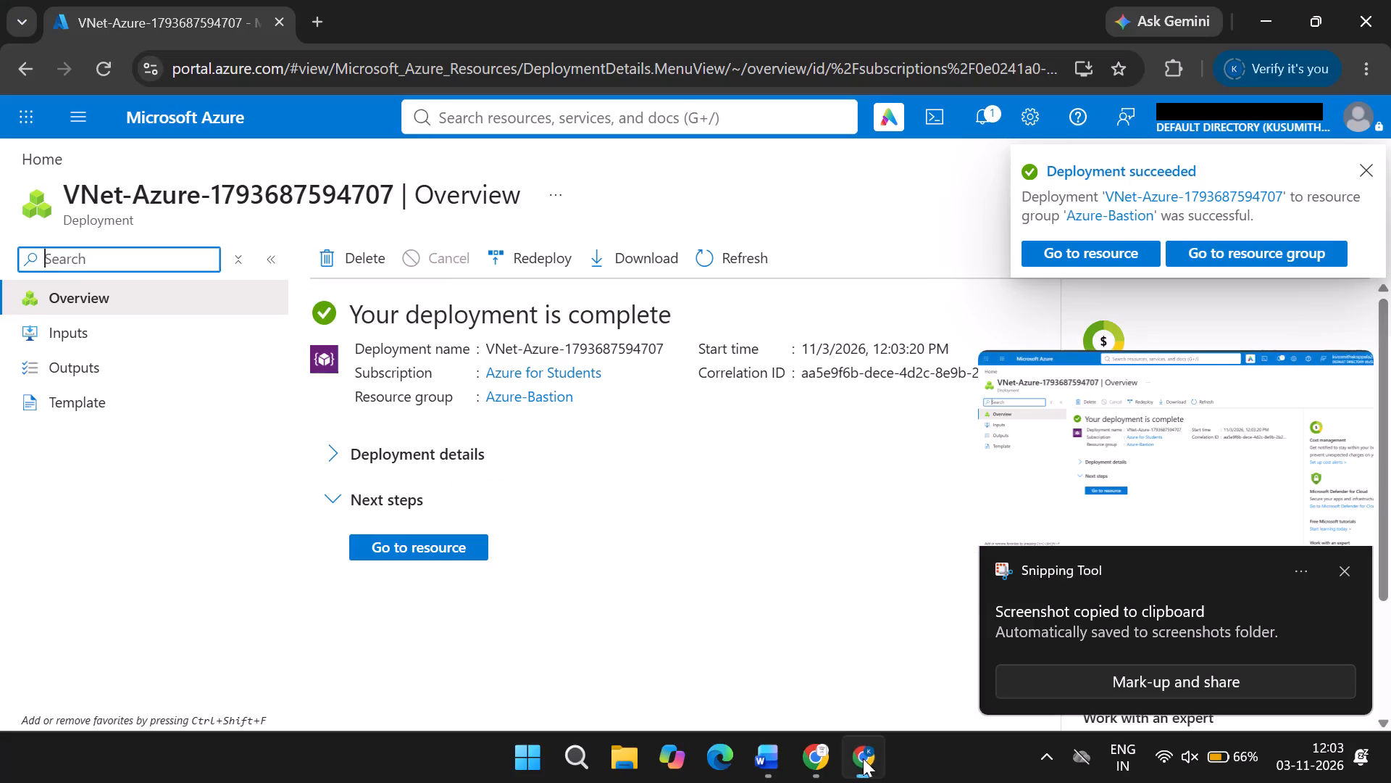
scroll(735, 605, down, 1)
click(475, 544)
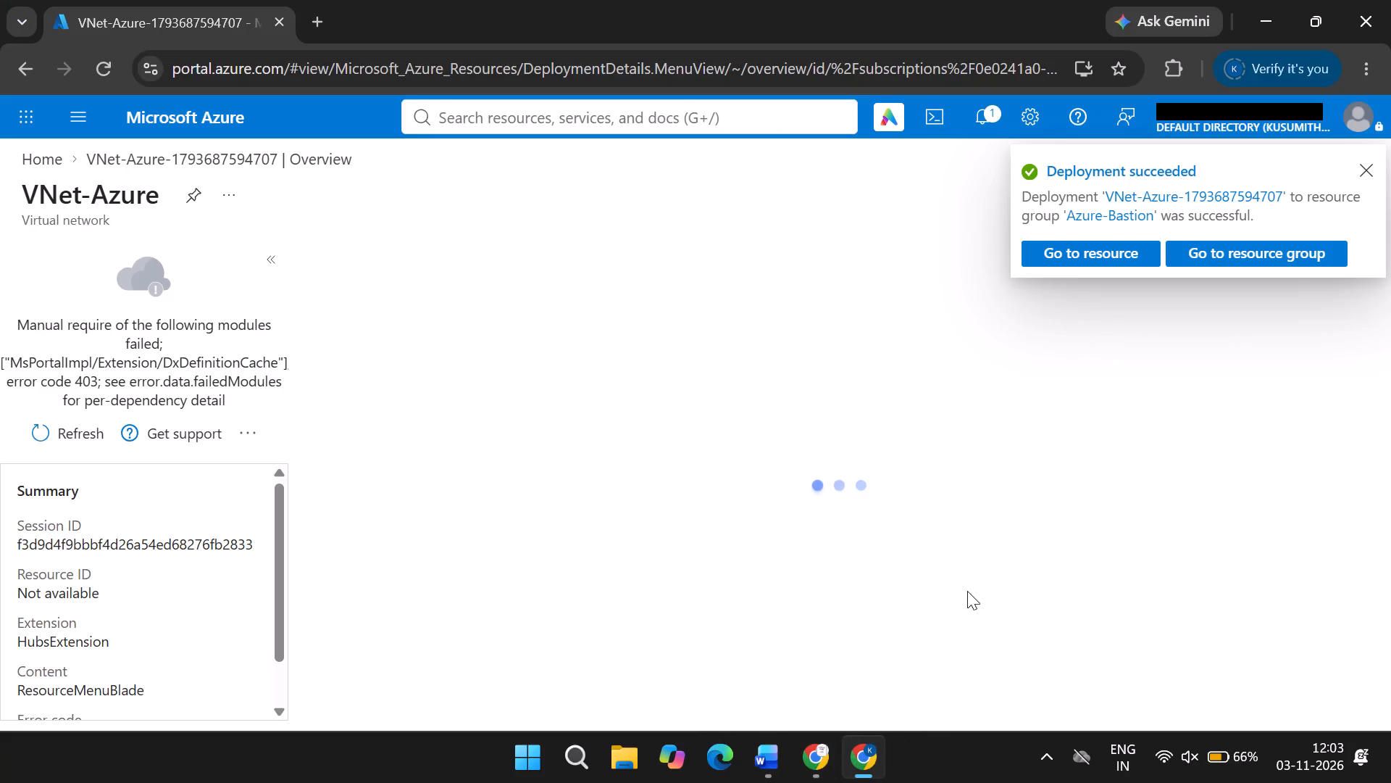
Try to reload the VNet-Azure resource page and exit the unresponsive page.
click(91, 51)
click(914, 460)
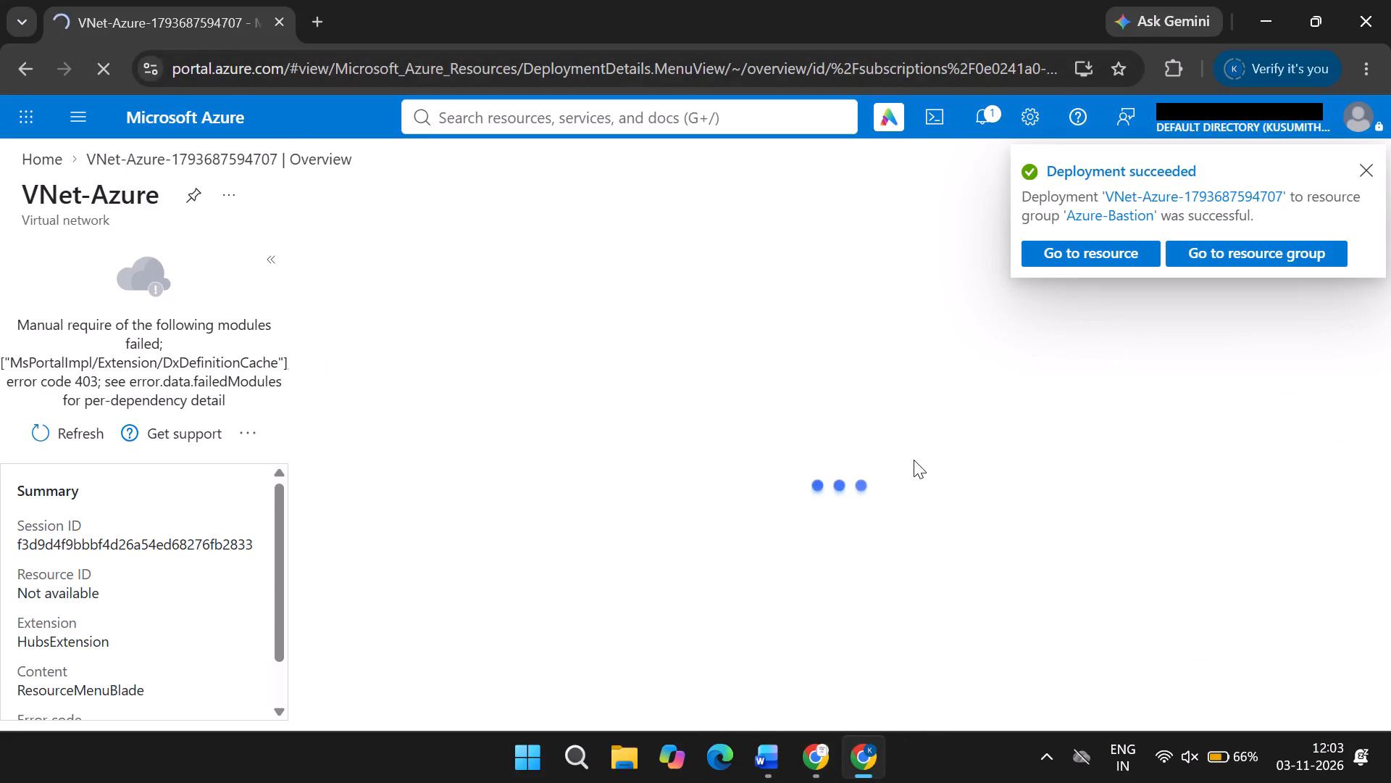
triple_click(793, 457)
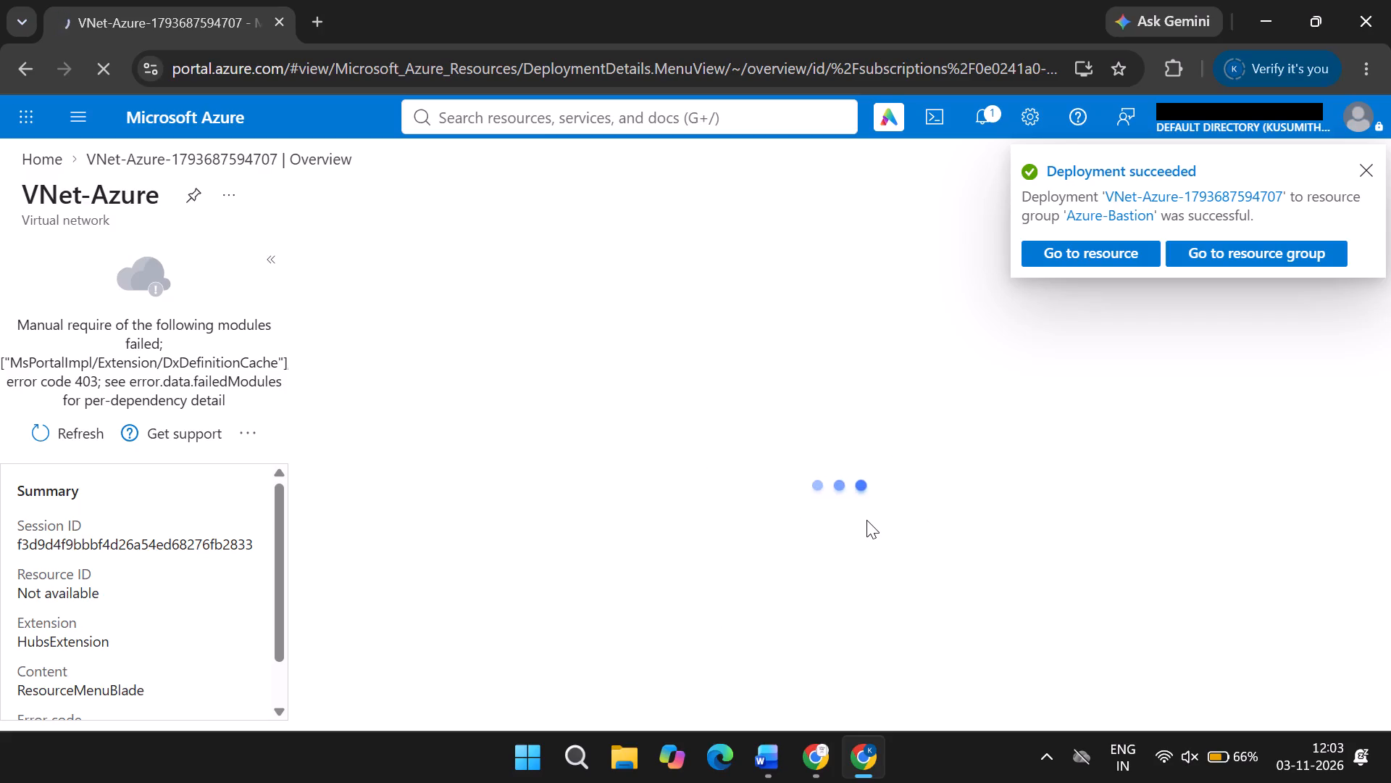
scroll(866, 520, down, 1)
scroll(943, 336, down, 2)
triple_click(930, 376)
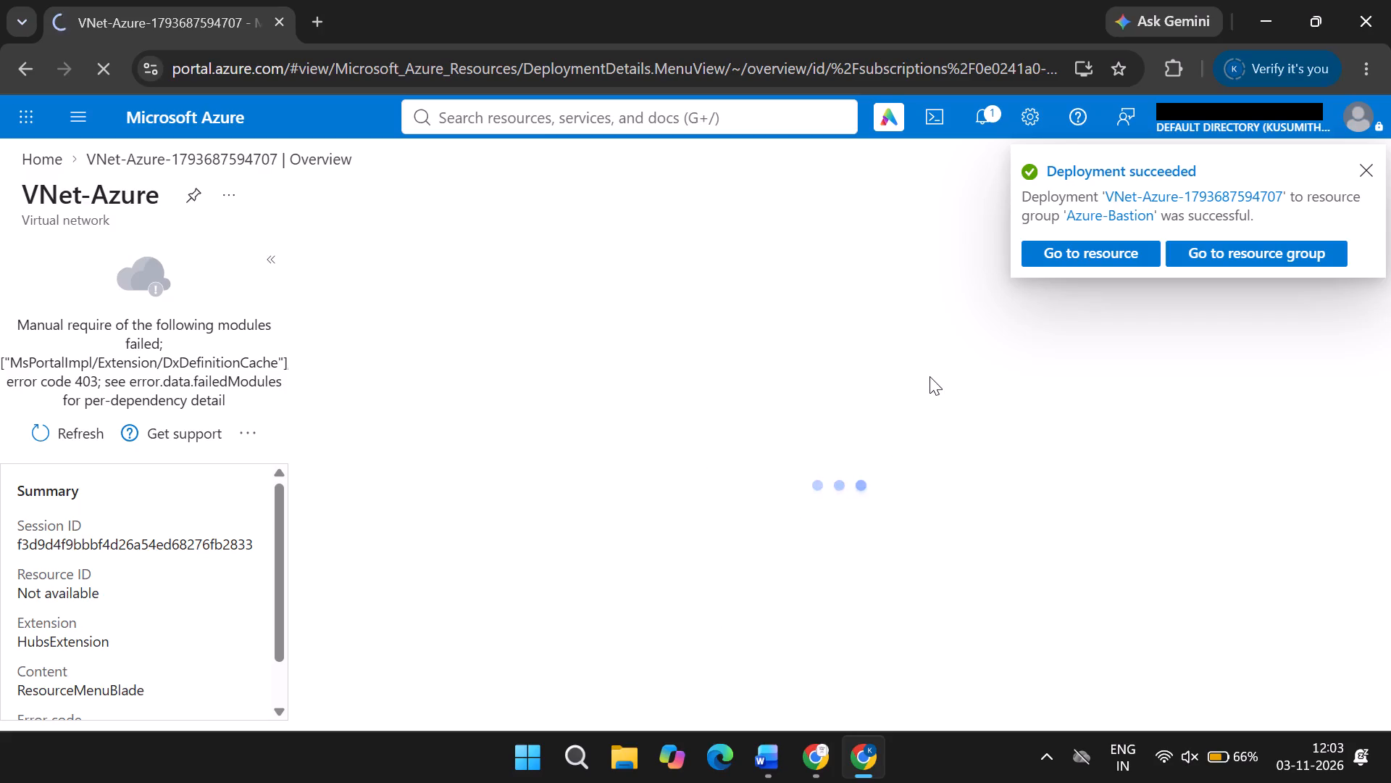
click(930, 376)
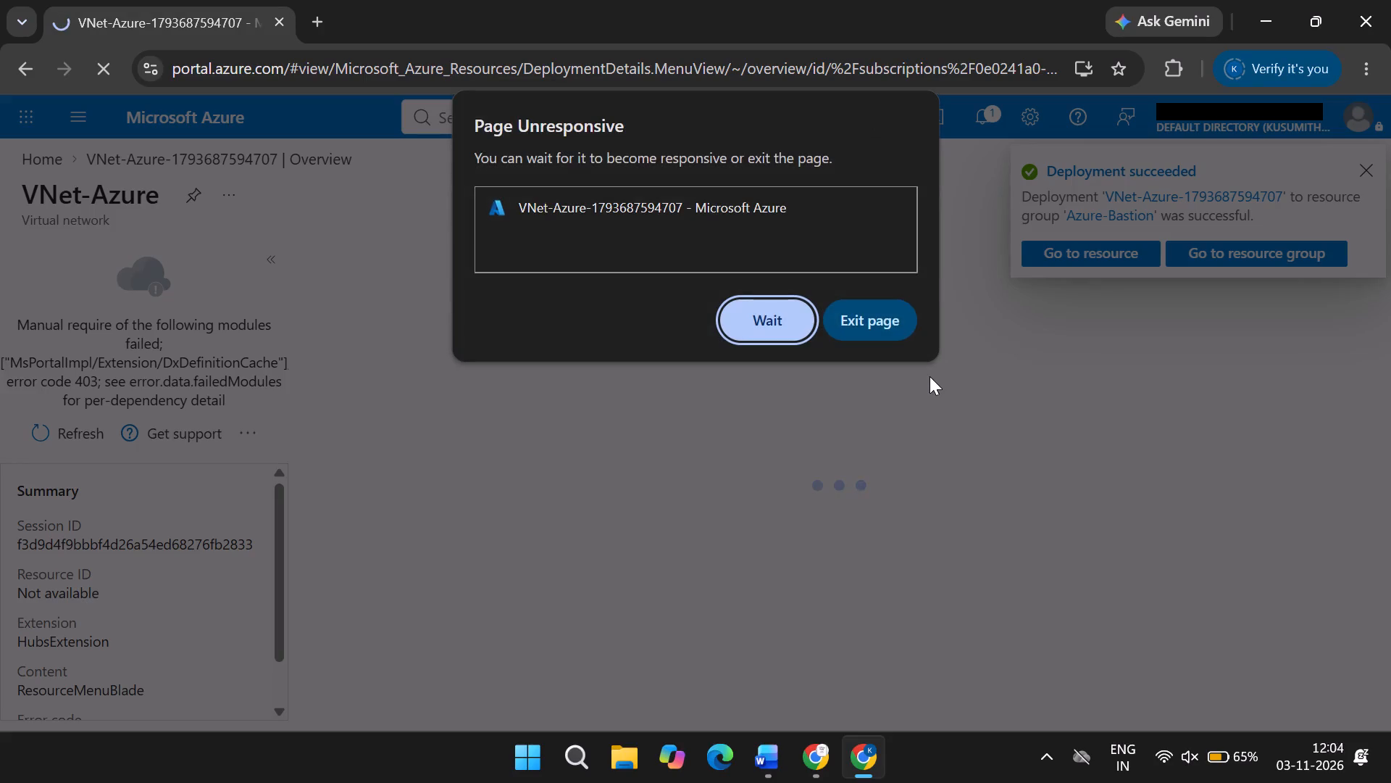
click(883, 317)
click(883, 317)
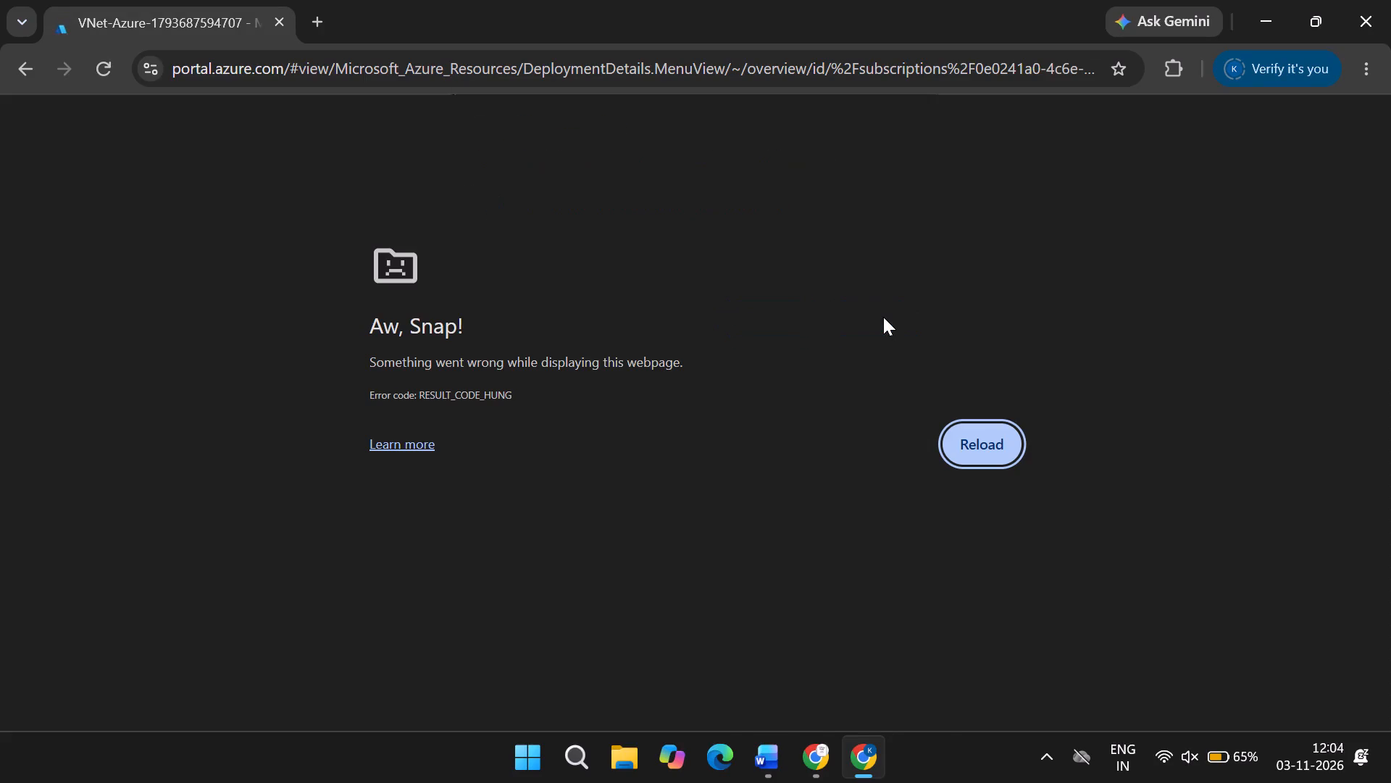
Open portal.azure.com/auth/login/ in a new tab and close the crashed VNet-Azure deployment tab.
click(318, 16)
text(az)
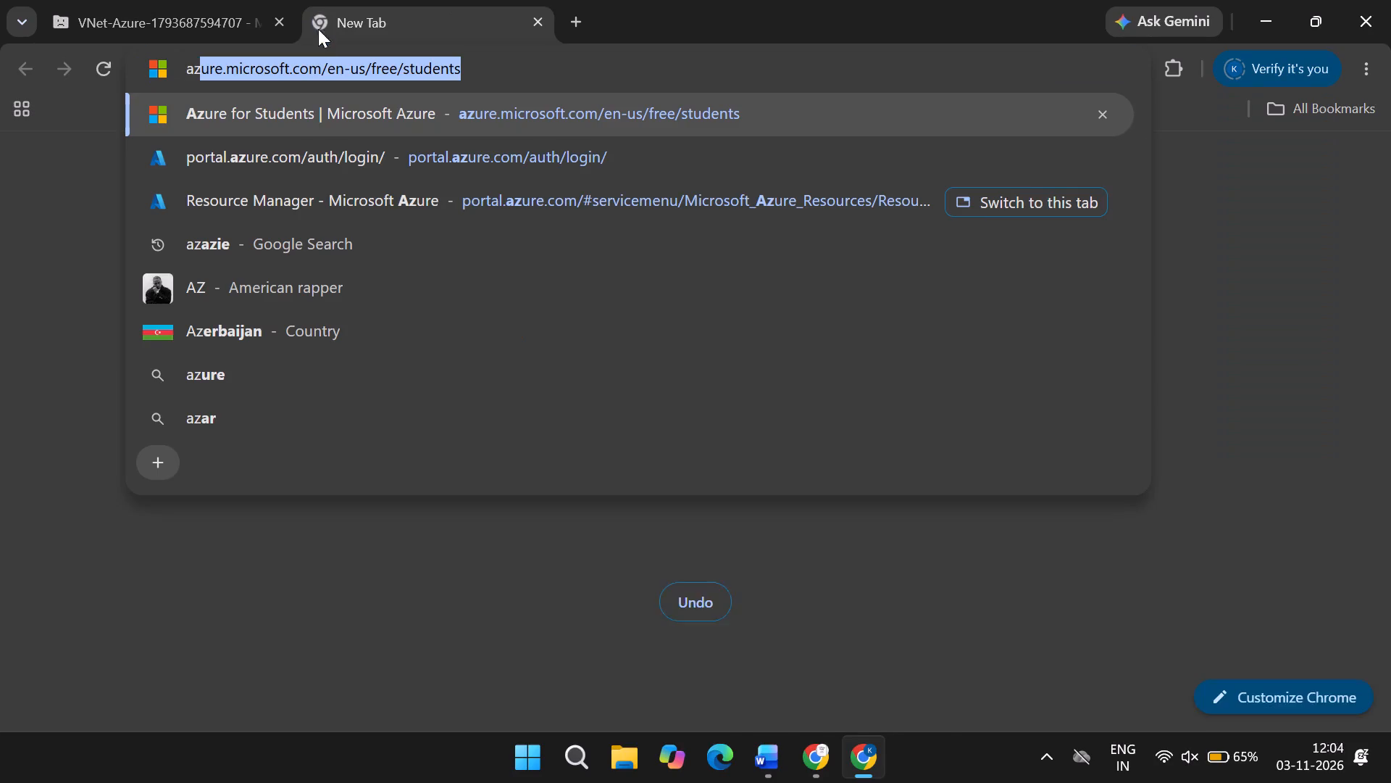
click(358, 155)
click(279, 14)
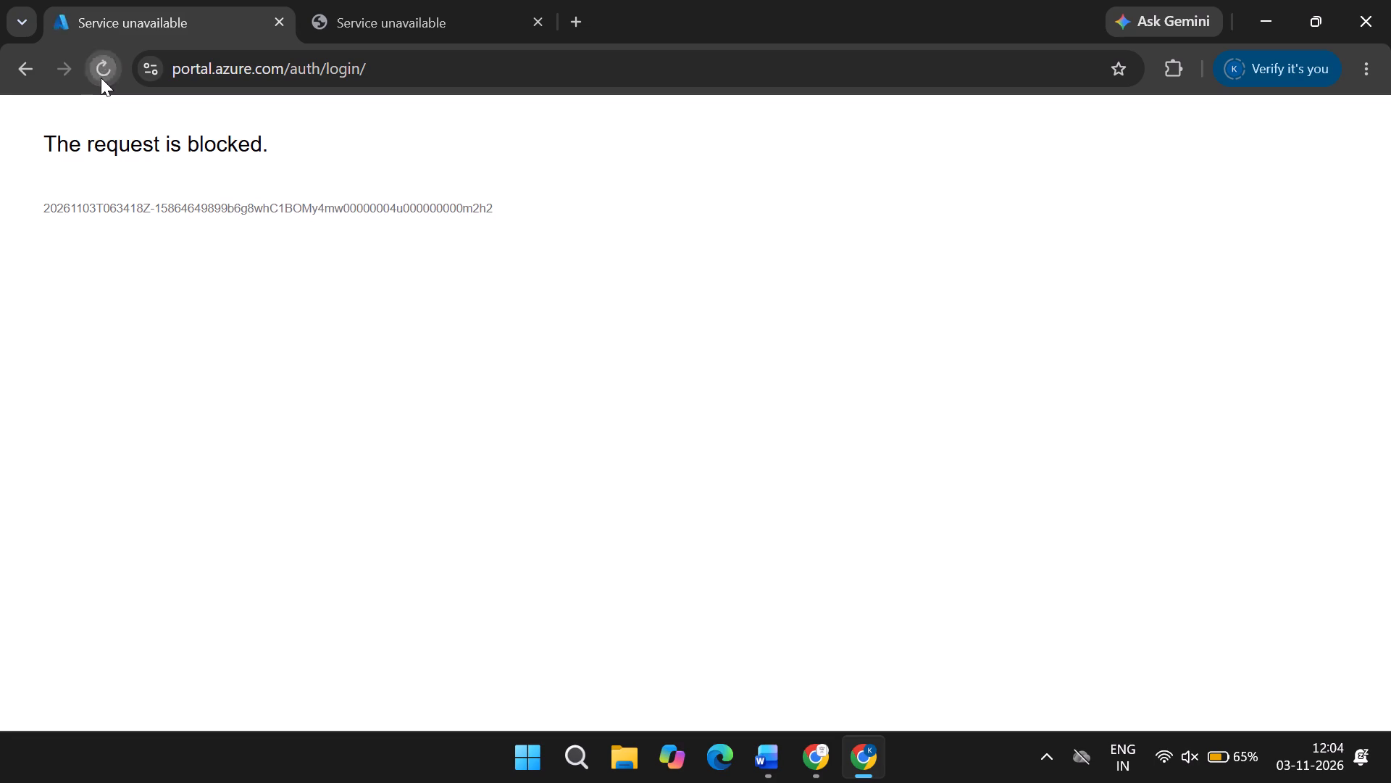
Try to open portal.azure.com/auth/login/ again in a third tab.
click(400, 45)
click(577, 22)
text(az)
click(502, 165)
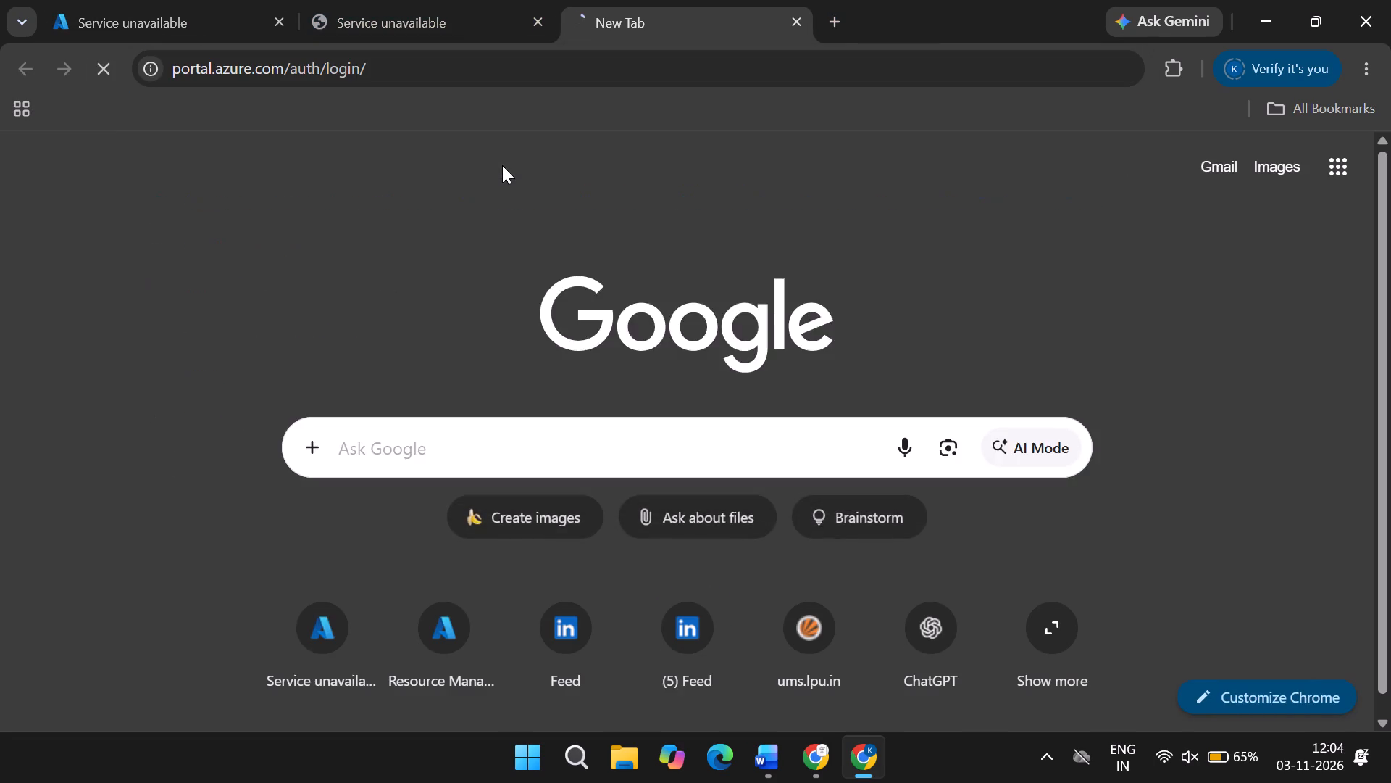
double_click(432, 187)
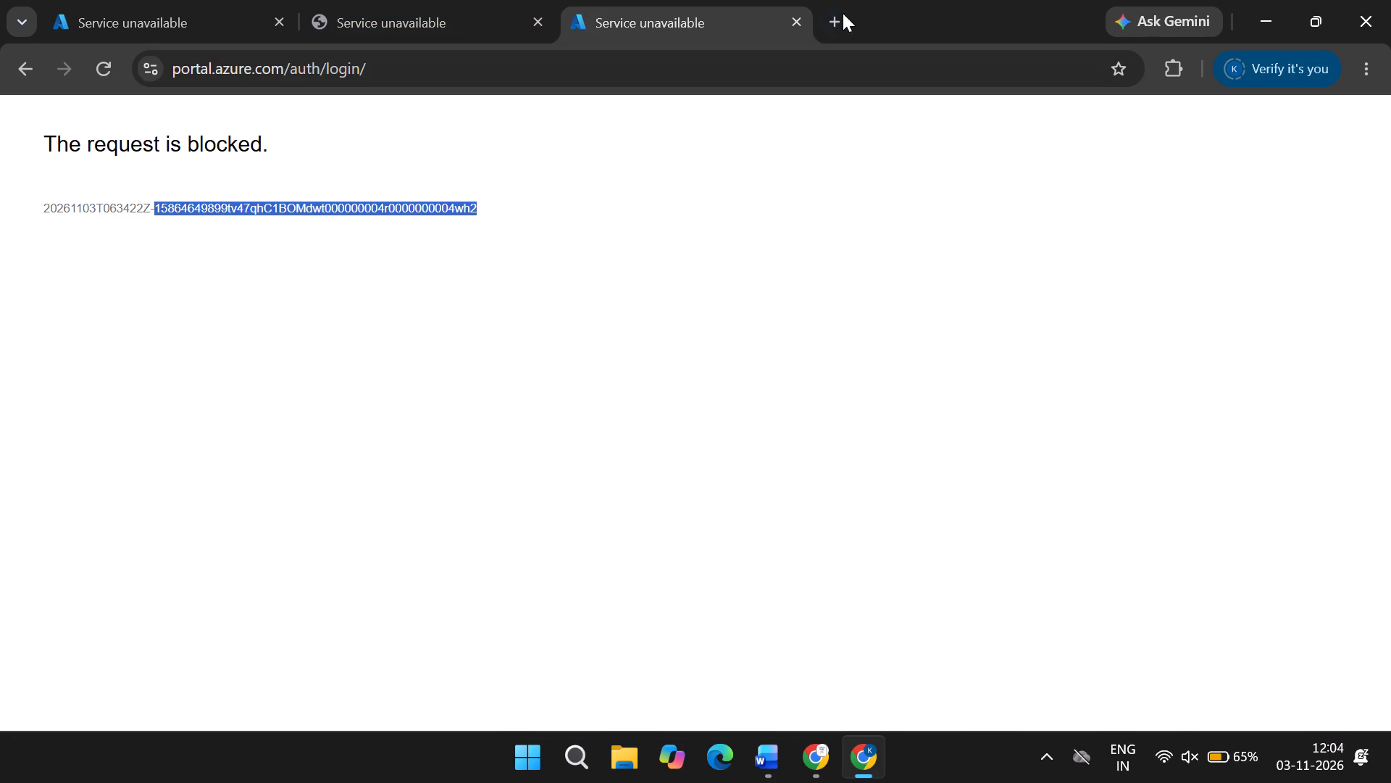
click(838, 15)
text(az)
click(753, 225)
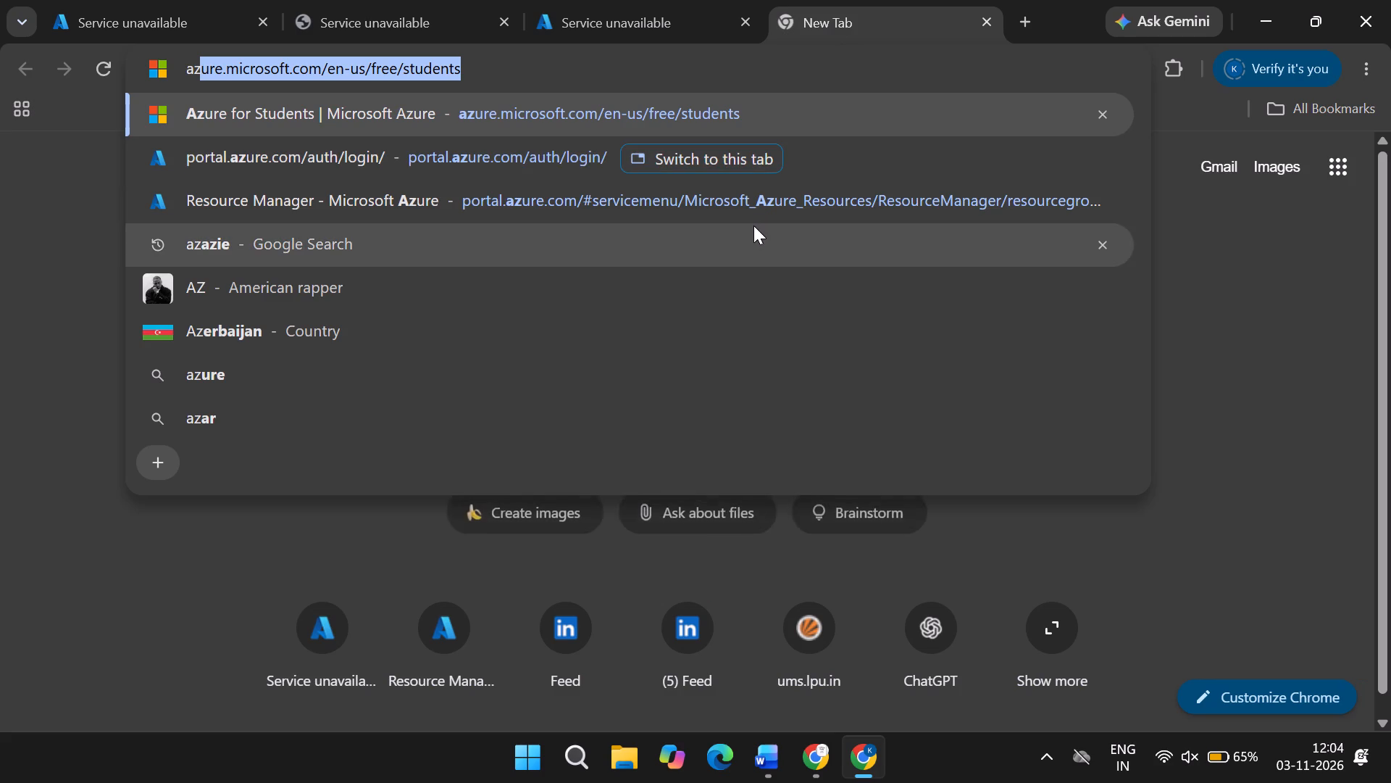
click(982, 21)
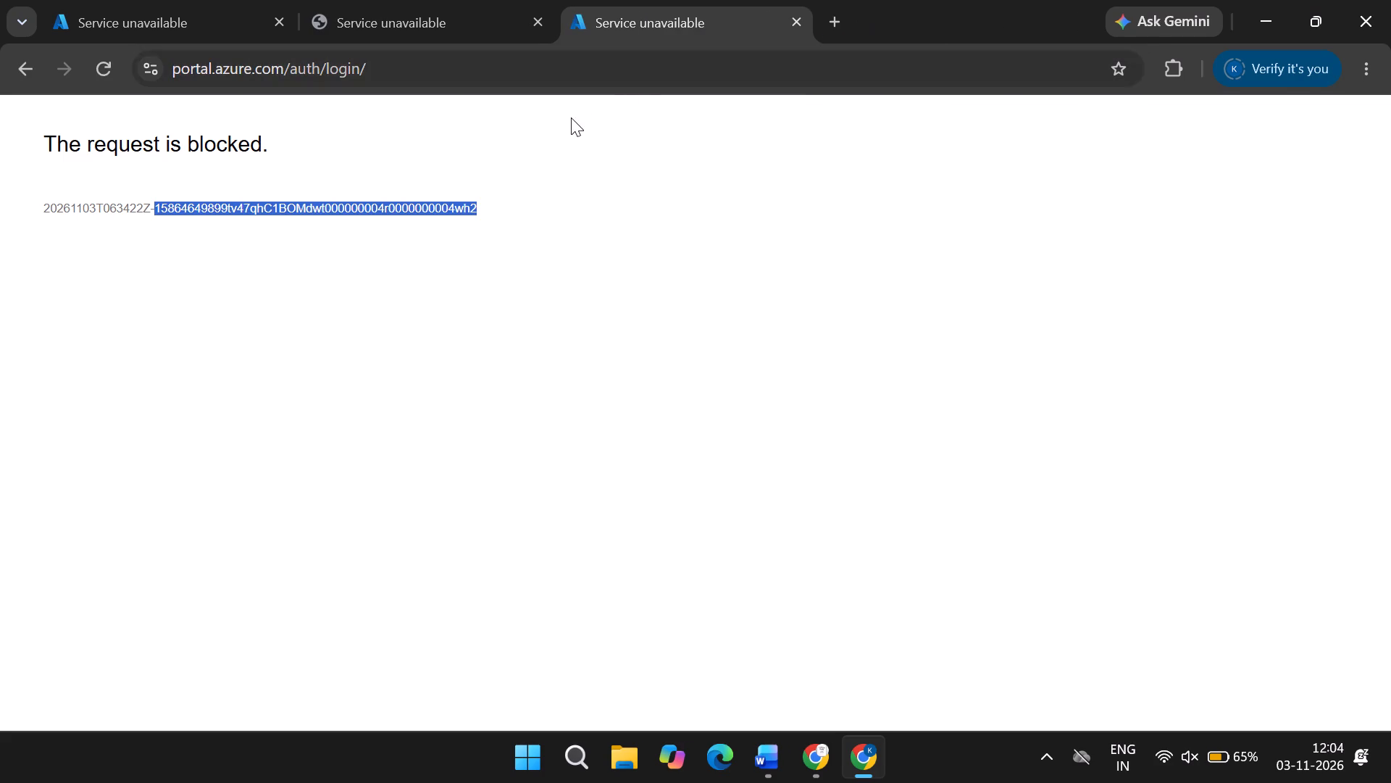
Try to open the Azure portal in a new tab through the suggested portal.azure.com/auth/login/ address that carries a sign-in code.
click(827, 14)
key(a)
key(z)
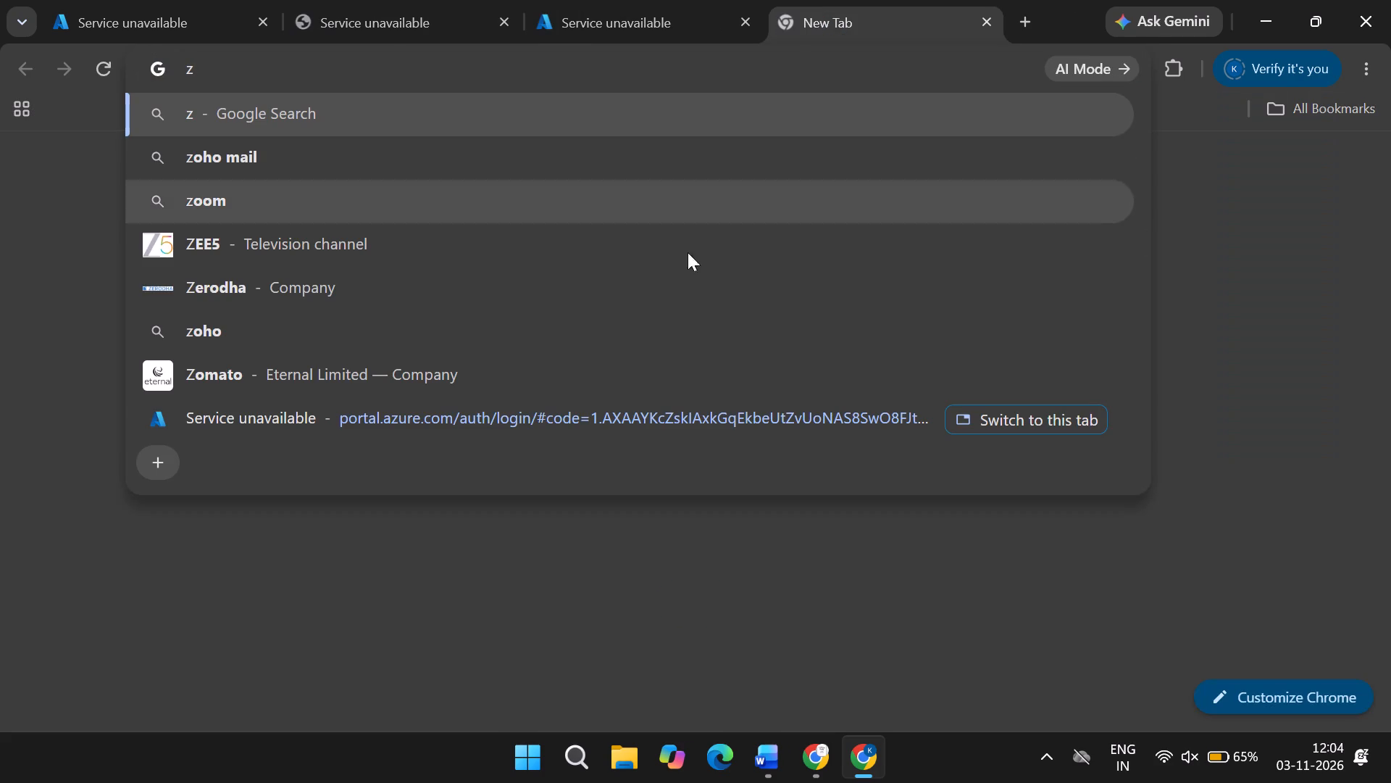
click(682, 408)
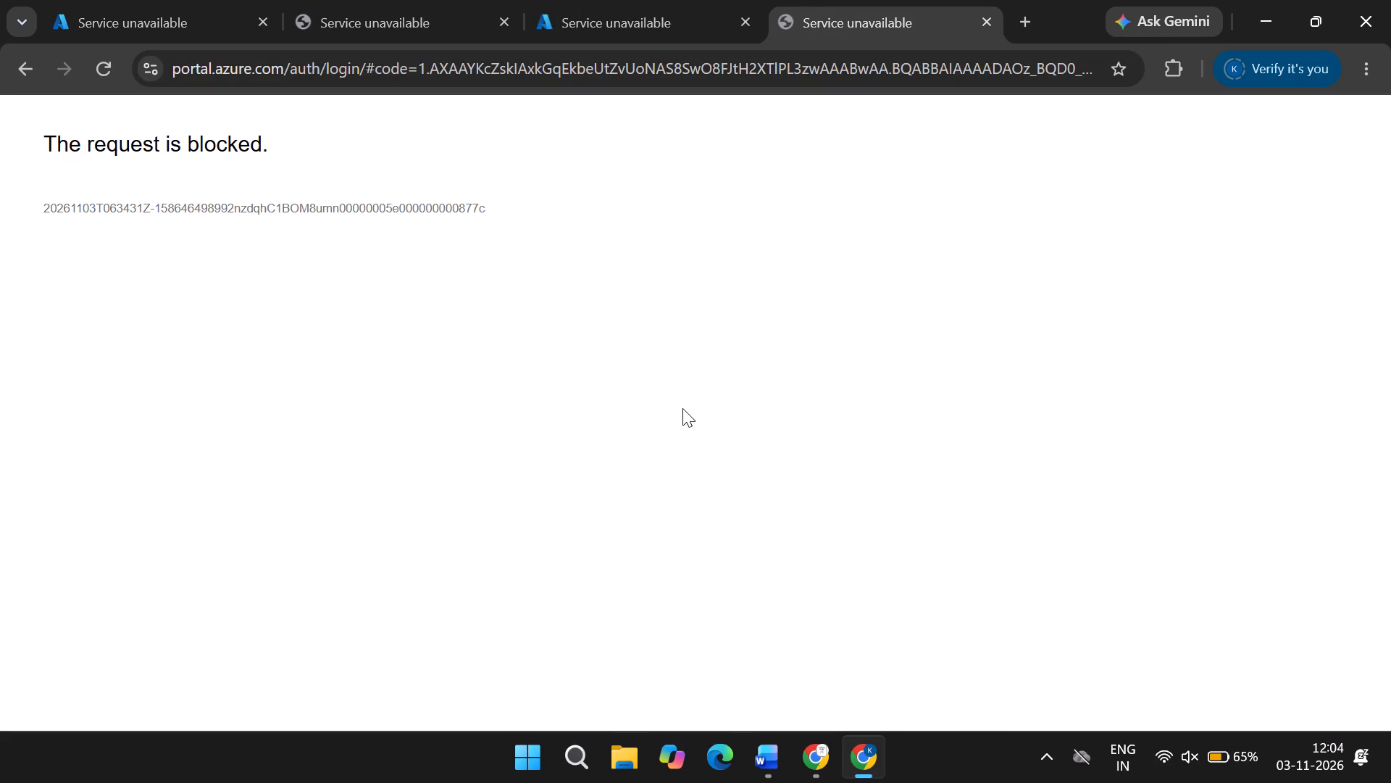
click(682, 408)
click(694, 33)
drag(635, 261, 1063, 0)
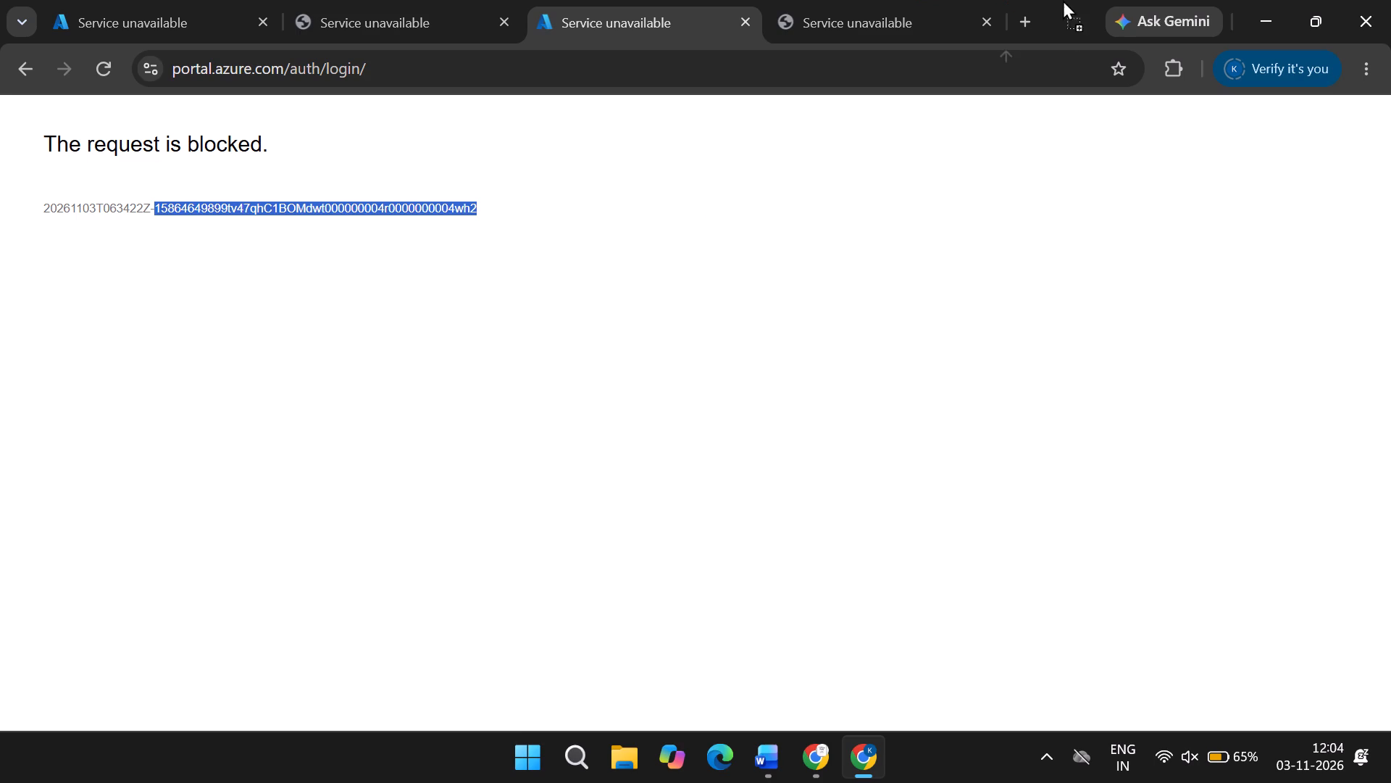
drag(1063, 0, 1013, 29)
Try to open portal.azure.com/auth/login/ once more in a new tab.
click(1013, 29)
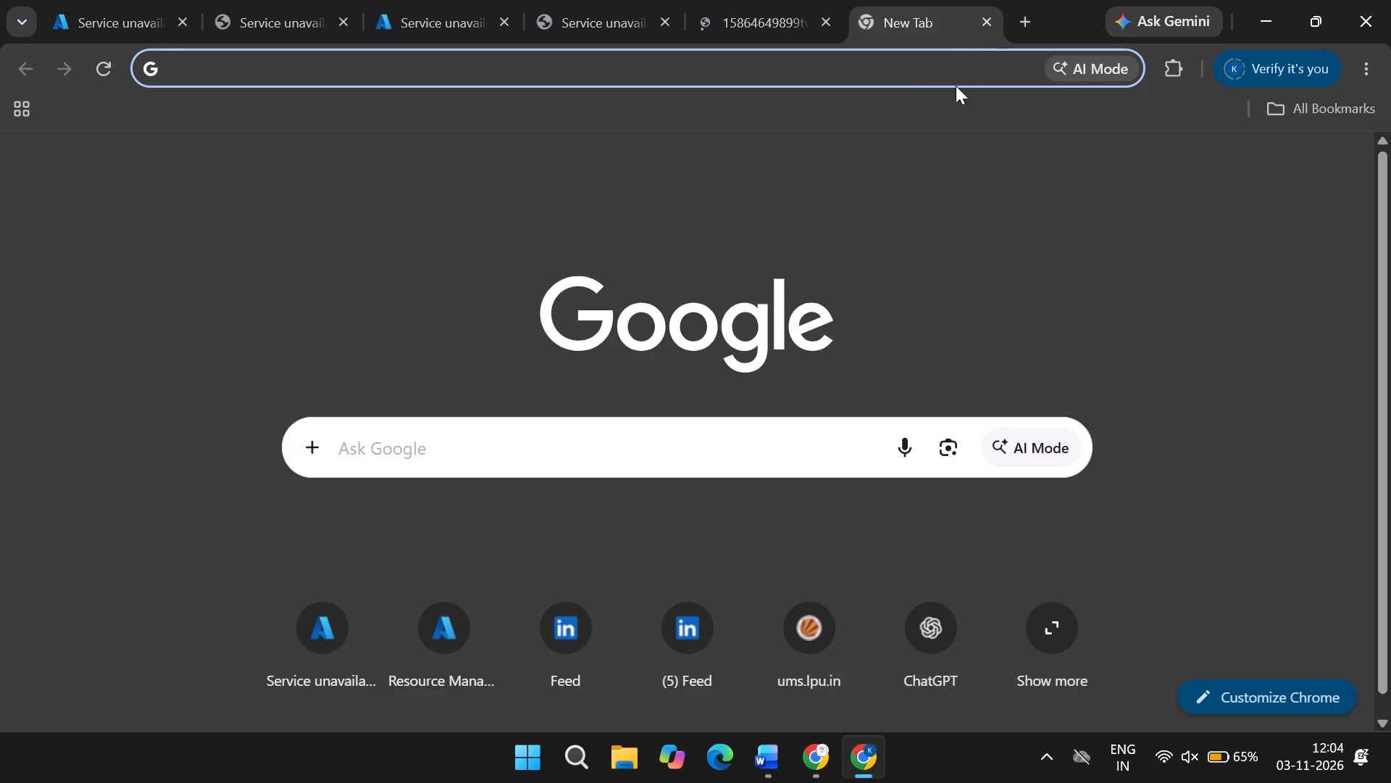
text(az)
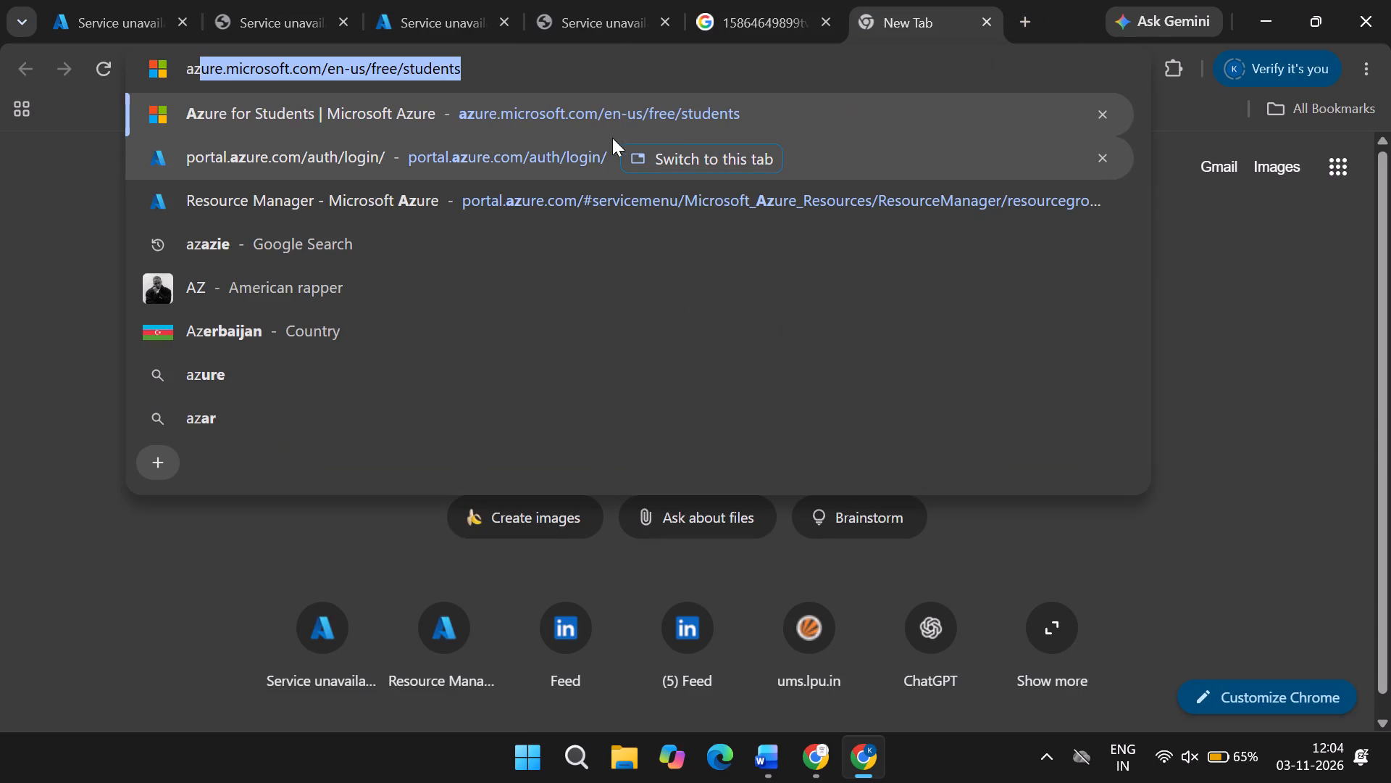
click(398, 146)
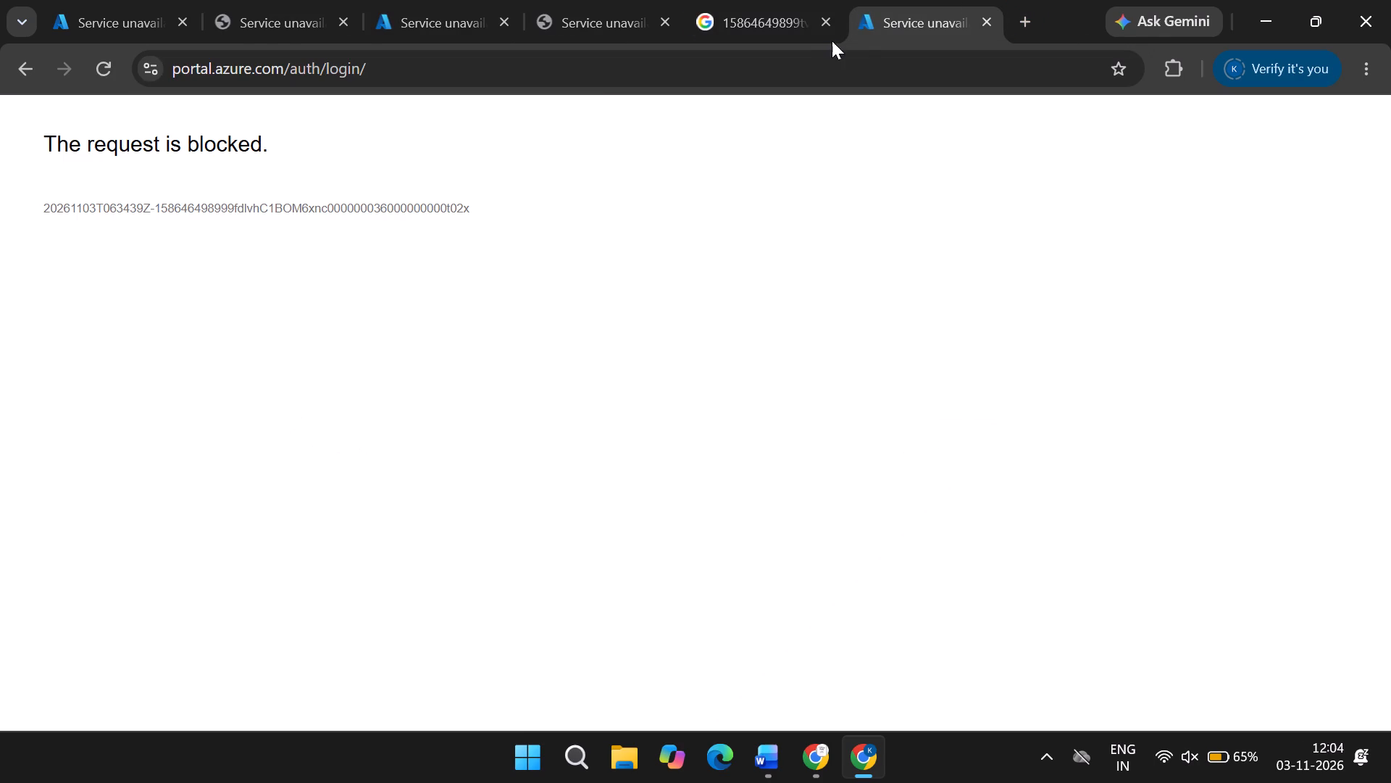
Close the accidental Google search tab and the two blocked portal tabs before the newest one.
click(826, 19)
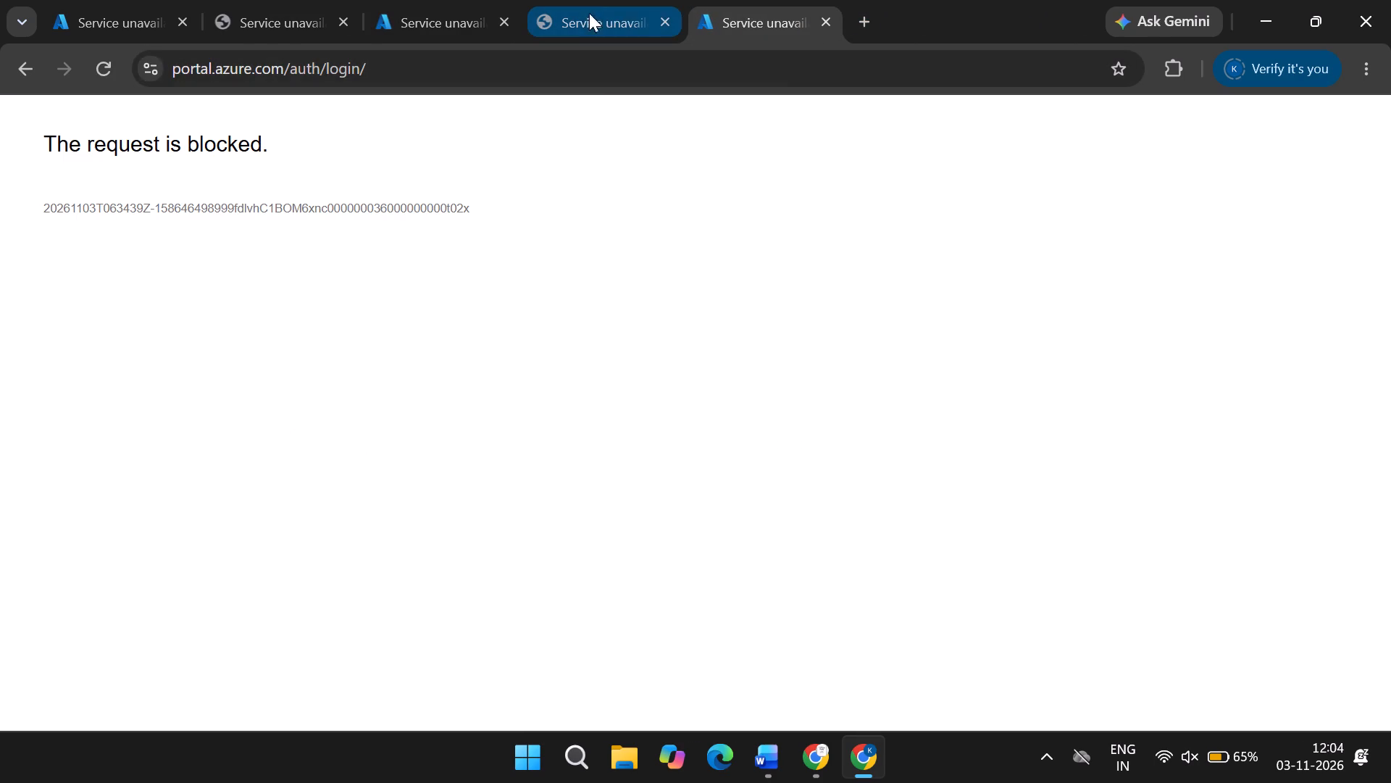
click(661, 19)
click(509, 21)
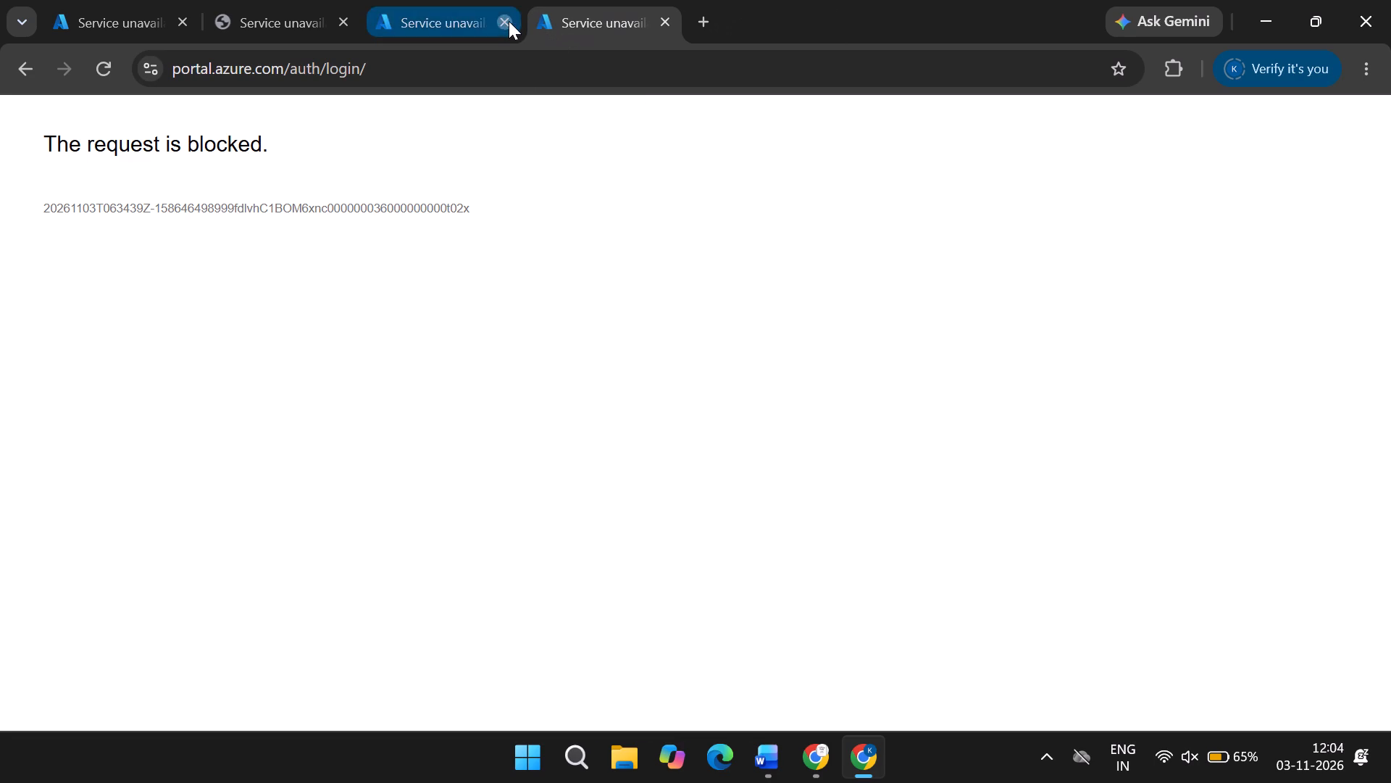
Switch the Wi-Fi connection from LPU Block-36 to the network named Vivek.
click(1179, 761)
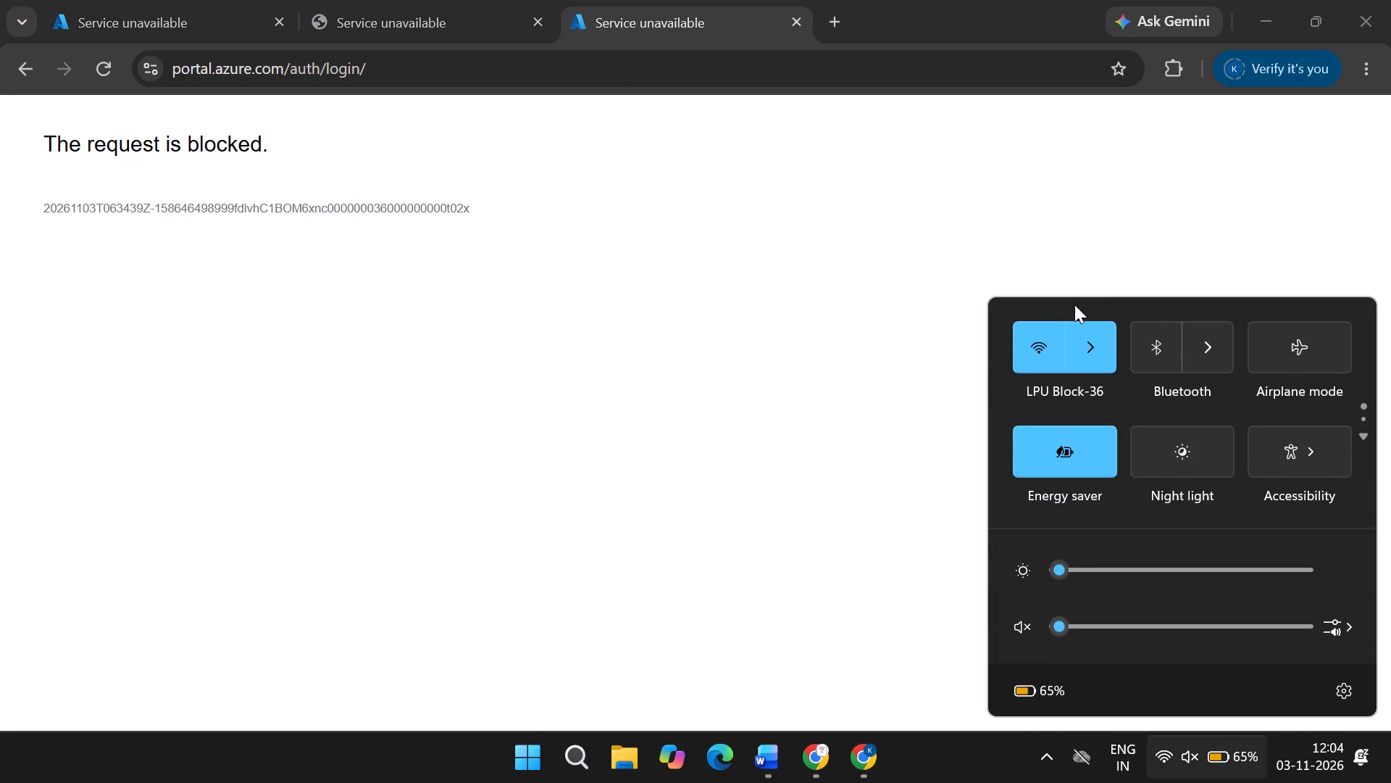
click(1085, 347)
scroll(1161, 471, down, 2)
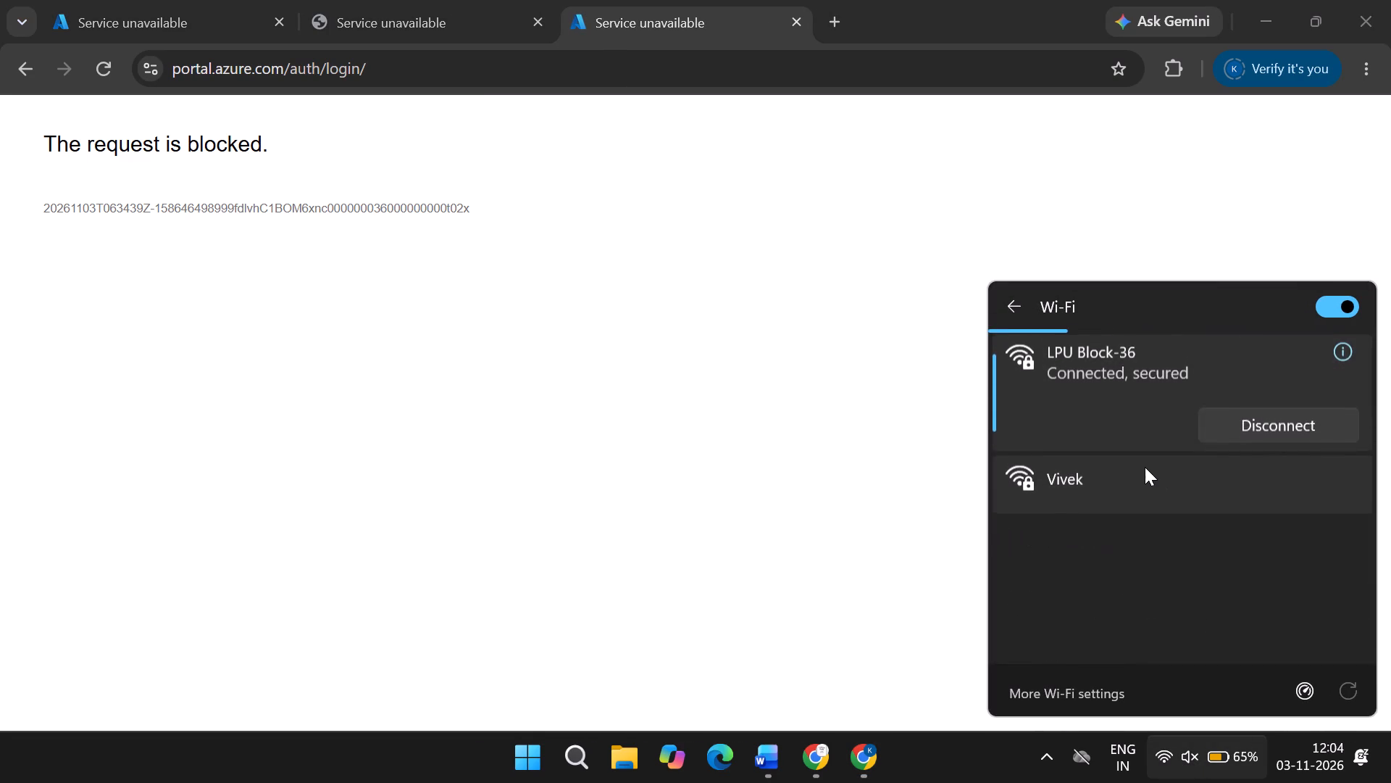
click(1145, 467)
click(1283, 518)
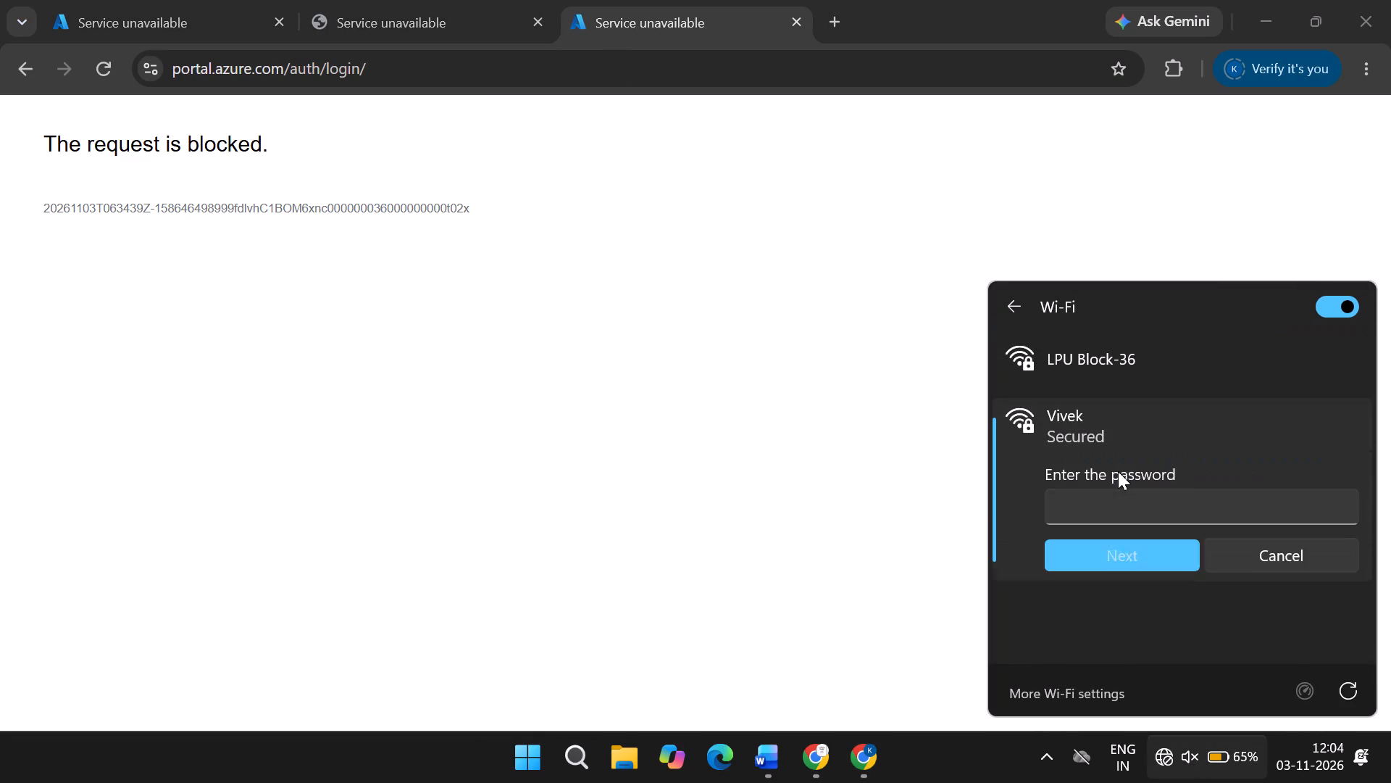
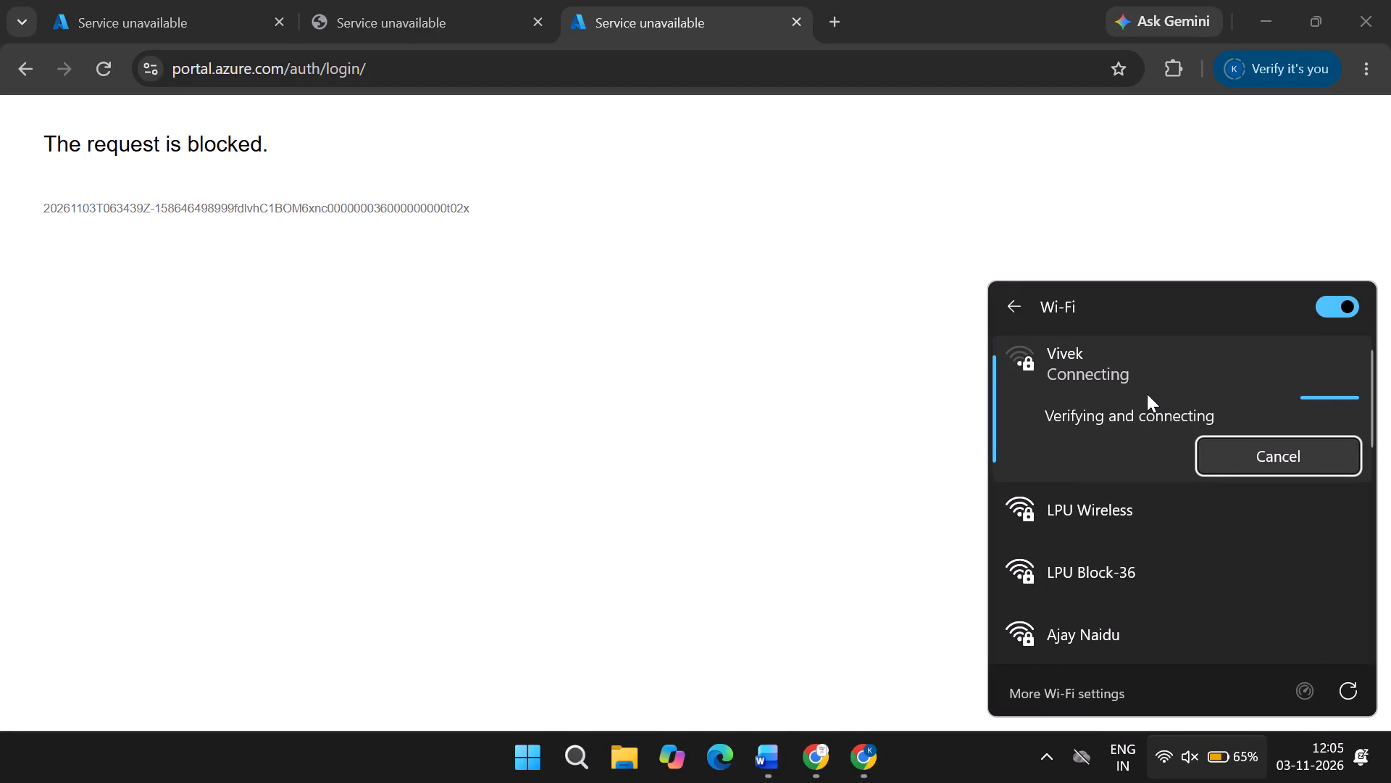
Dismiss the Wi-Fi network list and open portal.azure.com/auth/login/ in a new browser tab.
click(1067, 217)
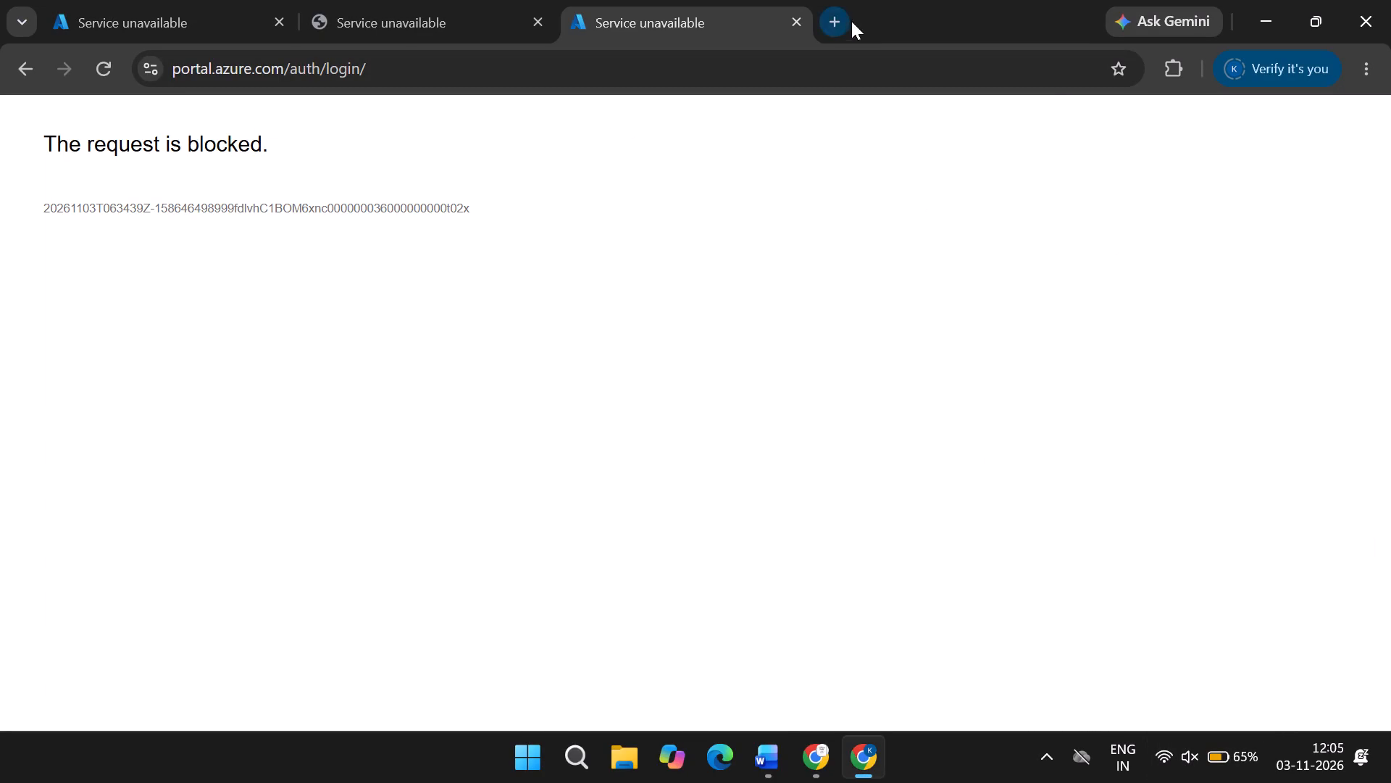
click(833, 26)
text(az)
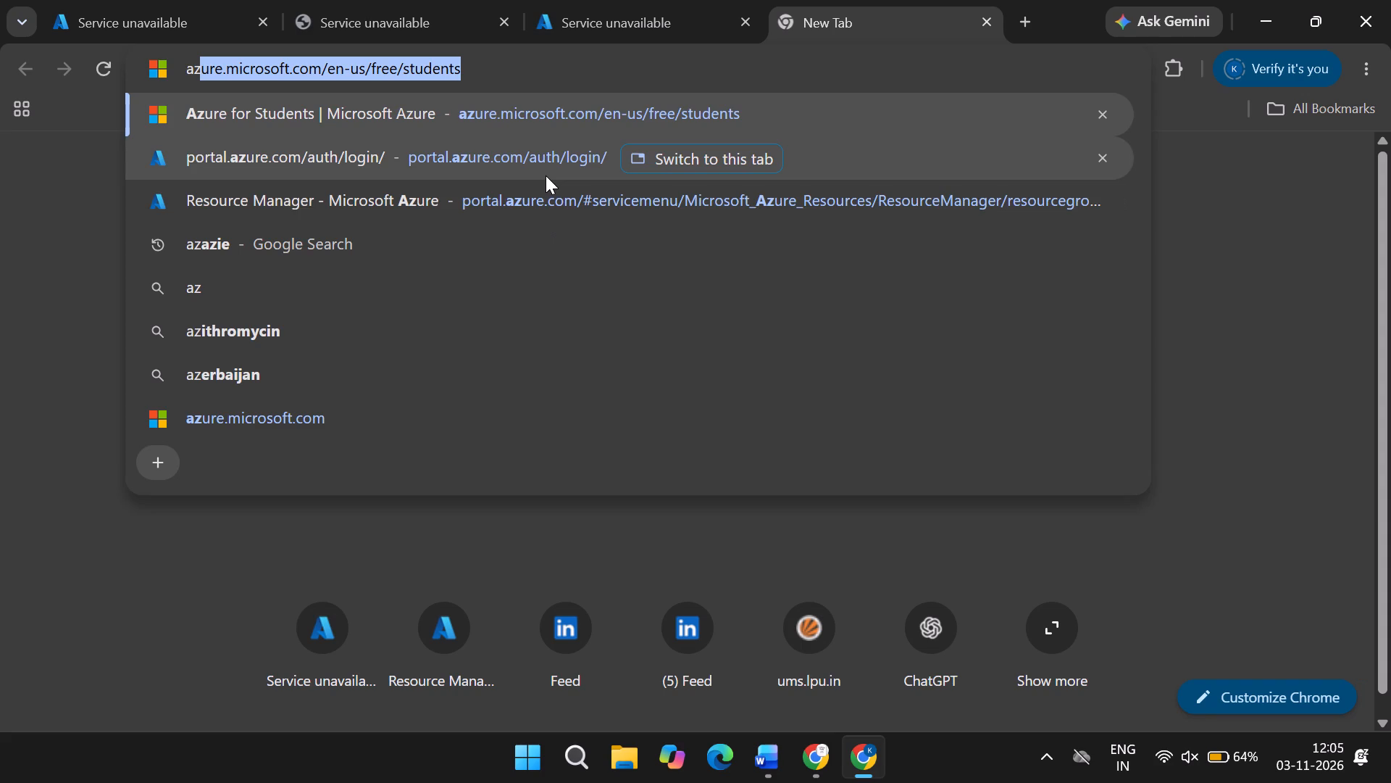
click(546, 175)
Close the old Service unavailable tabs, keeping the newly opened portal login tab.
click(746, 20)
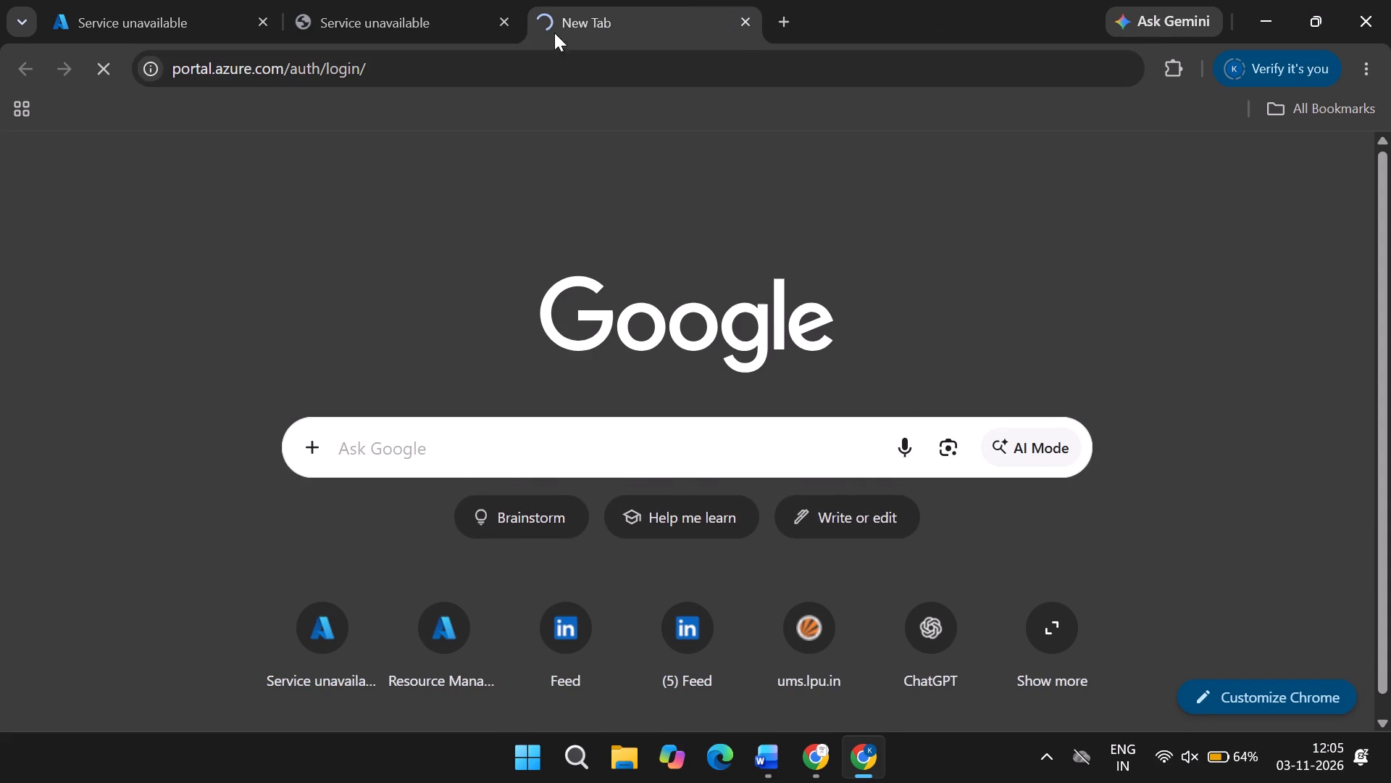
click(499, 12)
click(500, 22)
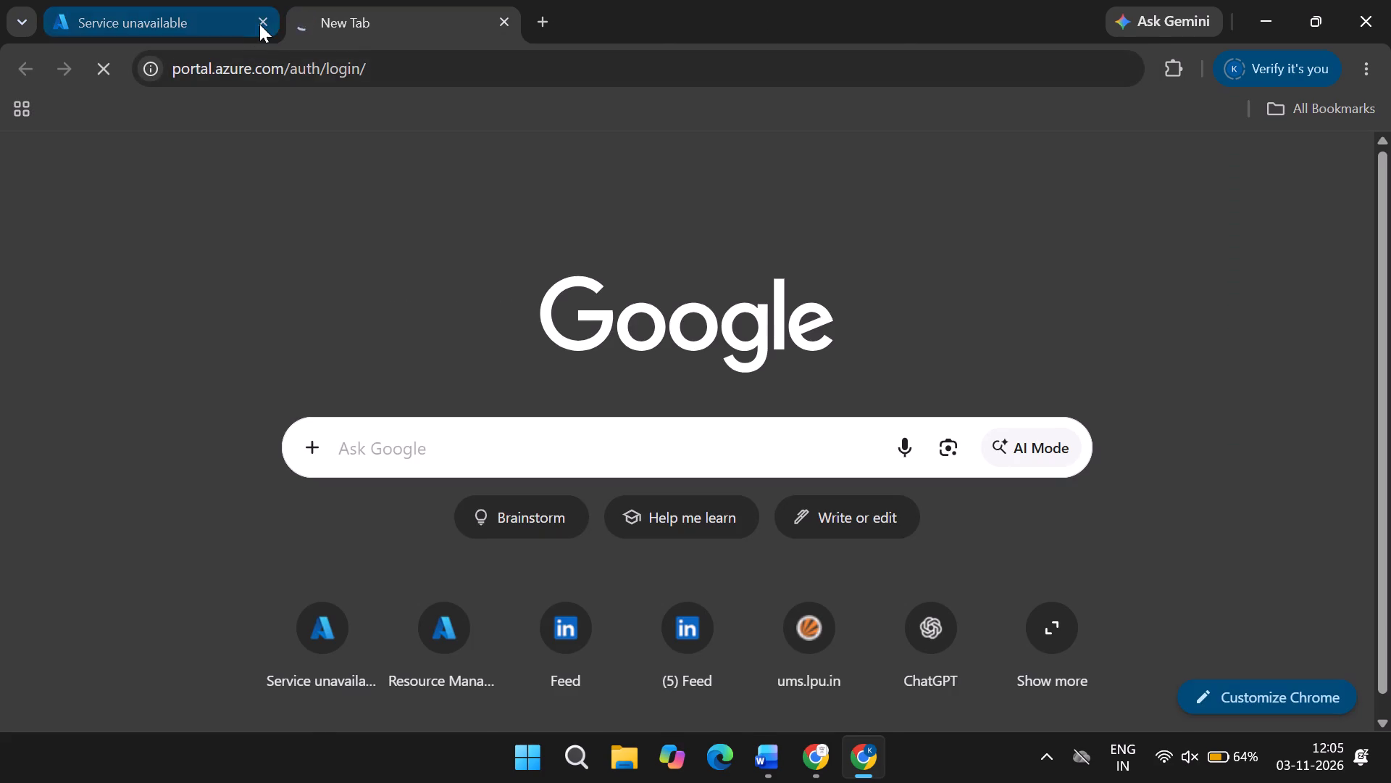
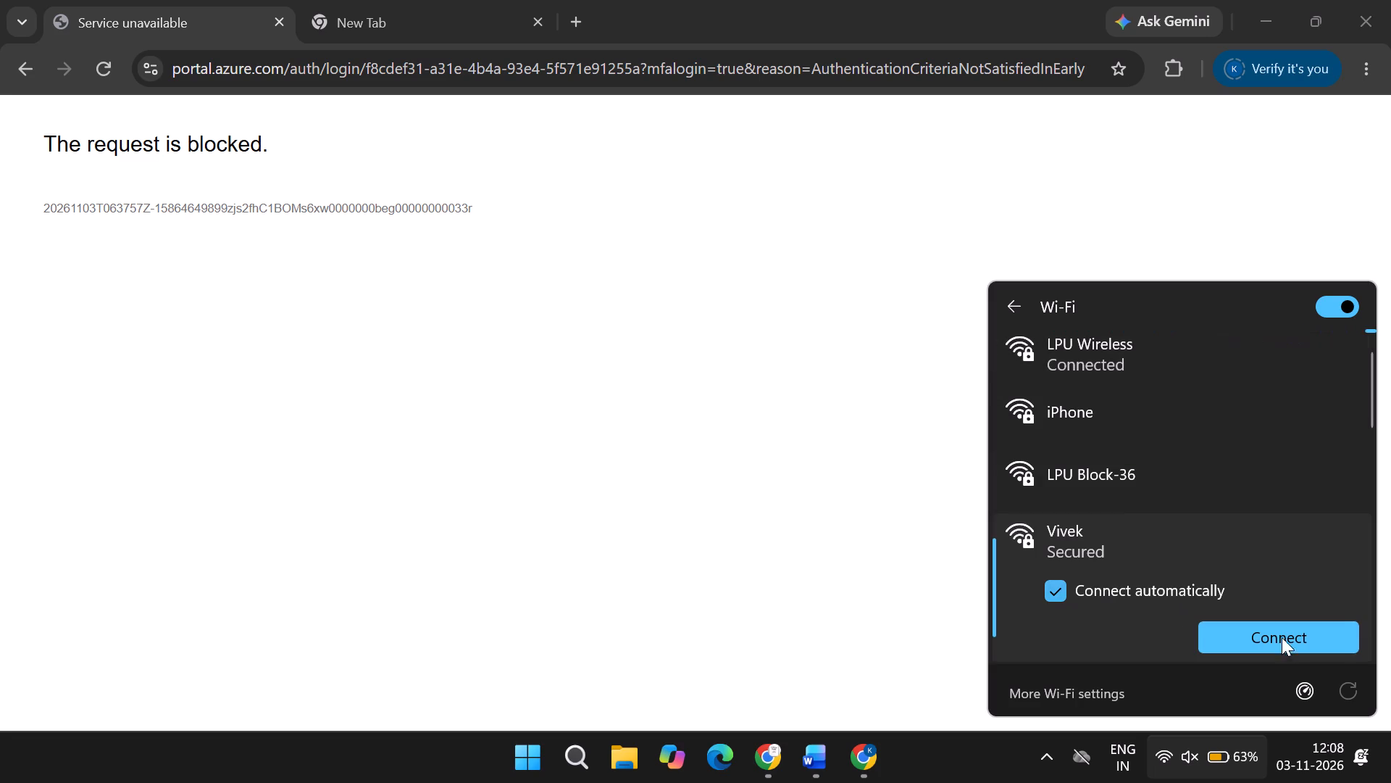
Connect the computer to the Wi-Fi network Vivek, with automatic connection enabled, and dismiss the network list.
click(1303, 634)
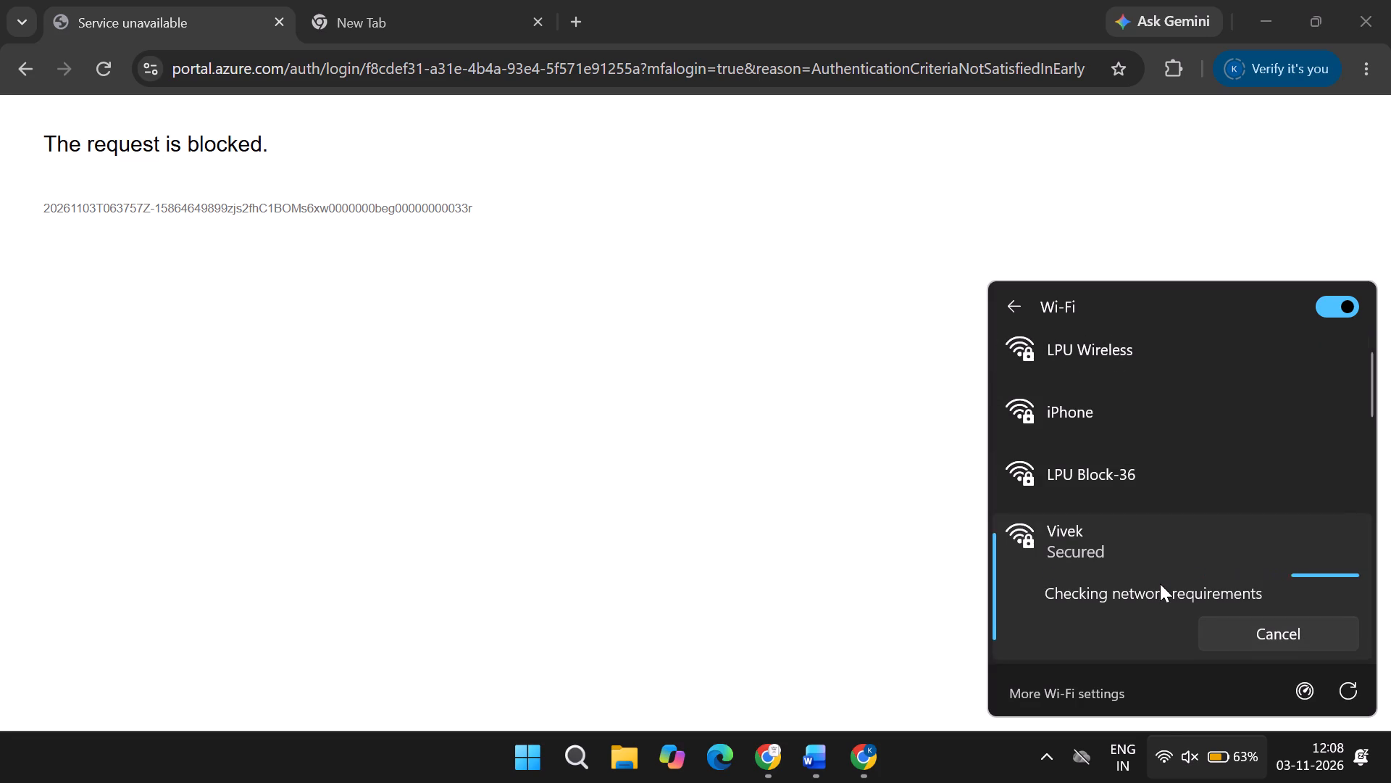
click(848, 344)
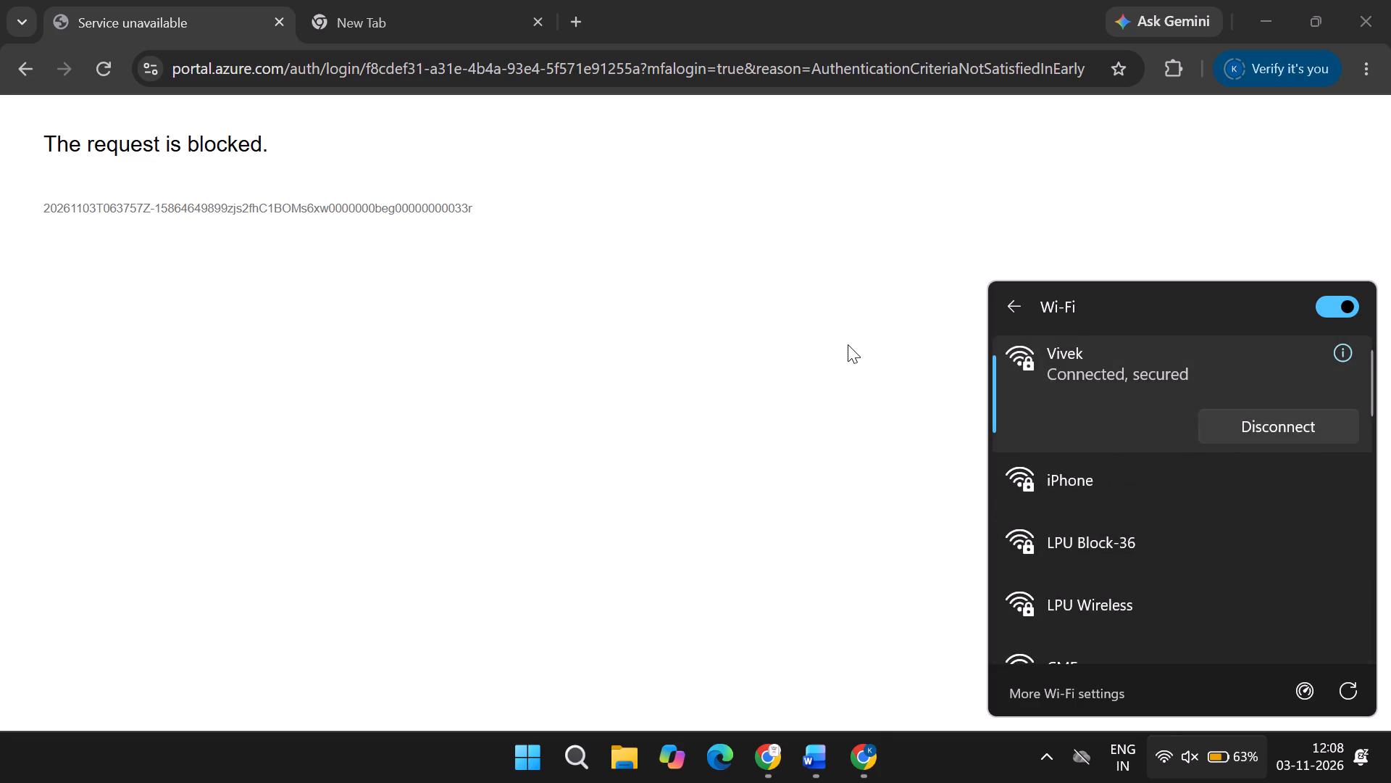
Open the Azure portal's resource groups page in the empty new tab and close the blocked login tab.
click(433, 25)
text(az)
click(409, 188)
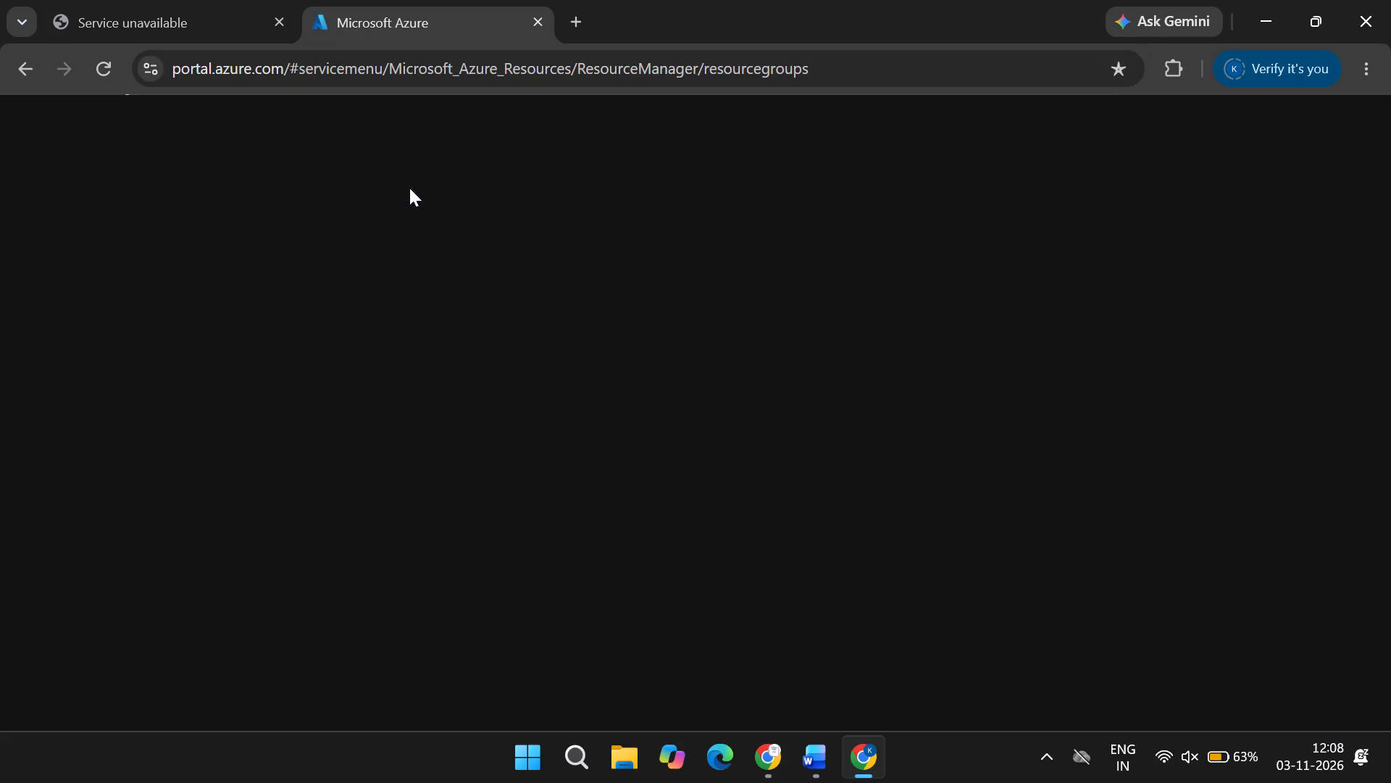
click(272, 22)
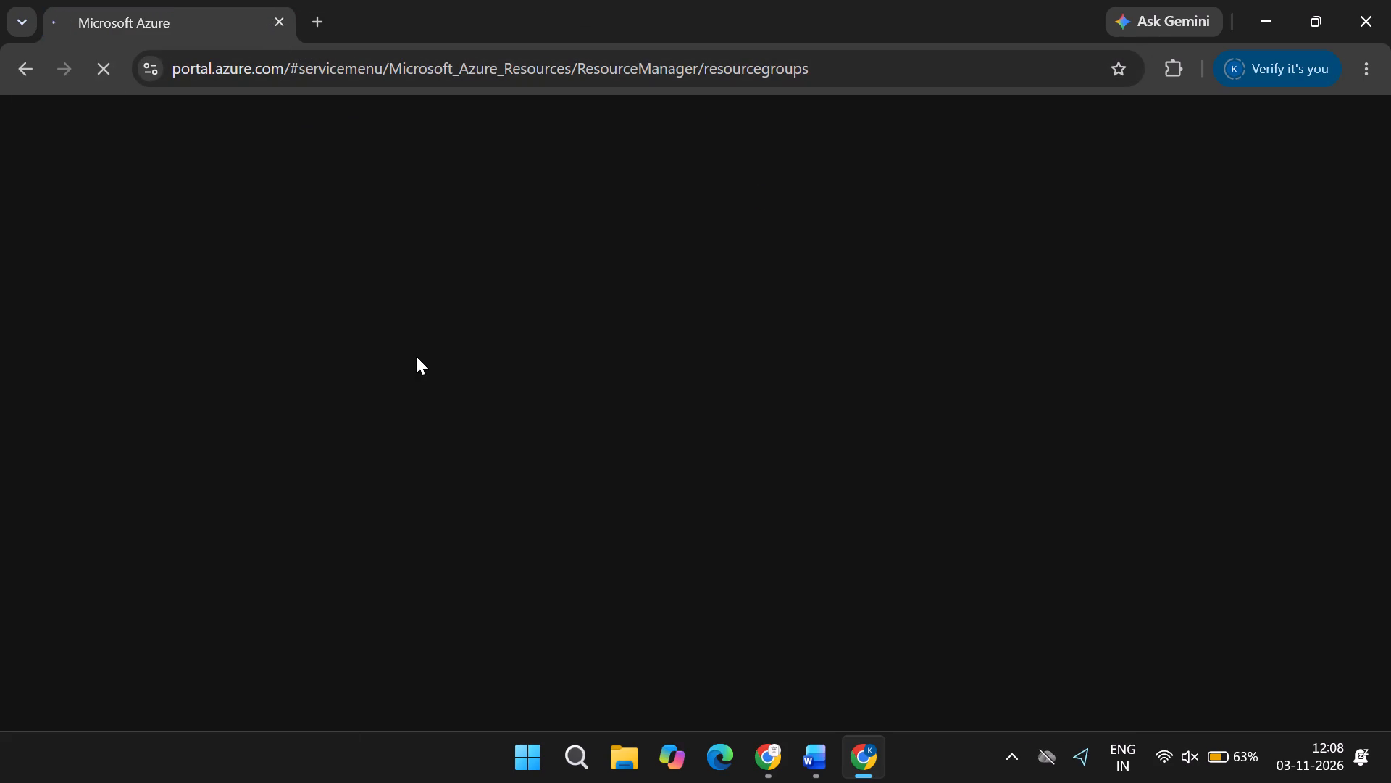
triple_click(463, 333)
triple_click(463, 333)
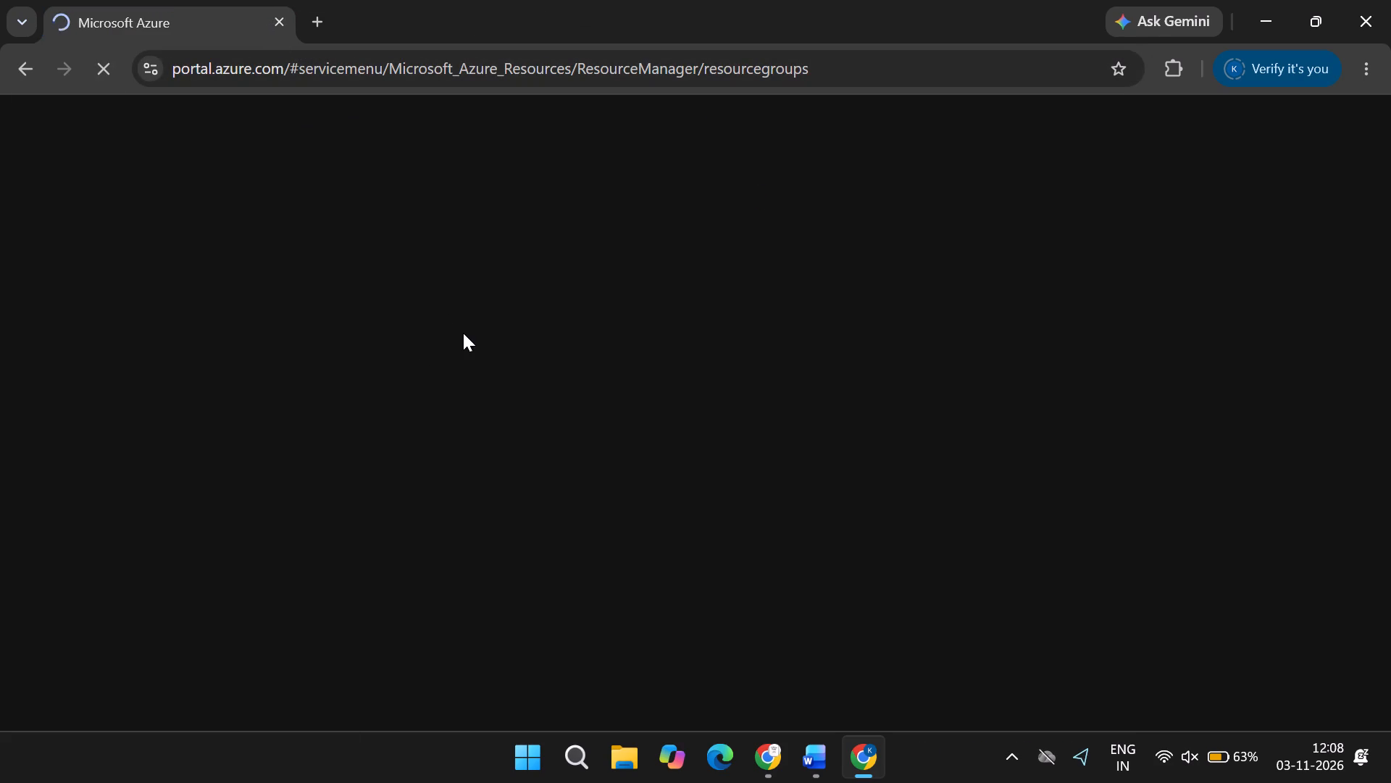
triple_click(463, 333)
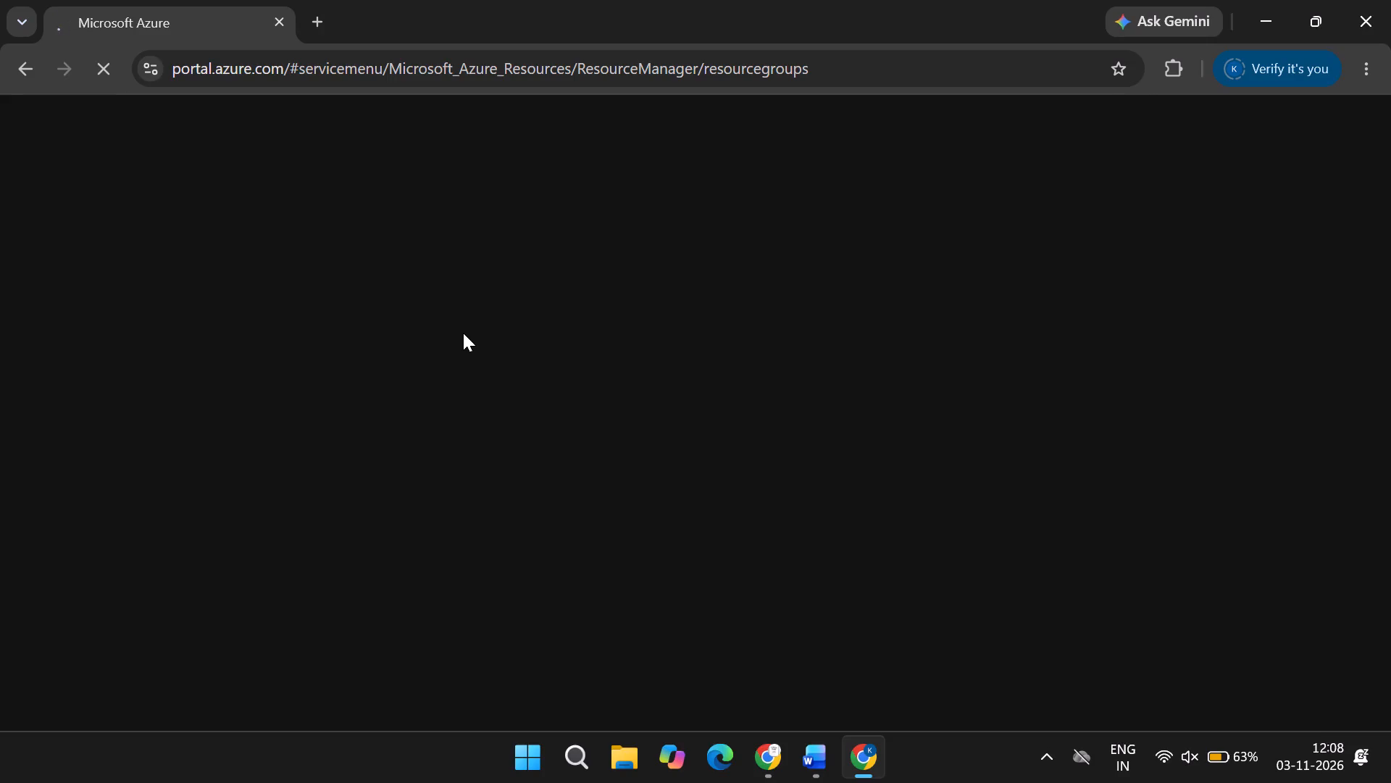
Bring up the browser's profile options to see the other available Chrome profiles.
click(1226, 70)
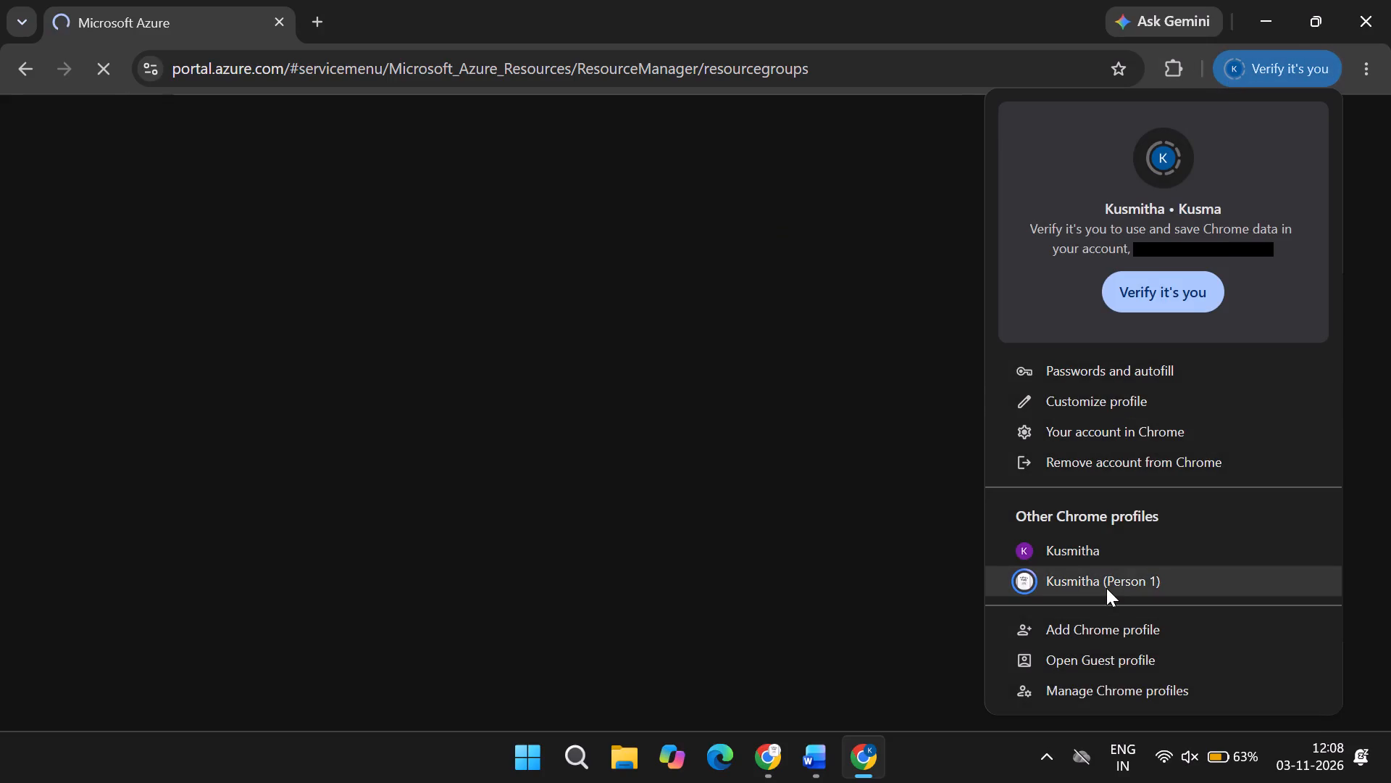
Switch to the Person 1 Chrome profile, where the Configure Azure Bastion Access chat is open.
click(1102, 587)
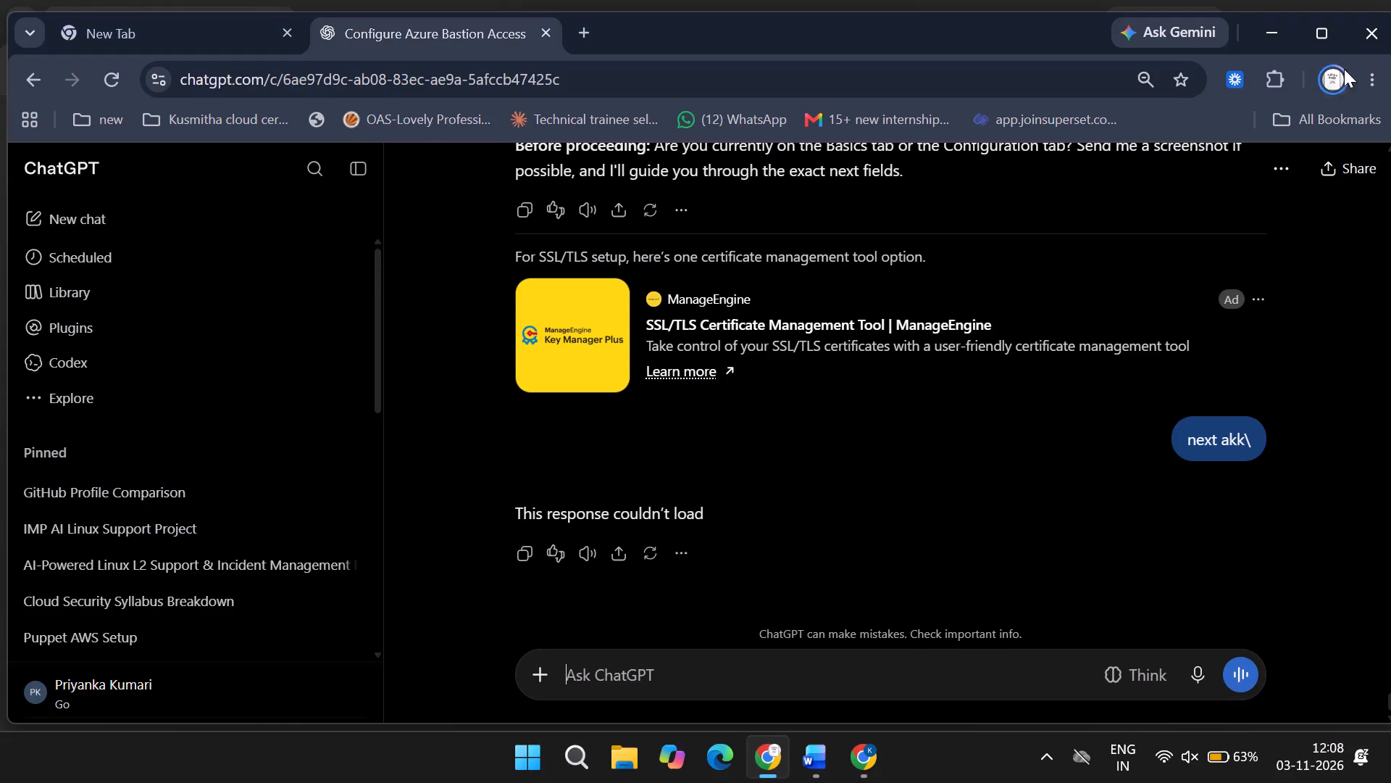
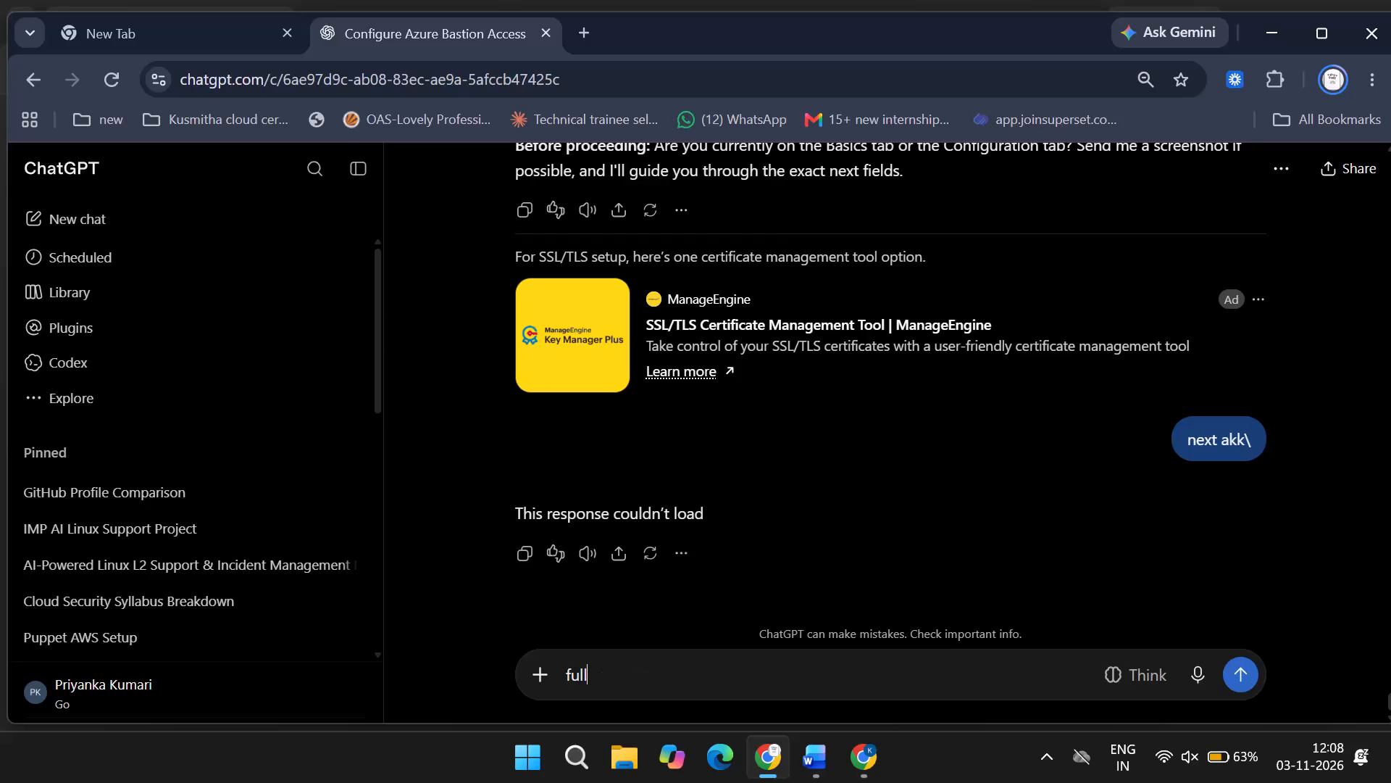
Look back through the Azure Bastion guide in the chat at Step 4, Configure Public IP, and Step 5, Review and Create.
scroll(735, 622, up, 2)
scroll(786, 568, up, 4)
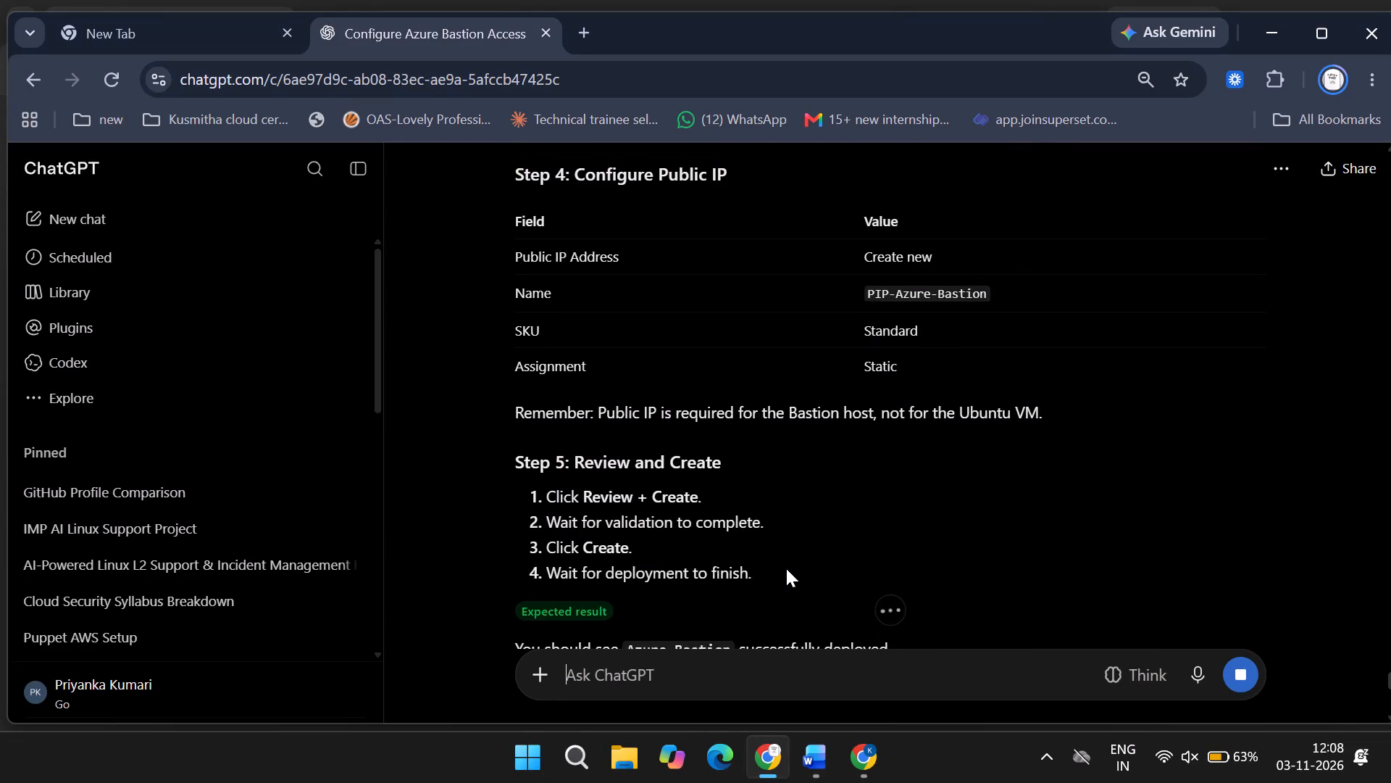
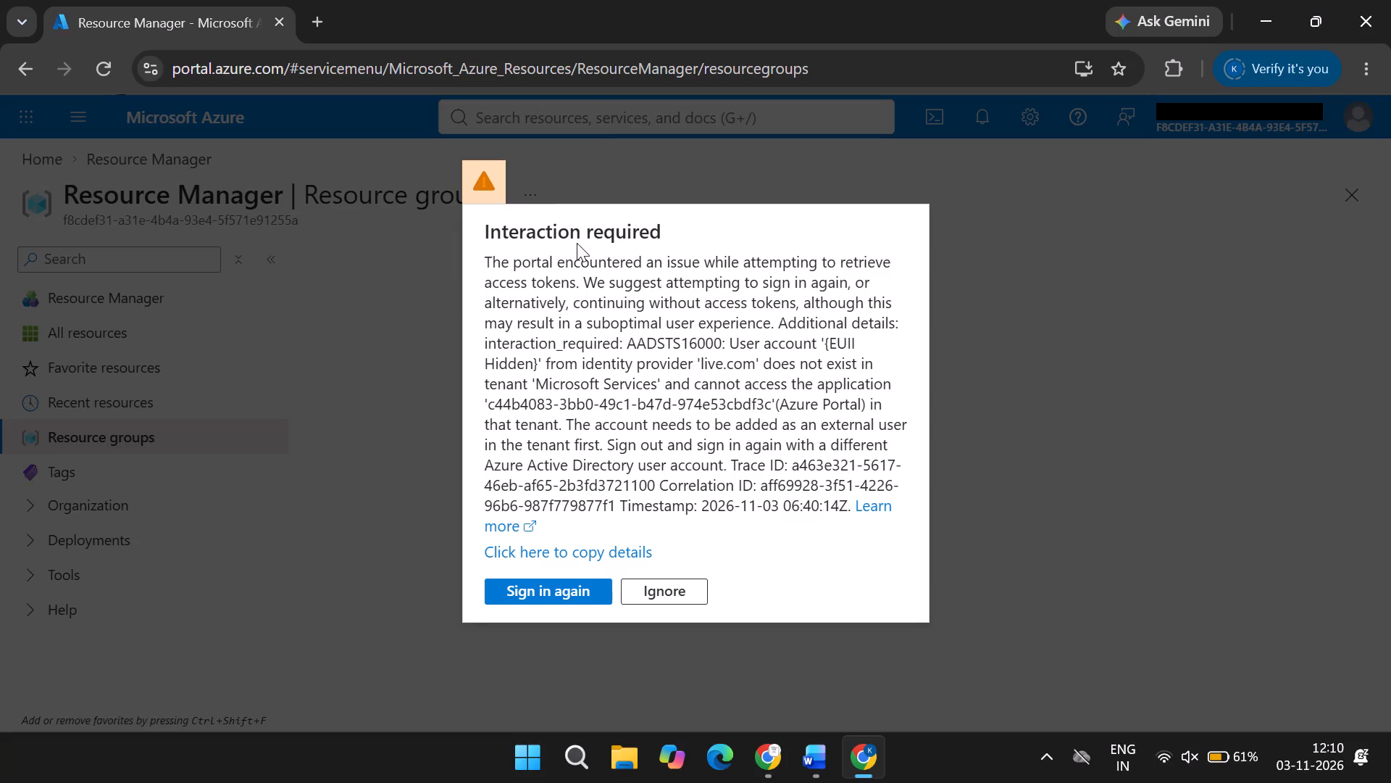
Try to get past the blocking sign-in dialog by reloading the Resource groups page in the Azure portal.
click(1003, 330)
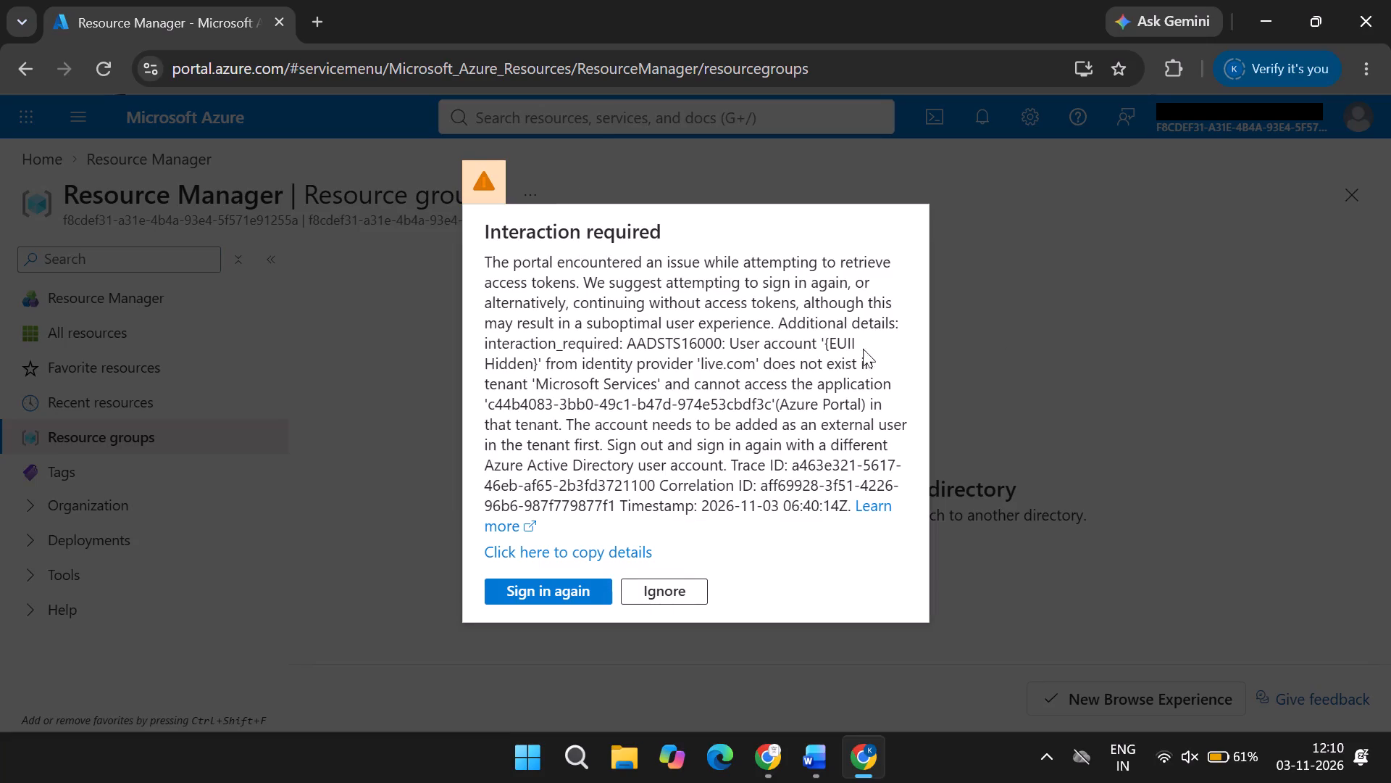
drag(1061, 360, 251, 136)
click(98, 65)
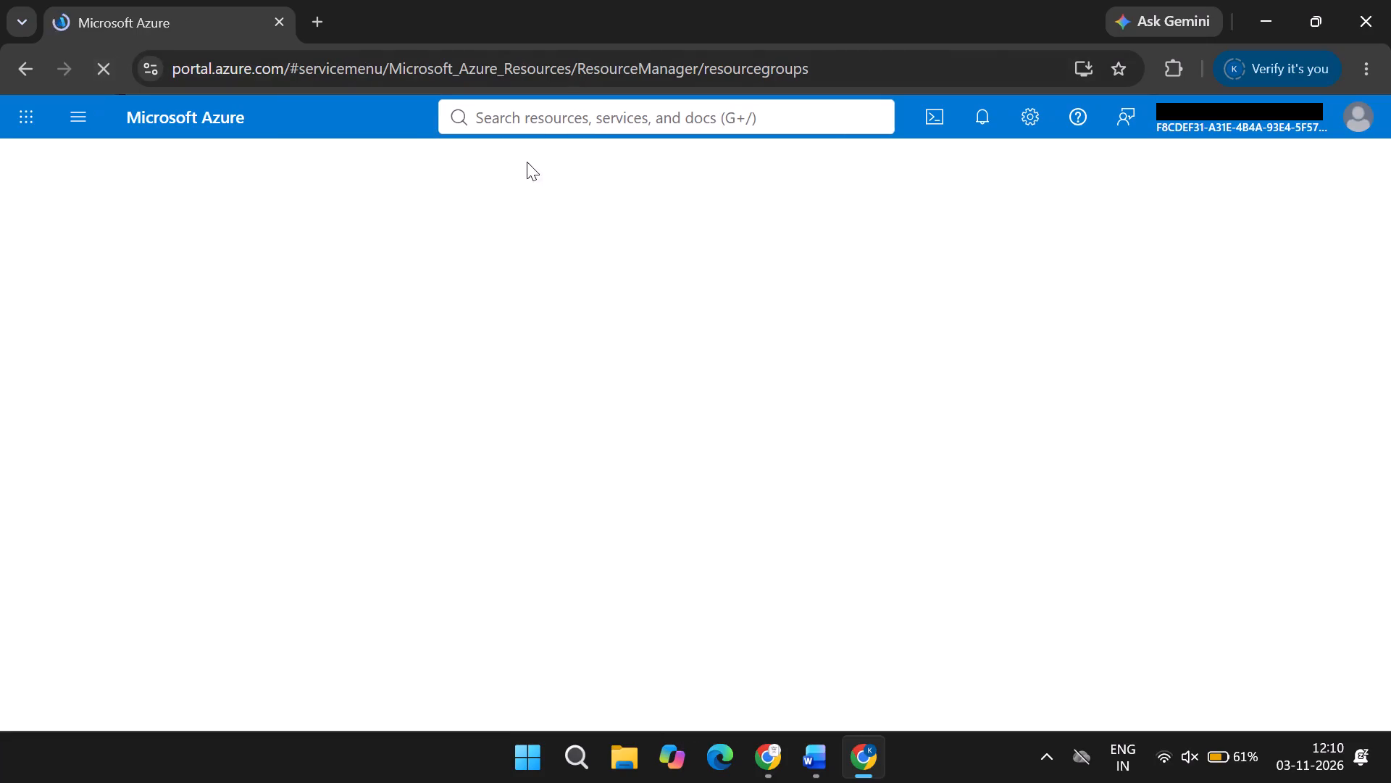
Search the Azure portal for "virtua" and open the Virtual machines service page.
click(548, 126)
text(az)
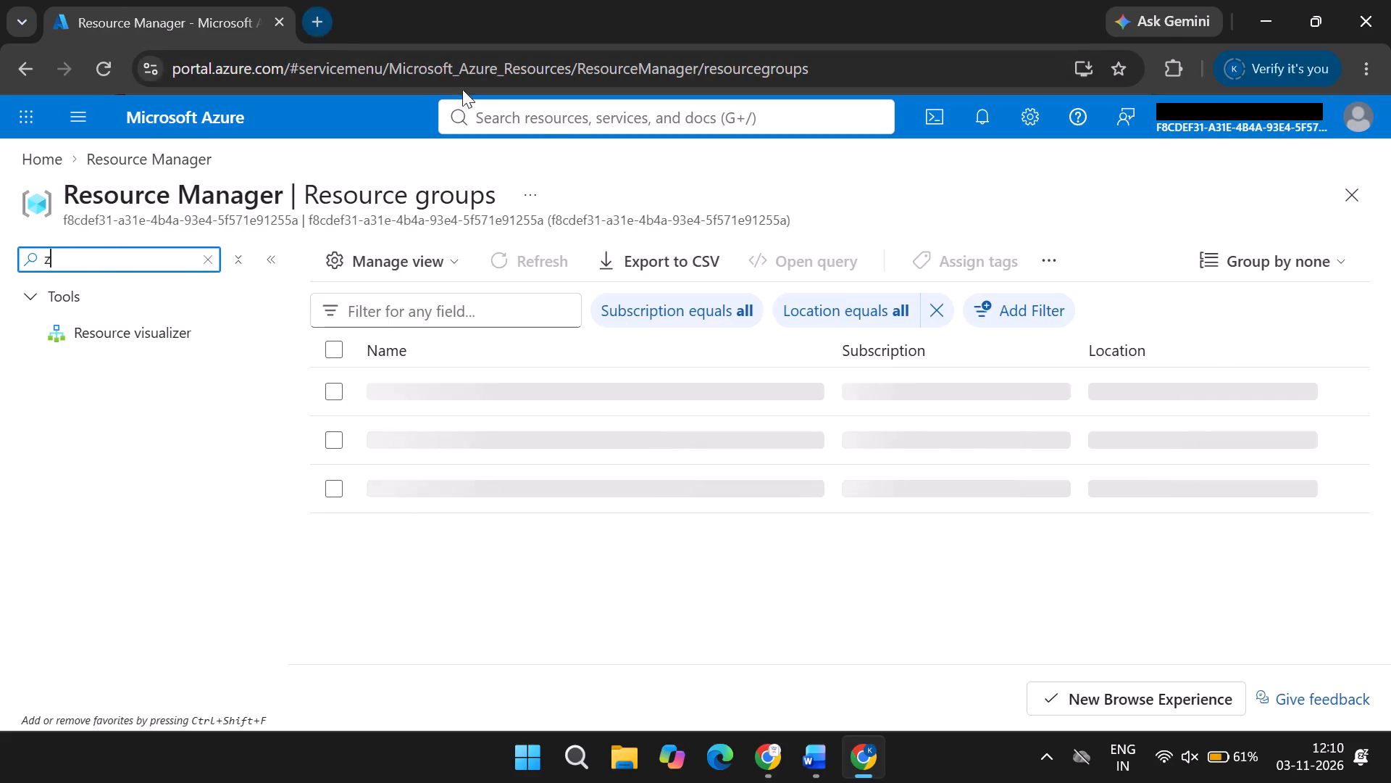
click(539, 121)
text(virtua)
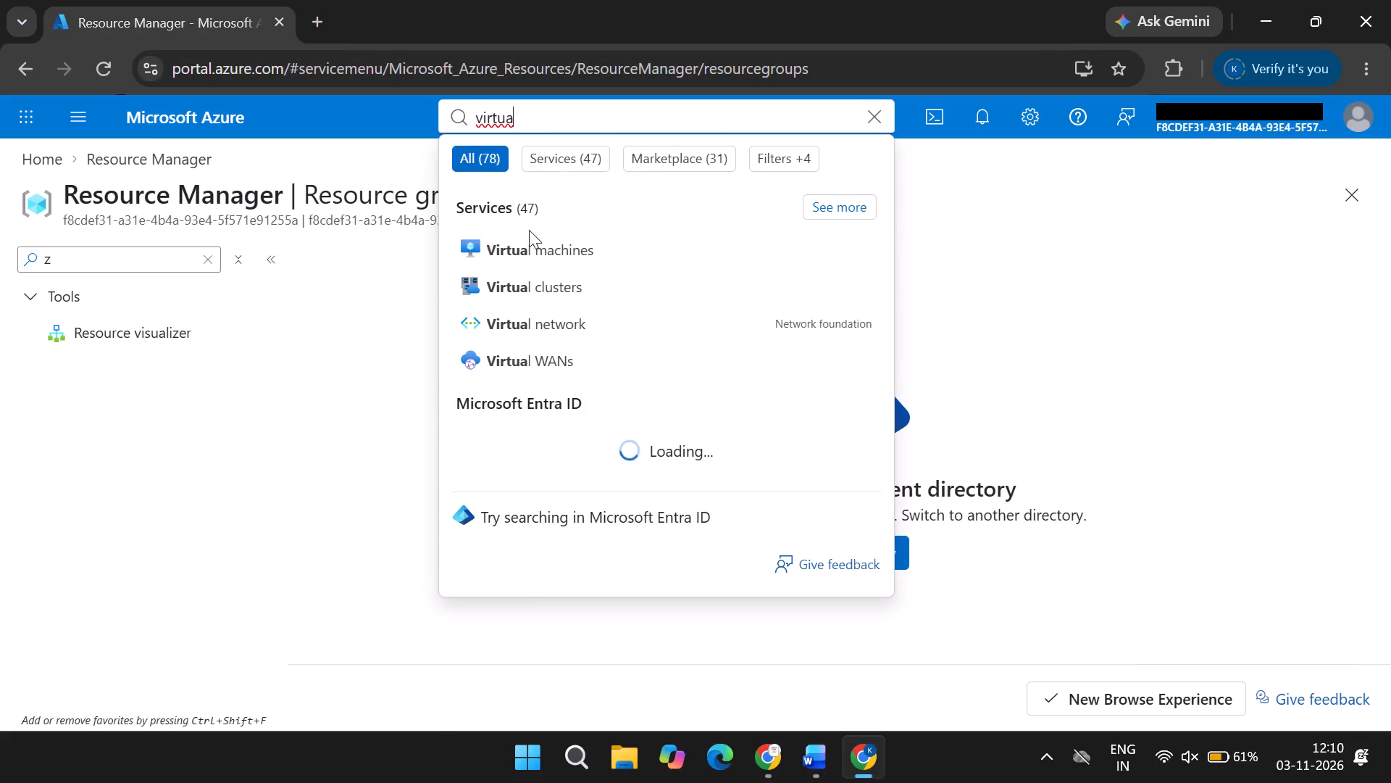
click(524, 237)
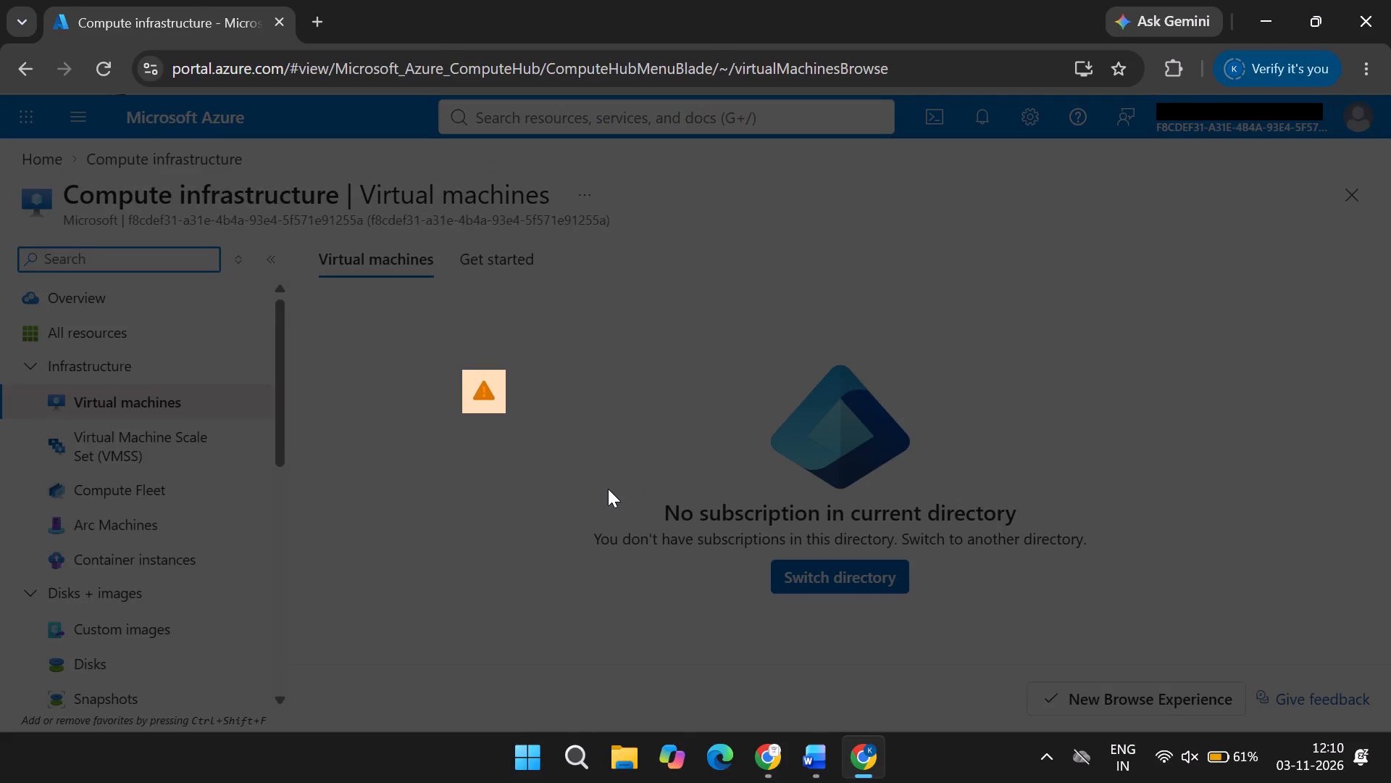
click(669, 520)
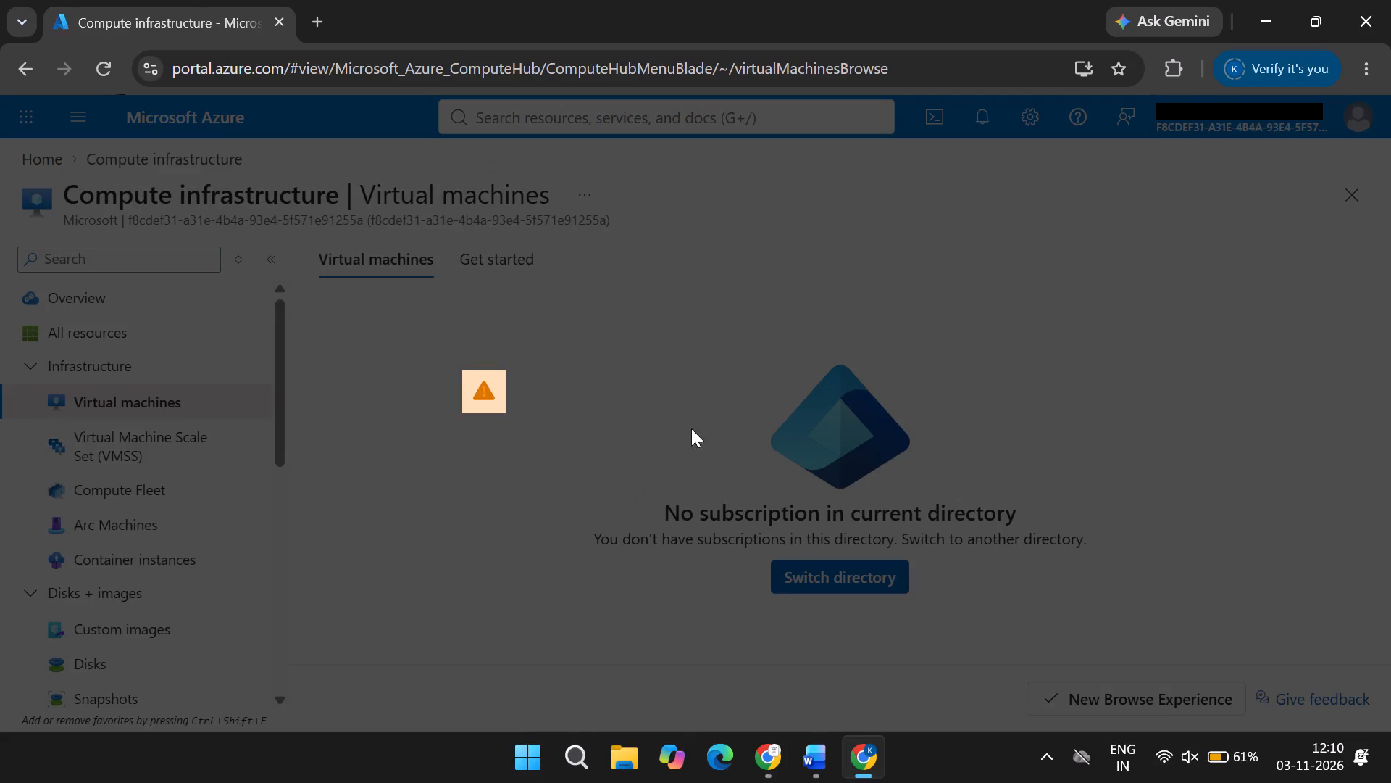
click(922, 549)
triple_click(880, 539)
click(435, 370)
Replace the Azure Compute infrastructure tab with a new blank browser tab.
click(317, 22)
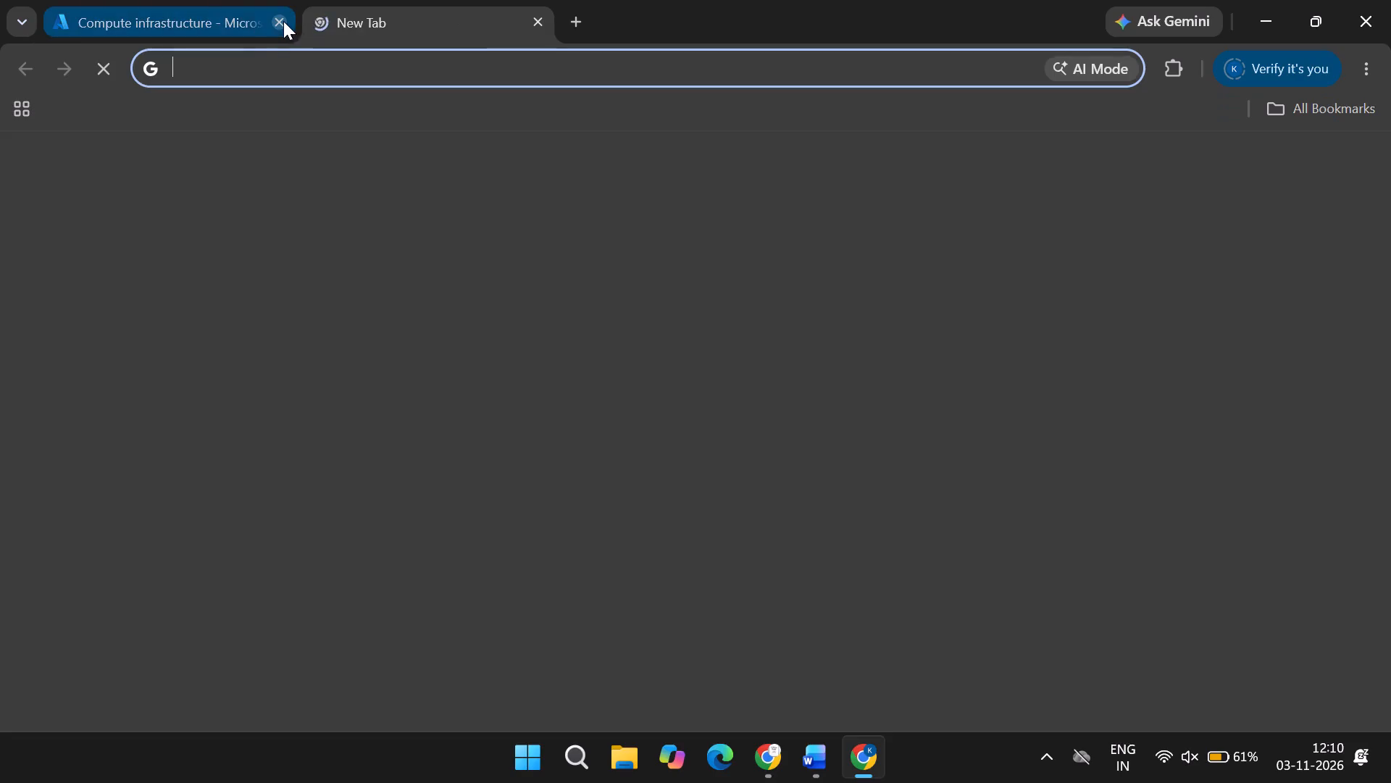
click(283, 21)
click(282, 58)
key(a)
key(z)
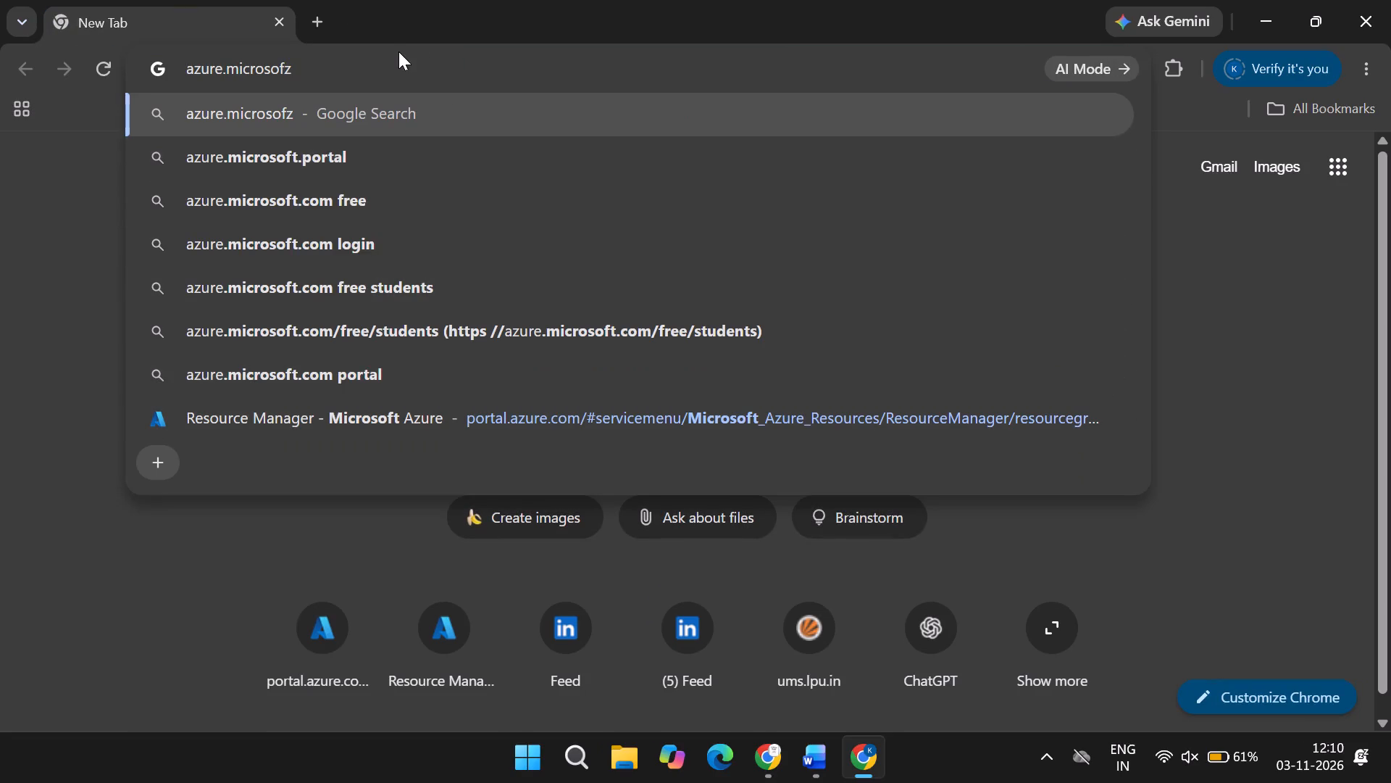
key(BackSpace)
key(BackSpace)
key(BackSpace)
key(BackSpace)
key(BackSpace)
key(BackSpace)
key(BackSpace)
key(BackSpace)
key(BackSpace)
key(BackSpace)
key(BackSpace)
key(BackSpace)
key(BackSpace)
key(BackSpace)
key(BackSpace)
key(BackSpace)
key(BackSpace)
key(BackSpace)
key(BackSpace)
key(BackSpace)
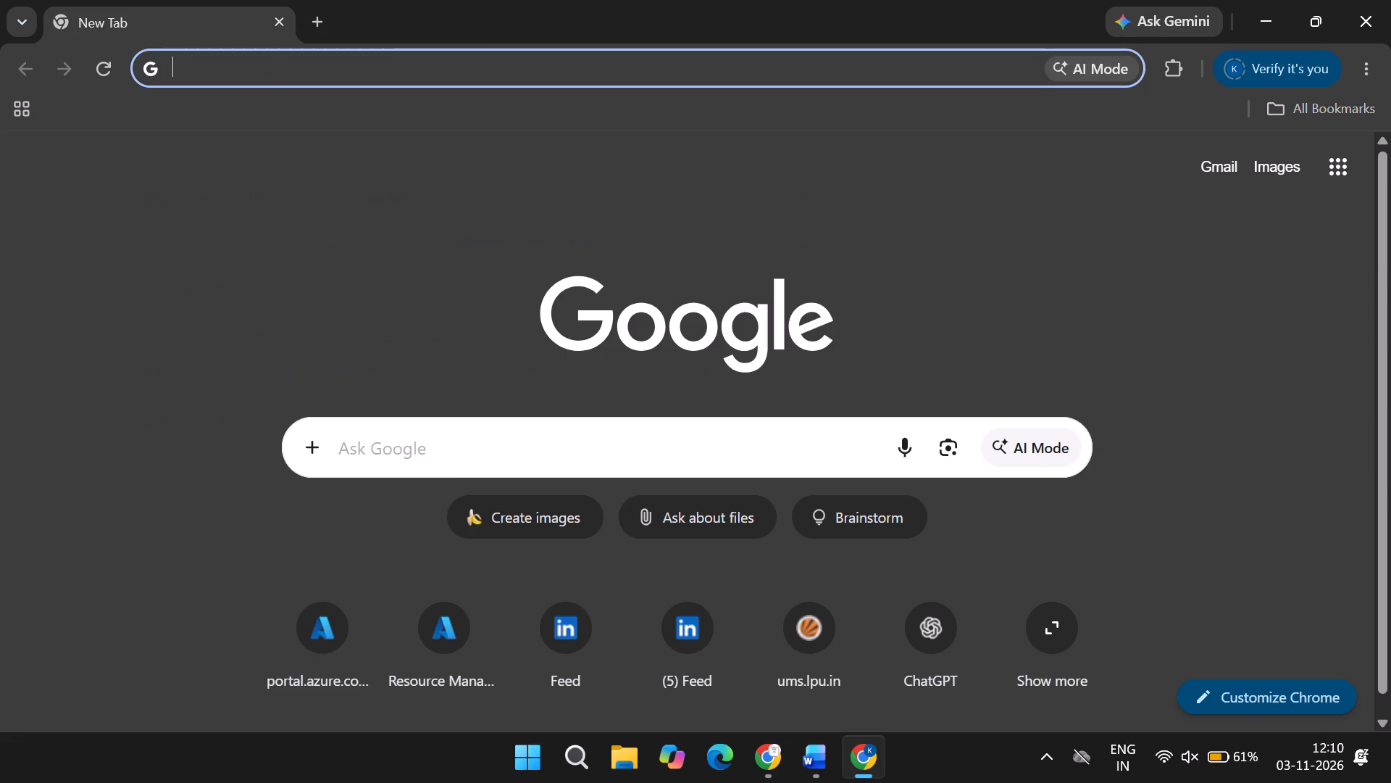
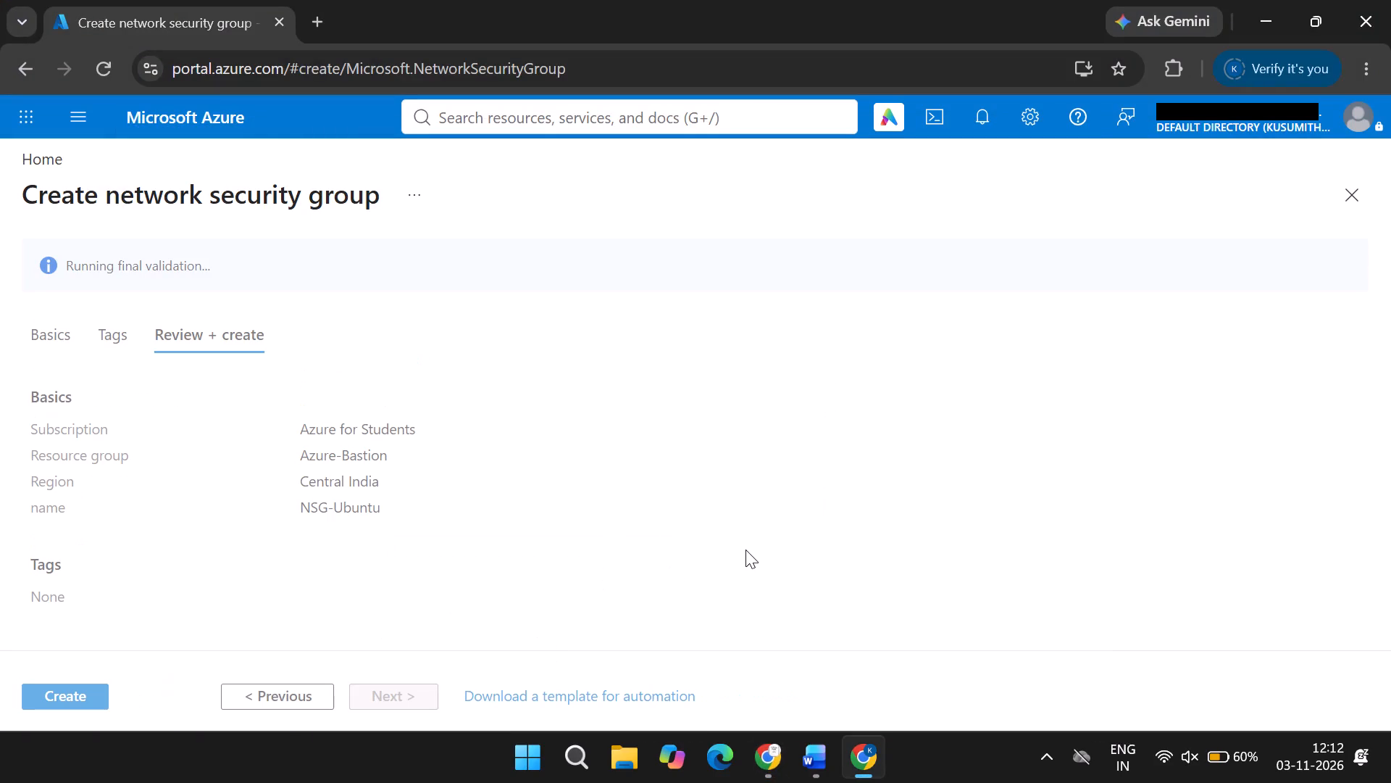
scroll(745, 550, down, 1)
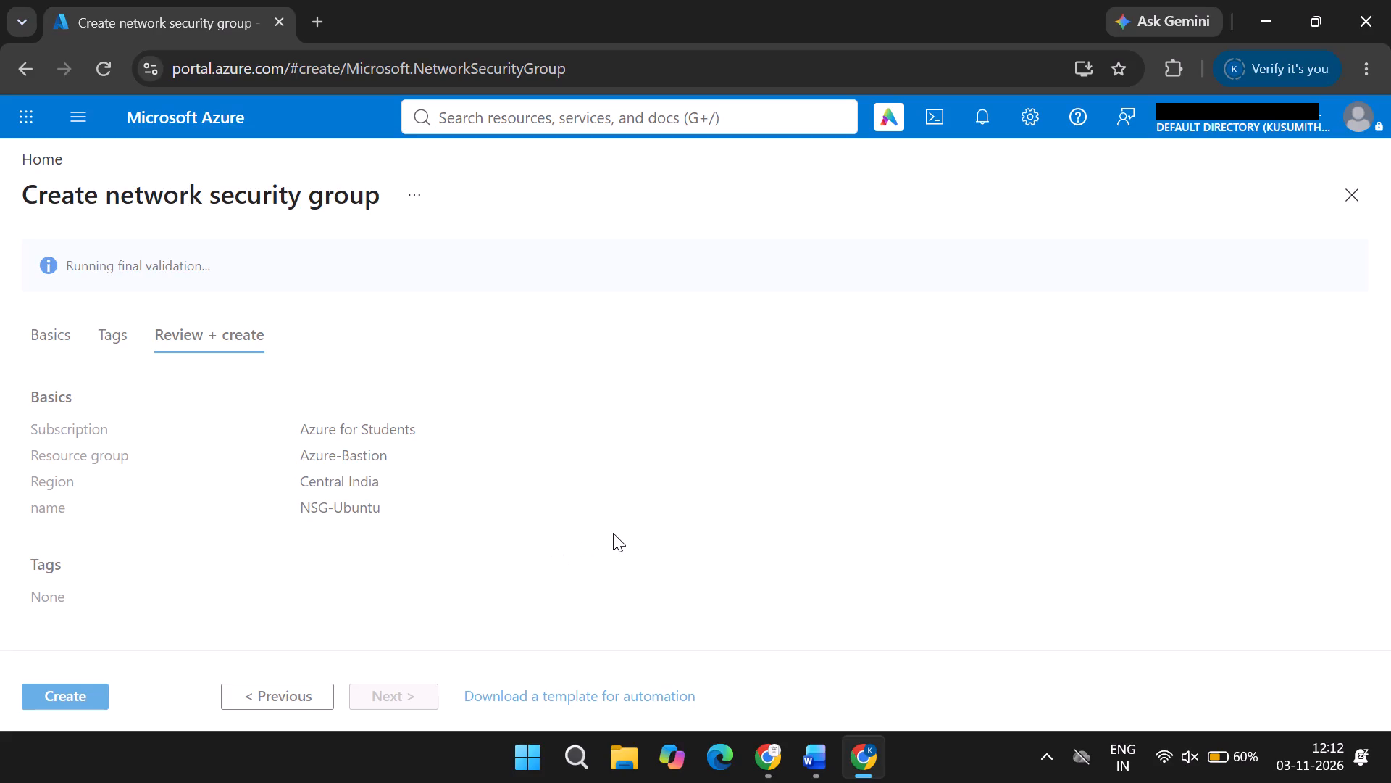
scroll(613, 533, down, 3)
double_click(612, 405)
Examine the inbound rule values and subnet association for NSG-Ubuntu in the ChatGPT checklist.
drag(612, 405, 774, 751)
click(774, 751)
scroll(887, 557, down, 1)
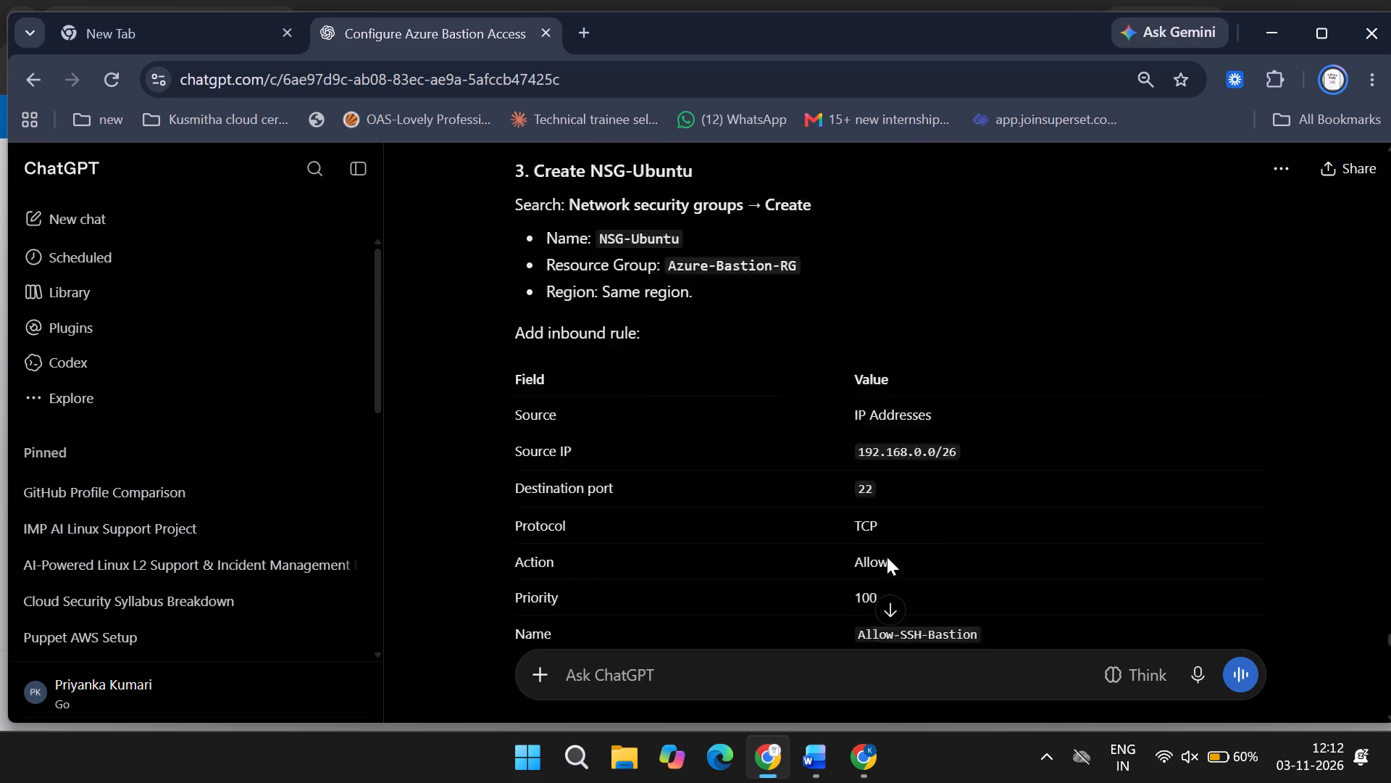
scroll(887, 557, down, 2)
scroll(887, 557, up, 2)
scroll(847, 518, down, 2)
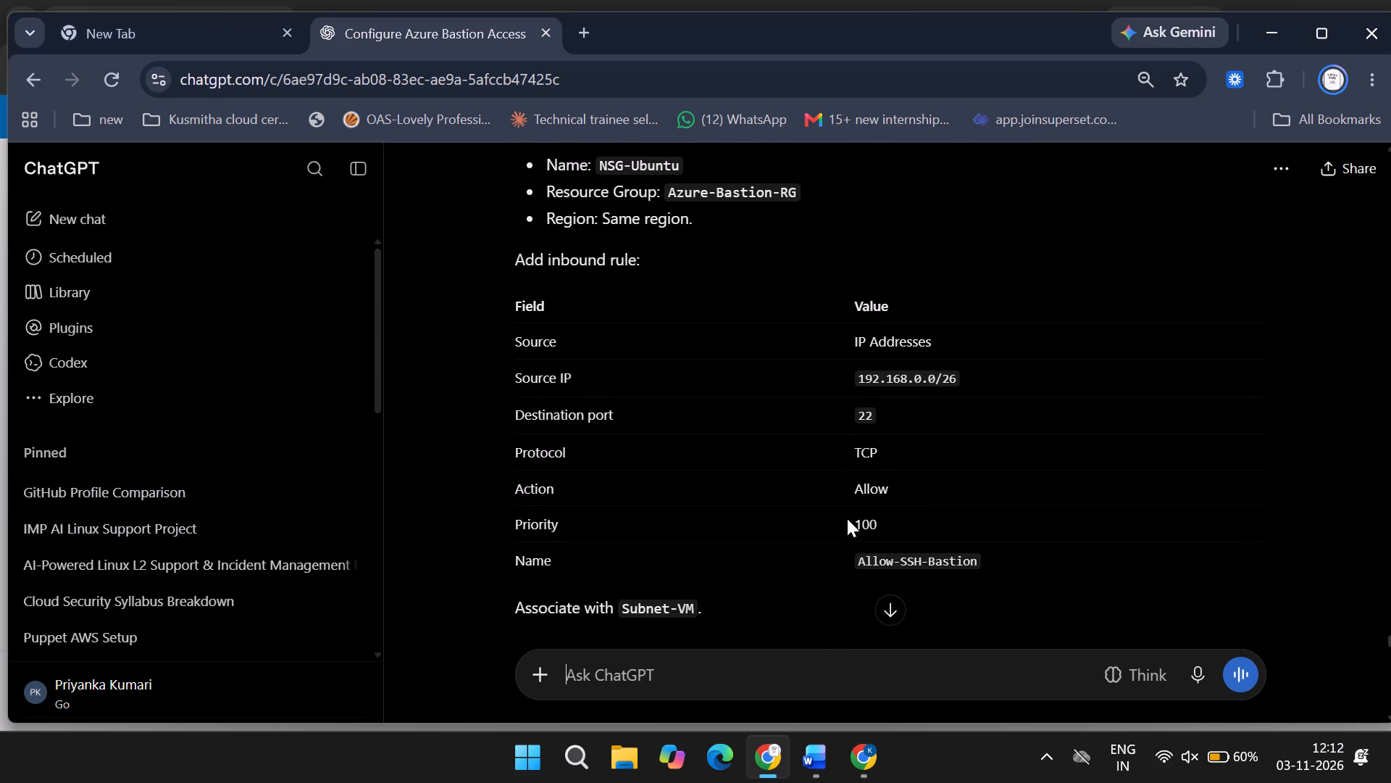
scroll(847, 518, down, 1)
Return to the Azure portal and create the NSG-Ubuntu network security group from the reviewed settings.
click(767, 764)
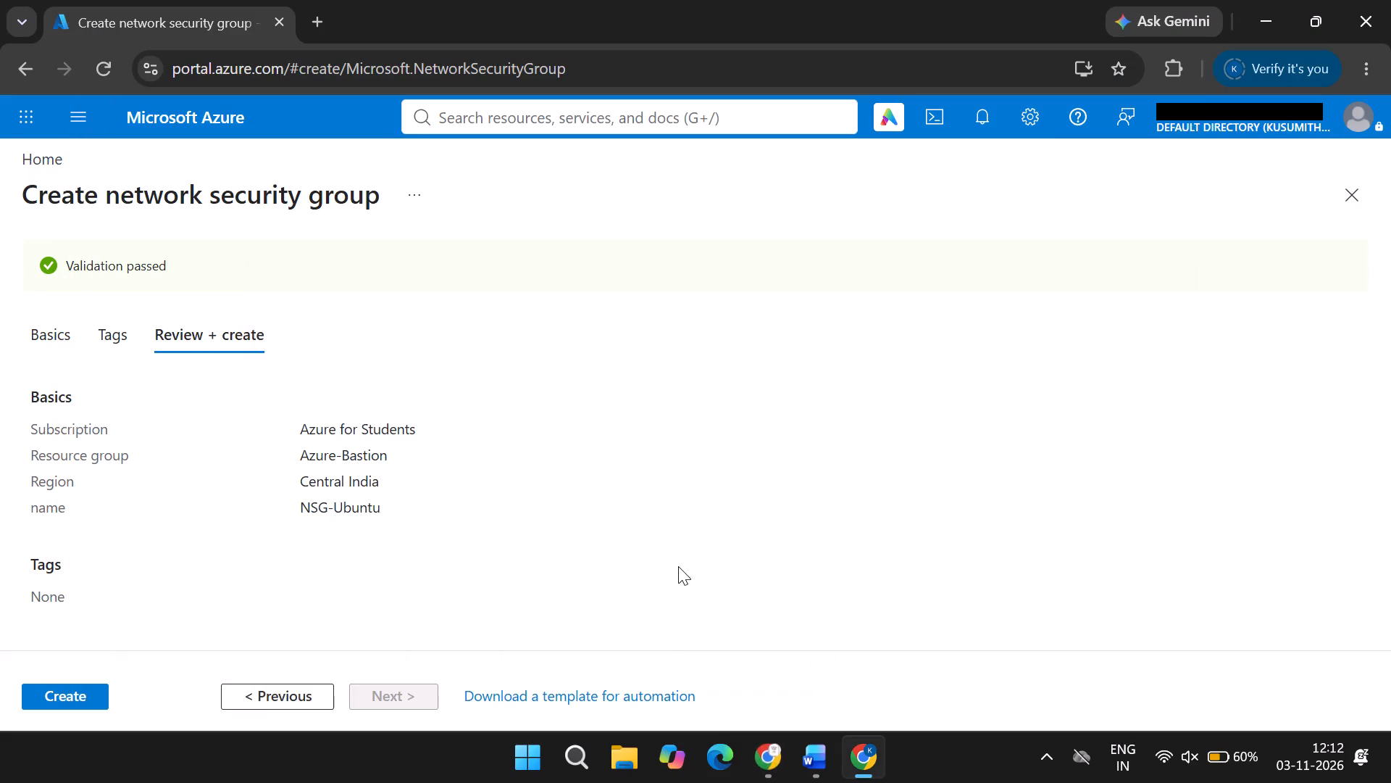
scroll(678, 566, down, 2)
click(279, 474)
click(62, 696)
scroll(286, 580, down, 1)
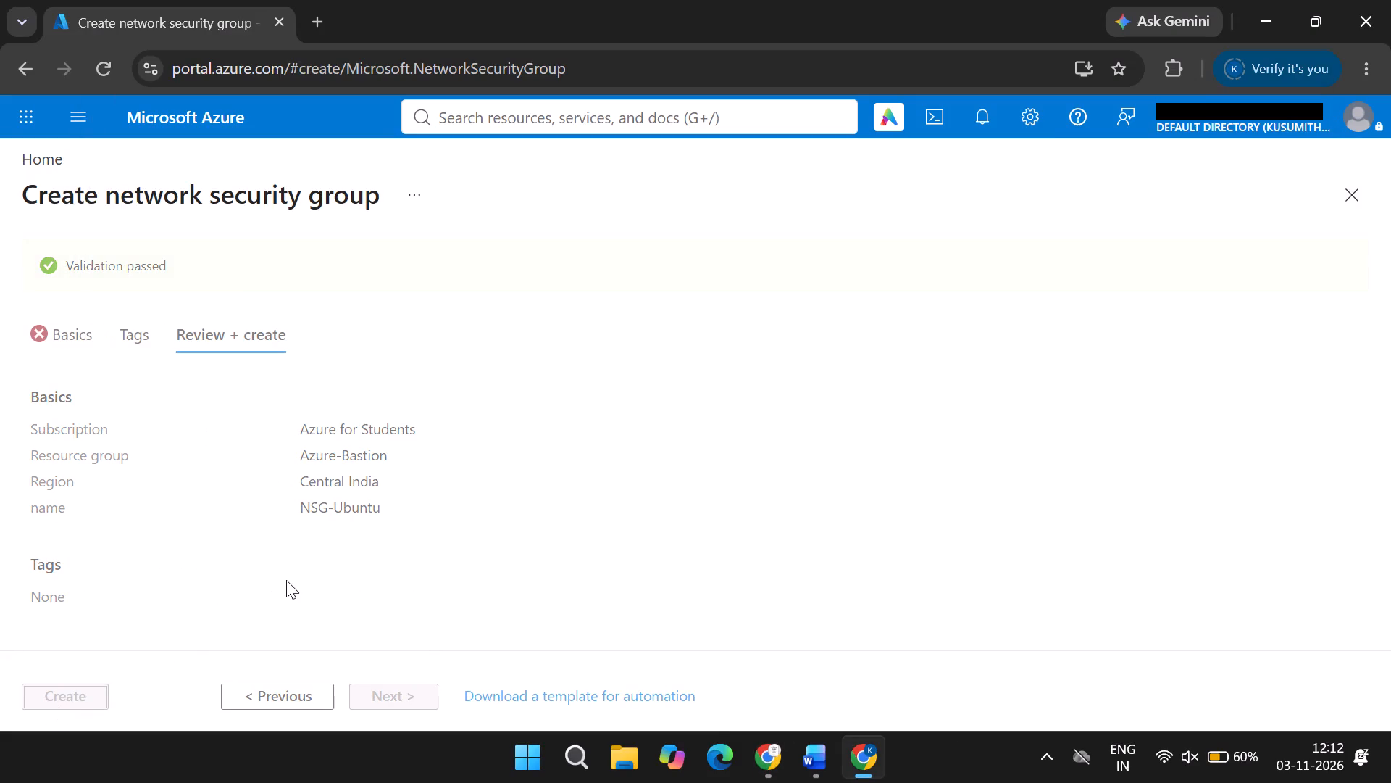
scroll(286, 580, down, 1)
click(393, 552)
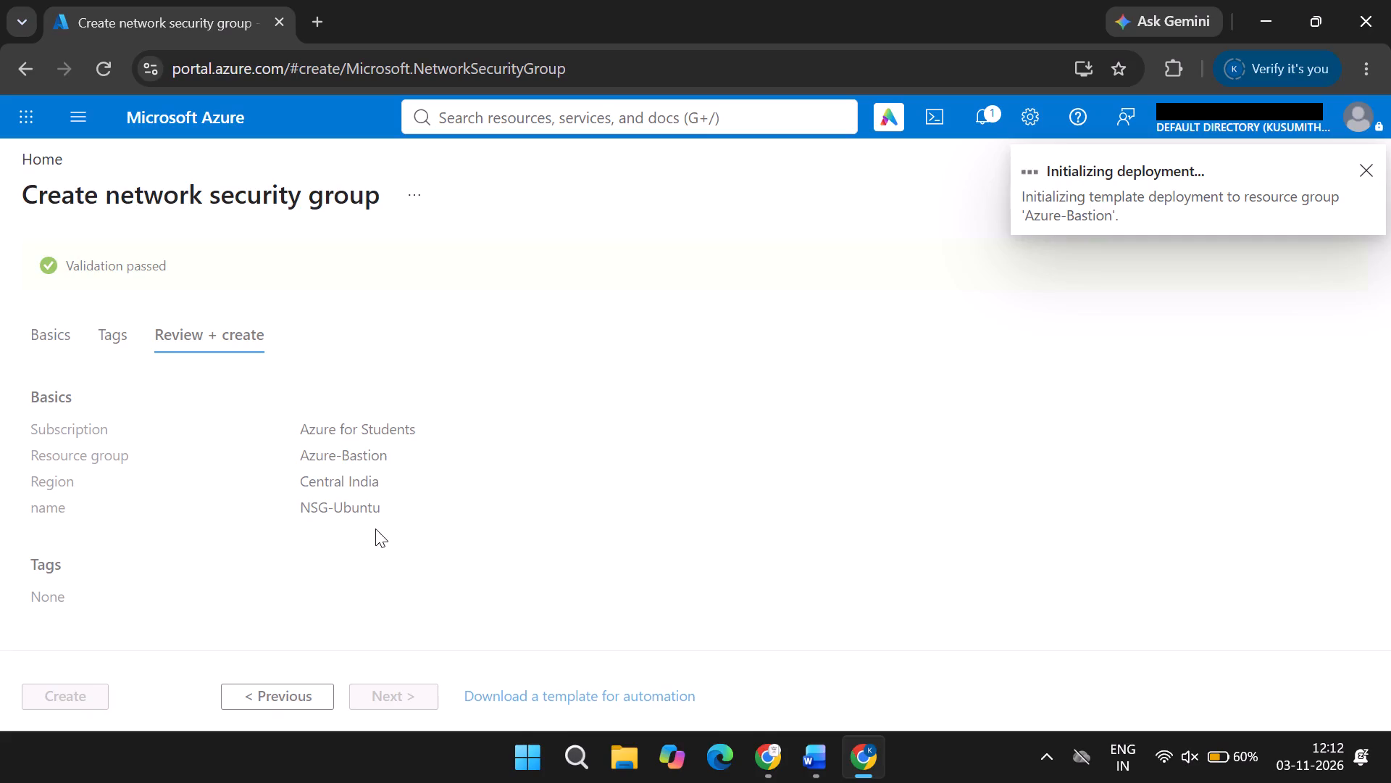
click(796, 468)
Read the Create Ubuntu VM section of the ChatGPT checklist for the virtual machine's settings.
click(782, 772)
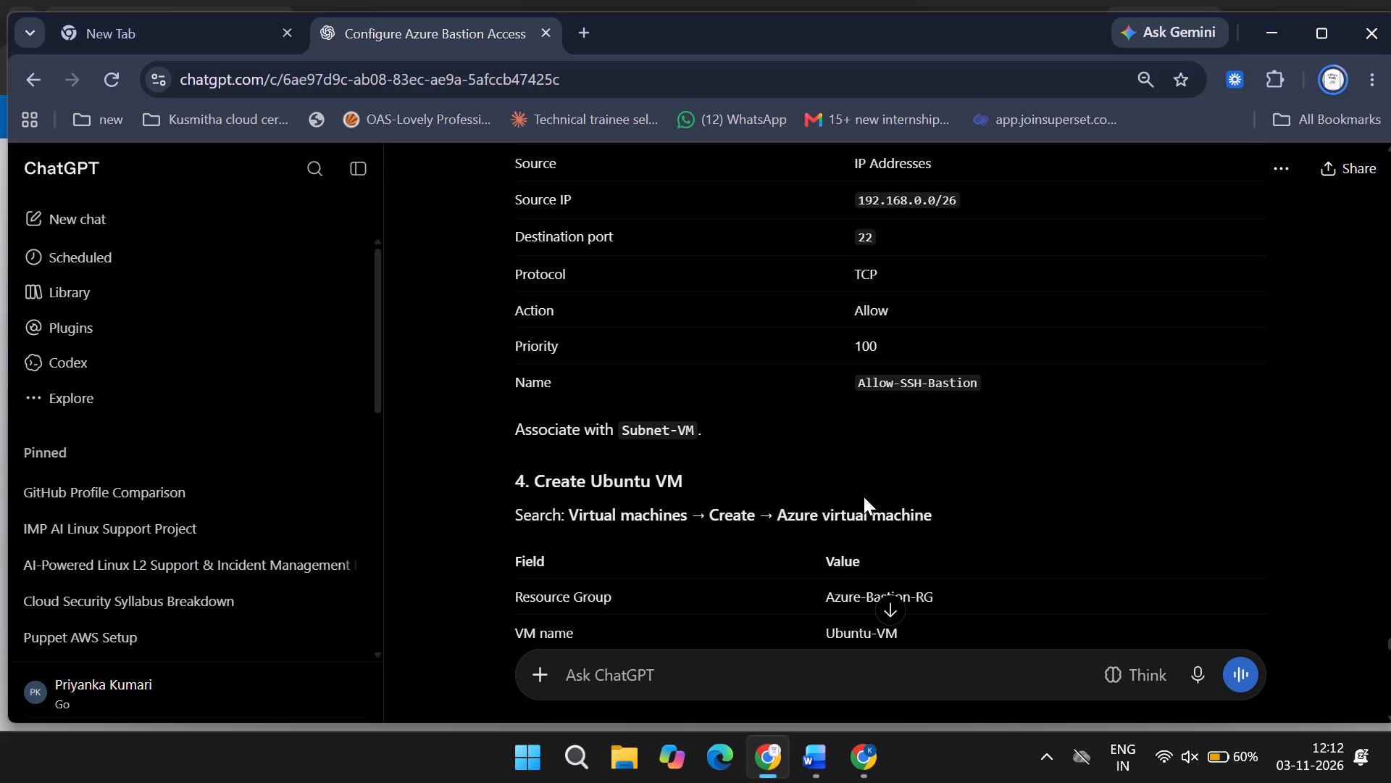
scroll(864, 497, down, 1)
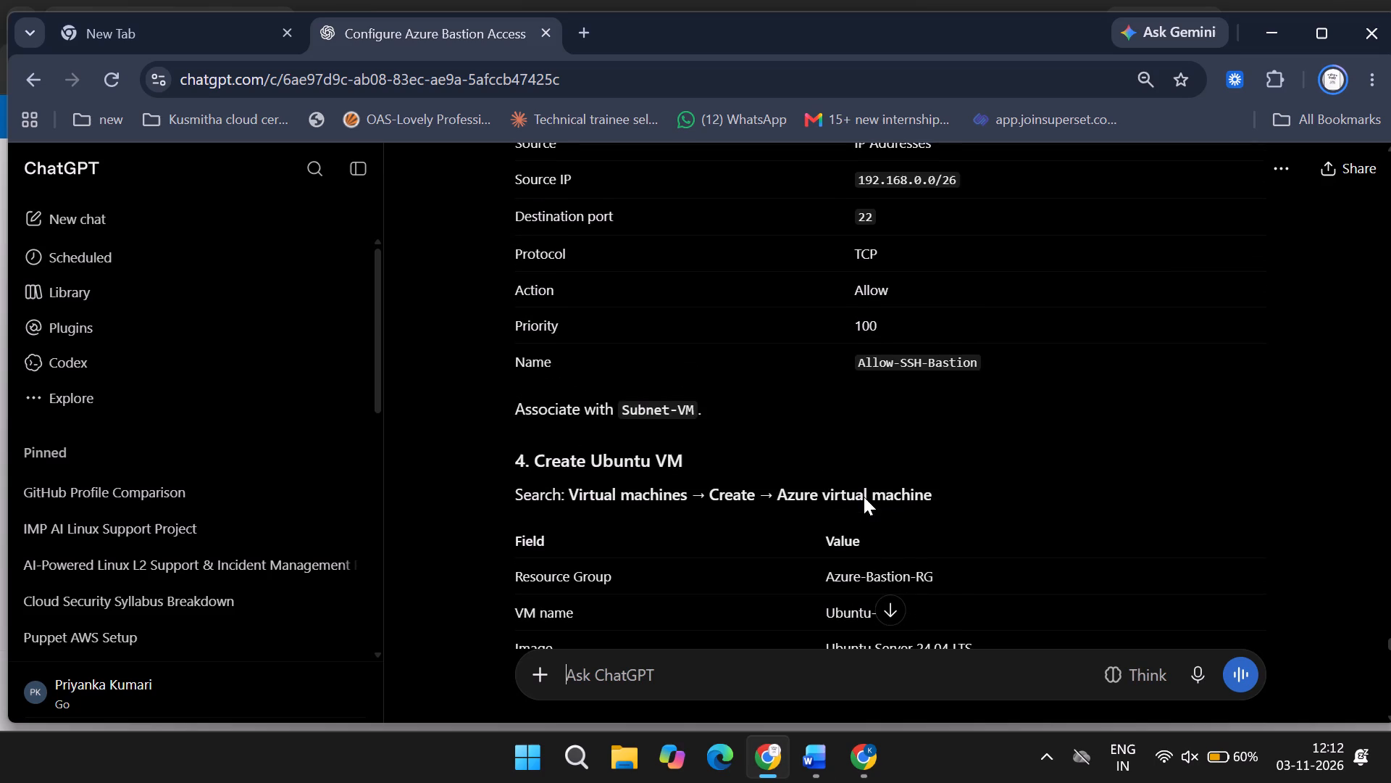
scroll(864, 497, down, 1)
scroll(930, 591, down, 1)
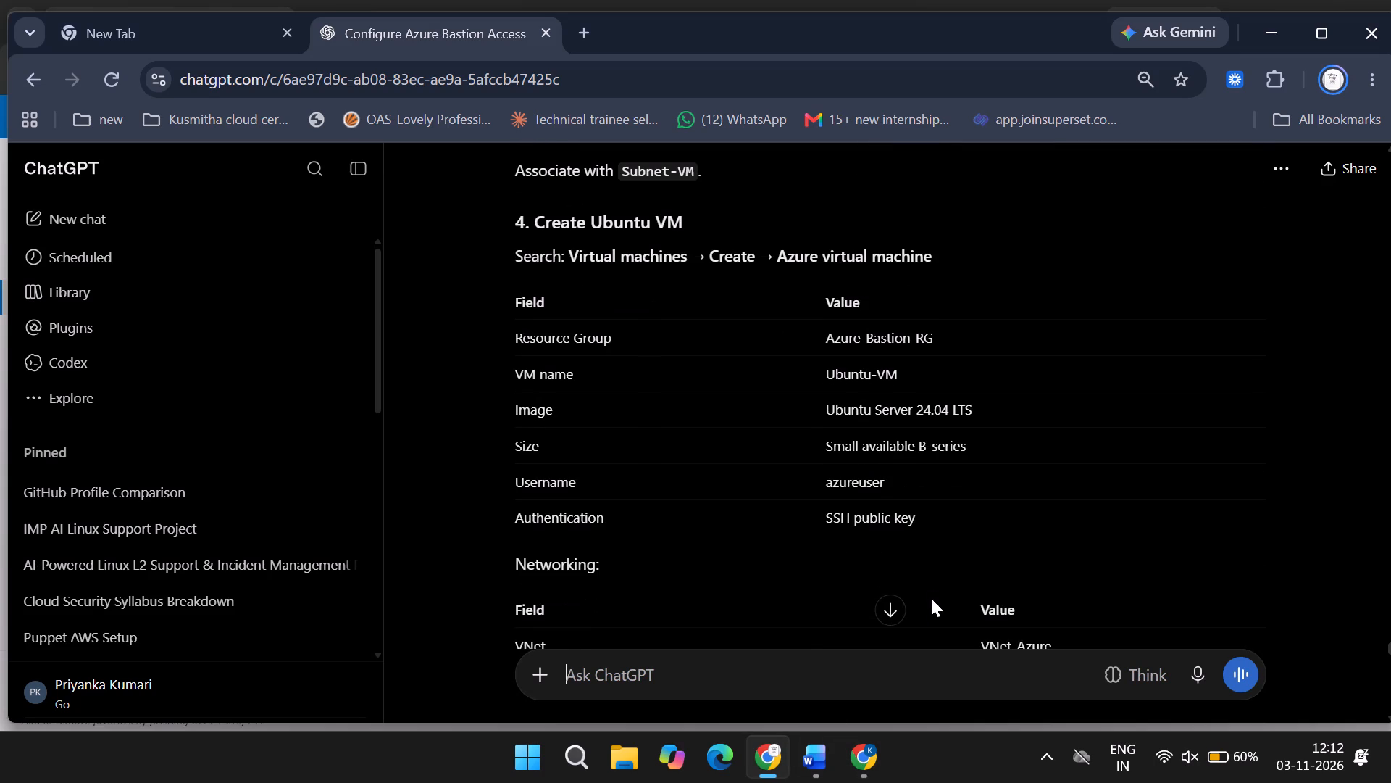
Capture a screenshot of the network security group's deployment overview without the notification, and return to the Azure home page.
click(846, 768)
scroll(740, 497, down, 1)
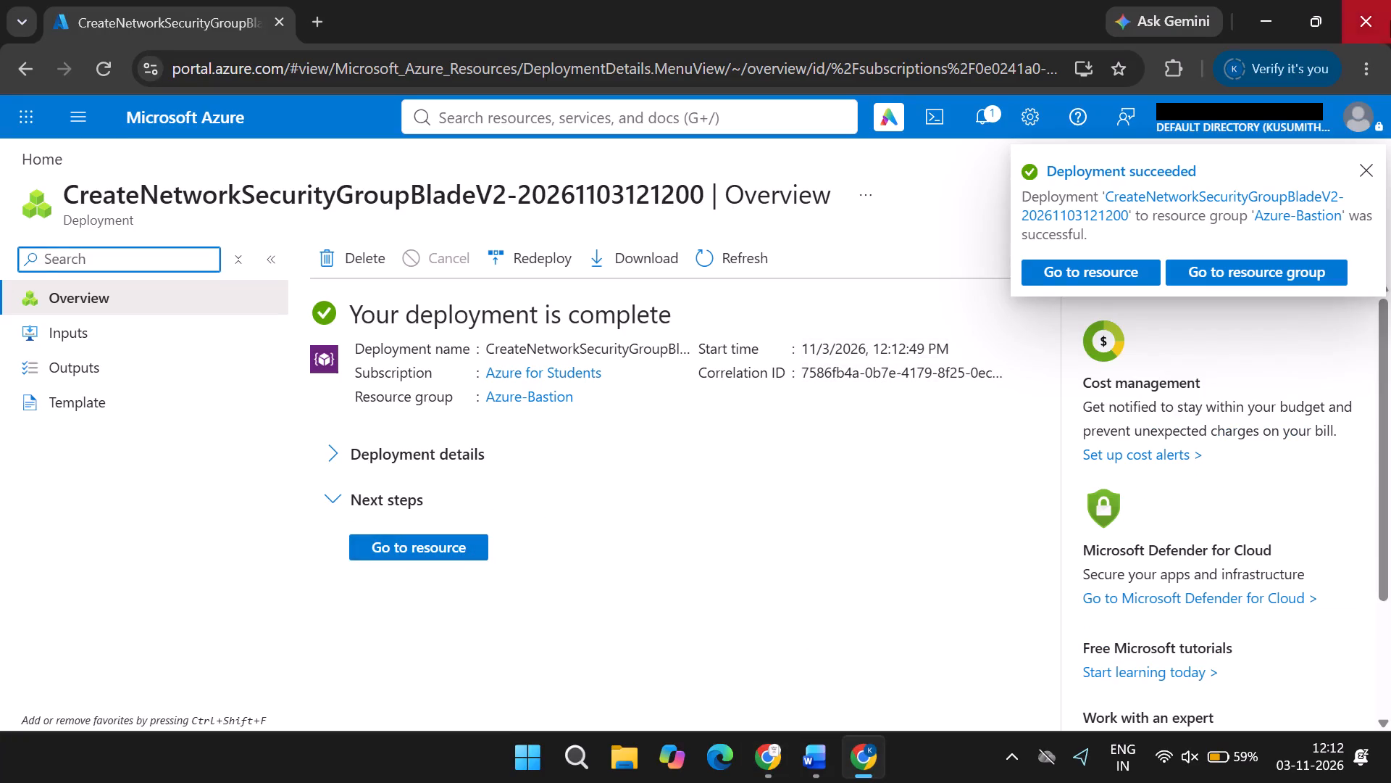
click(1366, 163)
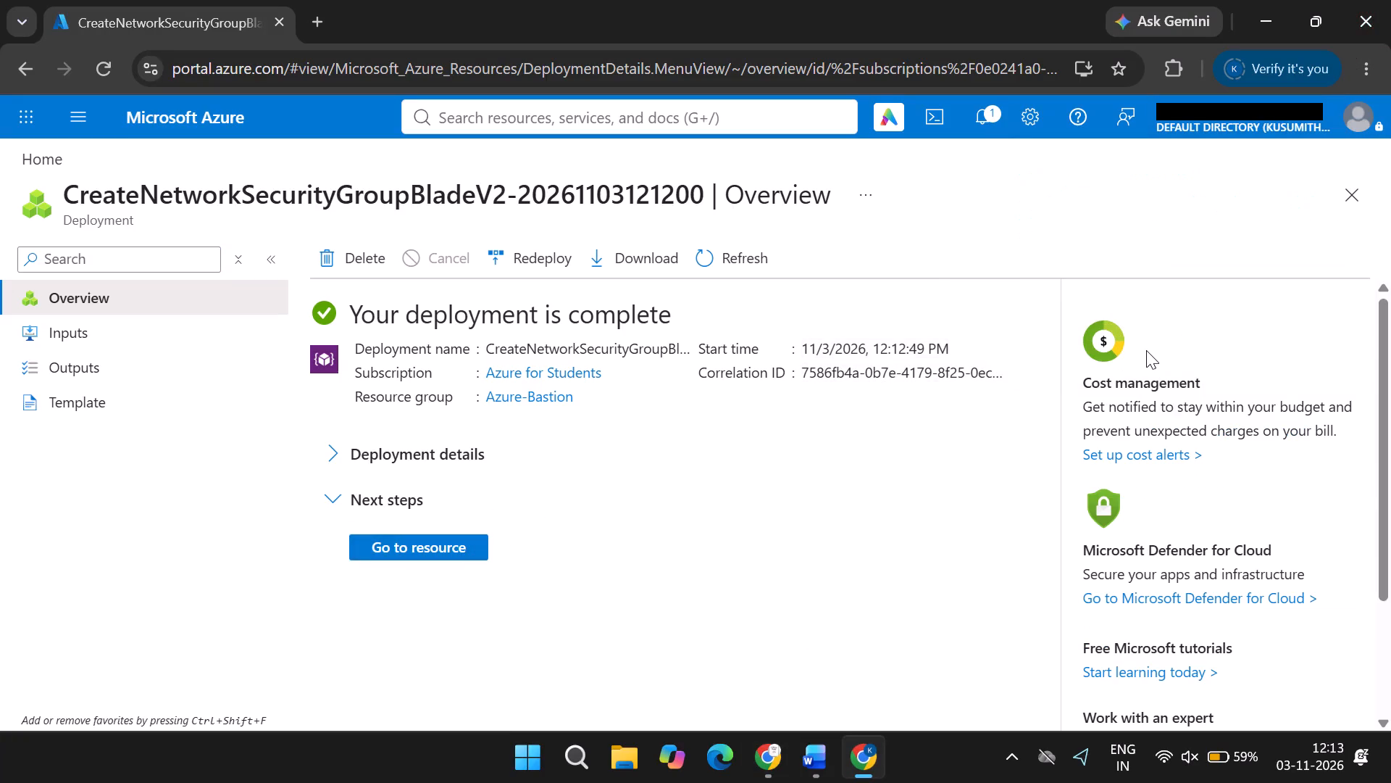
key(Print)
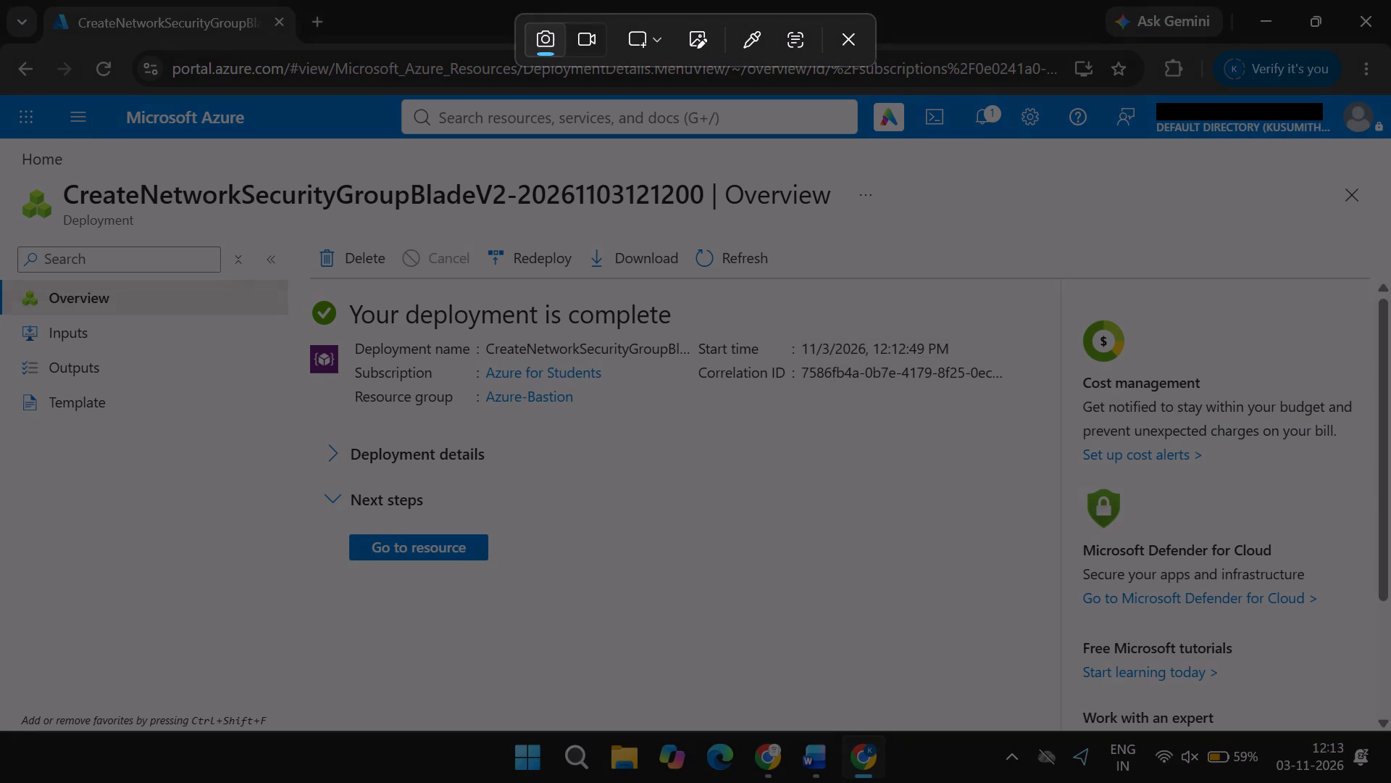
drag(0, 112, 1390, 737)
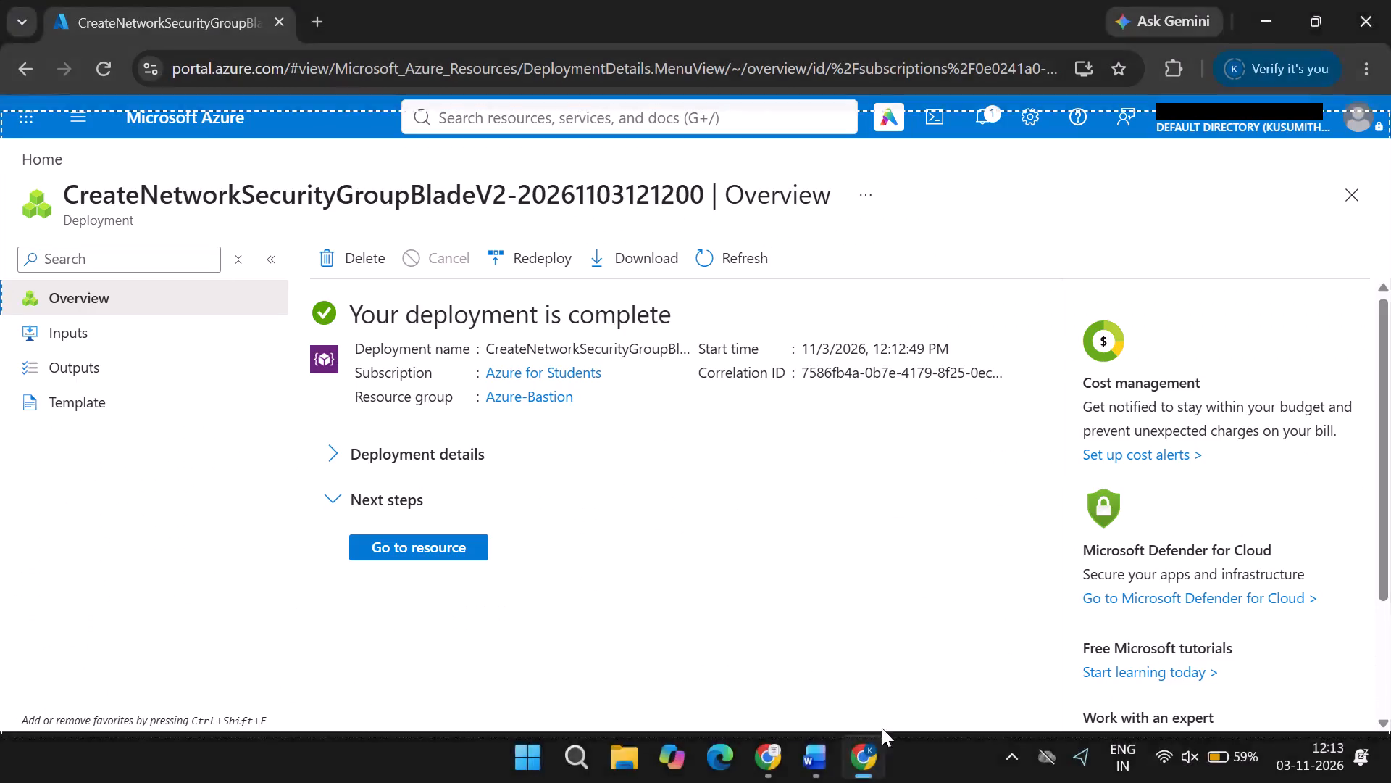
scroll(648, 616, down, 1)
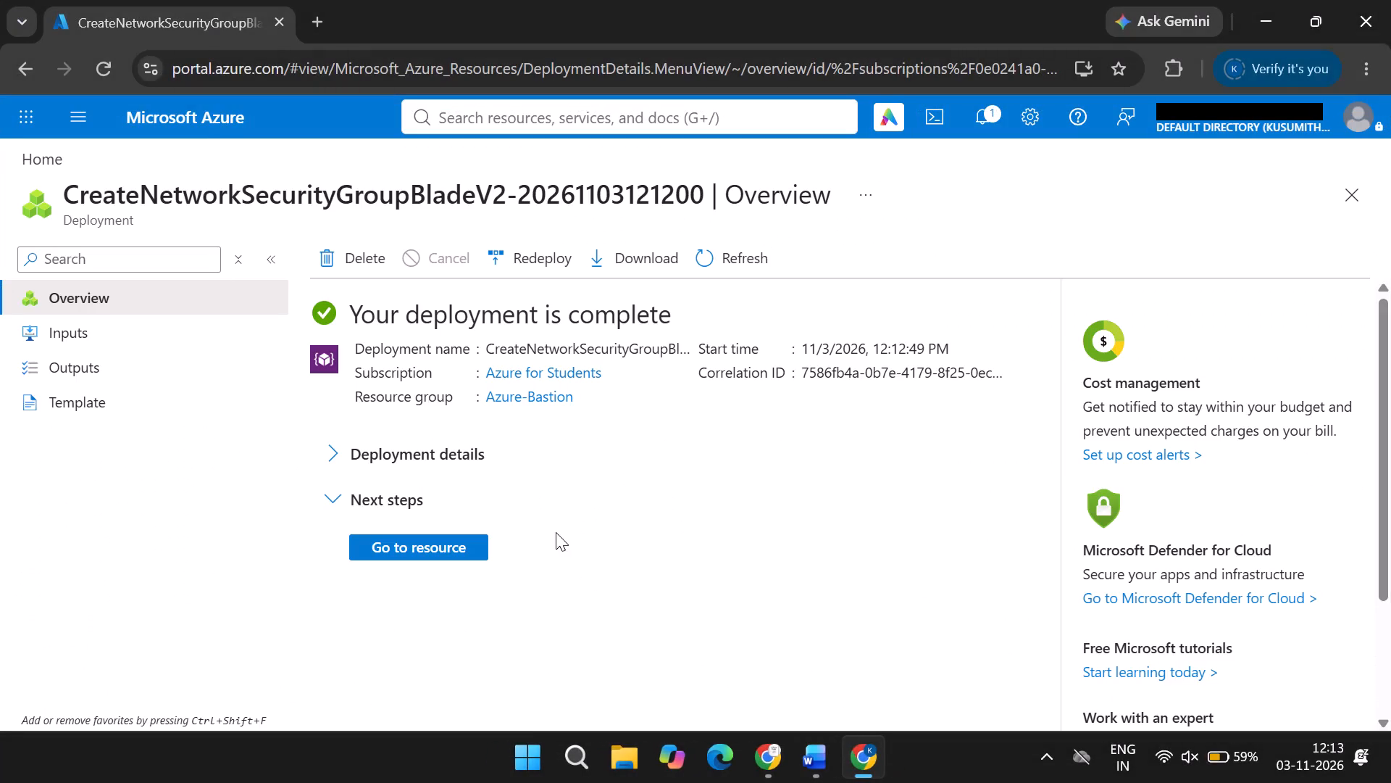
click(25, 60)
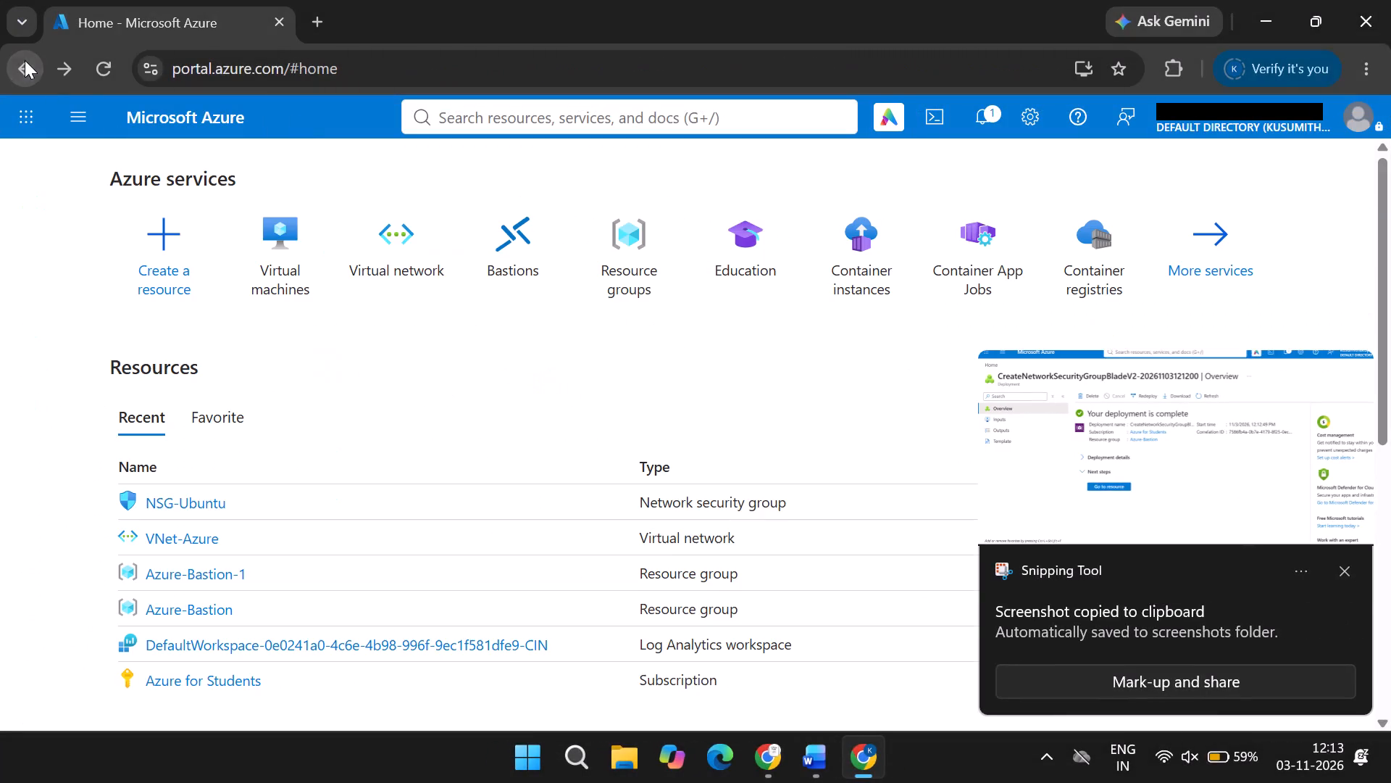
scroll(519, 503, down, 1)
scroll(319, 402, up, 1)
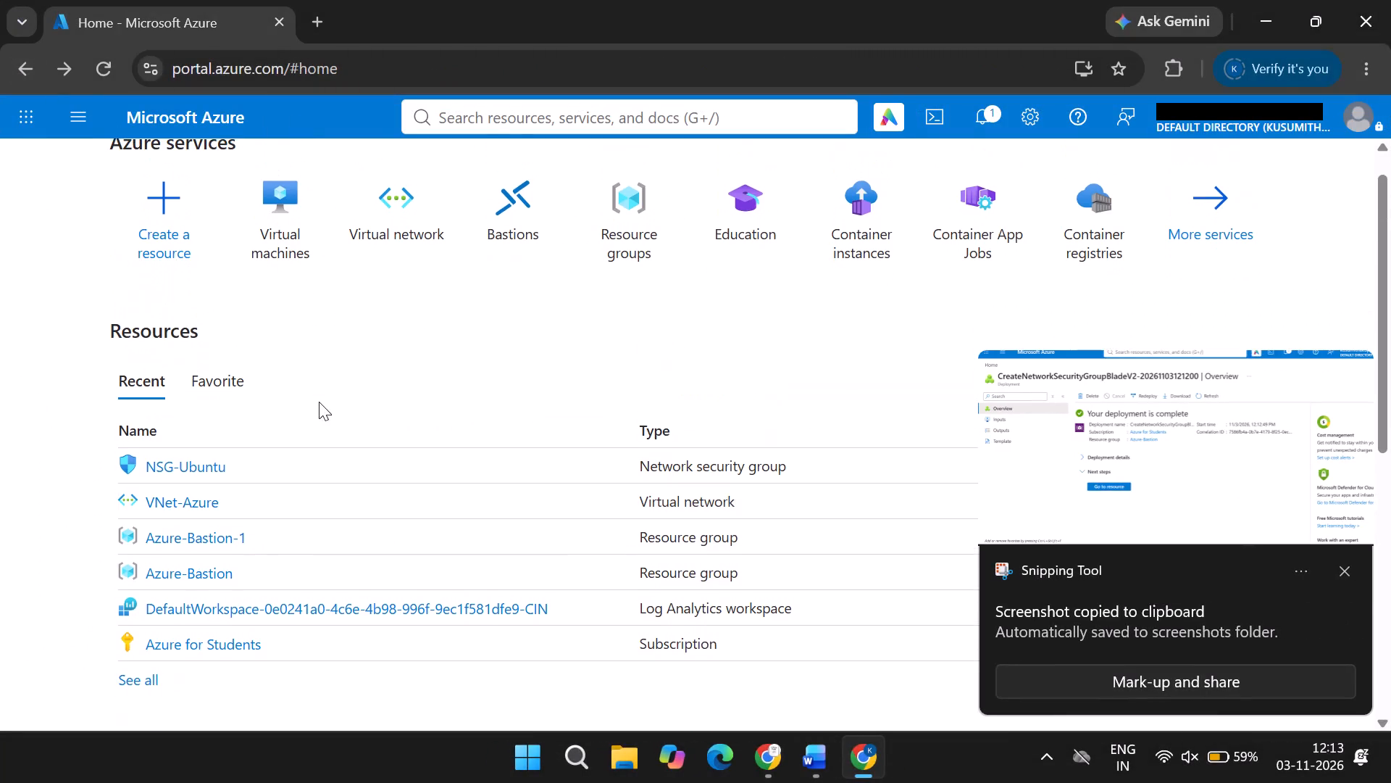
In the Word document int-328.docx, paste the deployment screenshot under Step-5 and add the heading "Step-6:" below it.
click(806, 737)
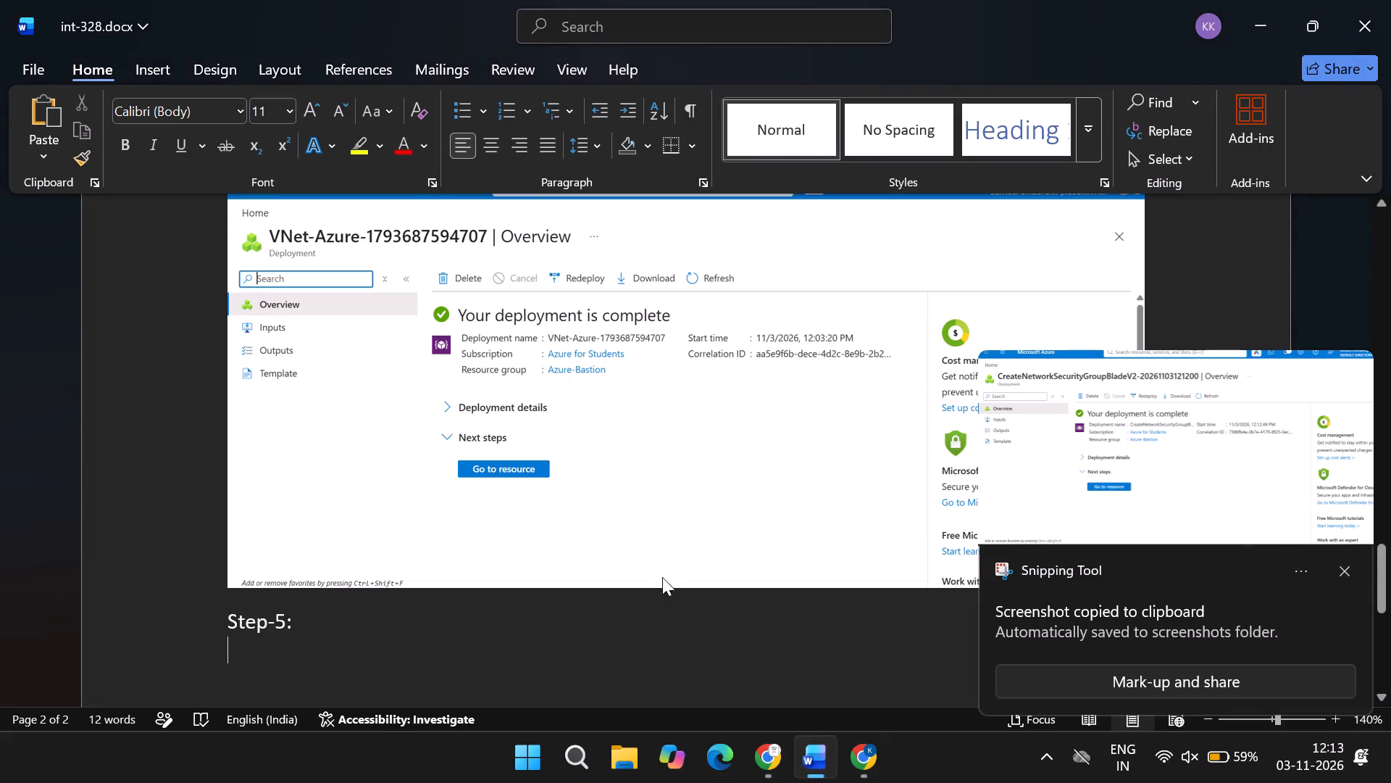
key(ctrl+v)
key(Return)
text(step-)
text(6:)
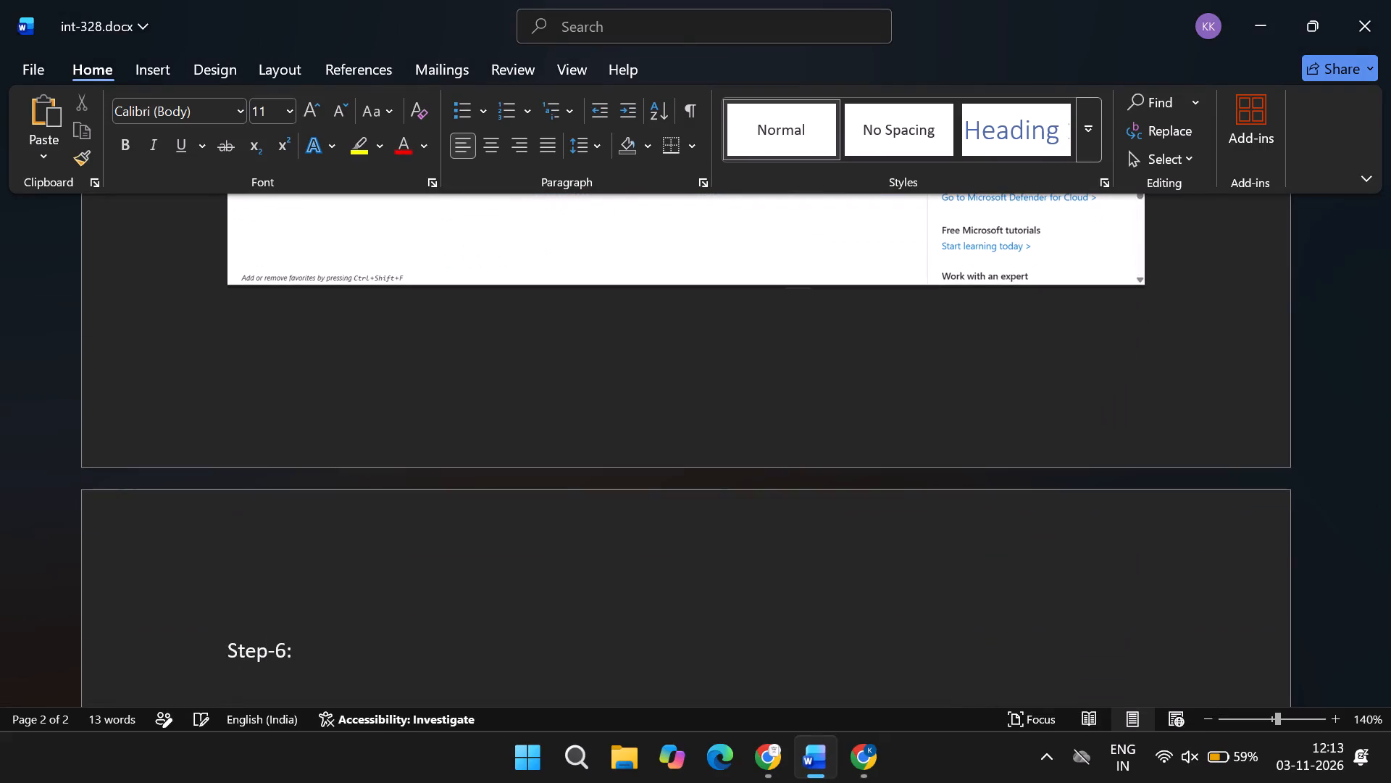
key(shift+Return)
Switch back to the Azure portal and start creating a new Azure virtual machine.
click(843, 750)
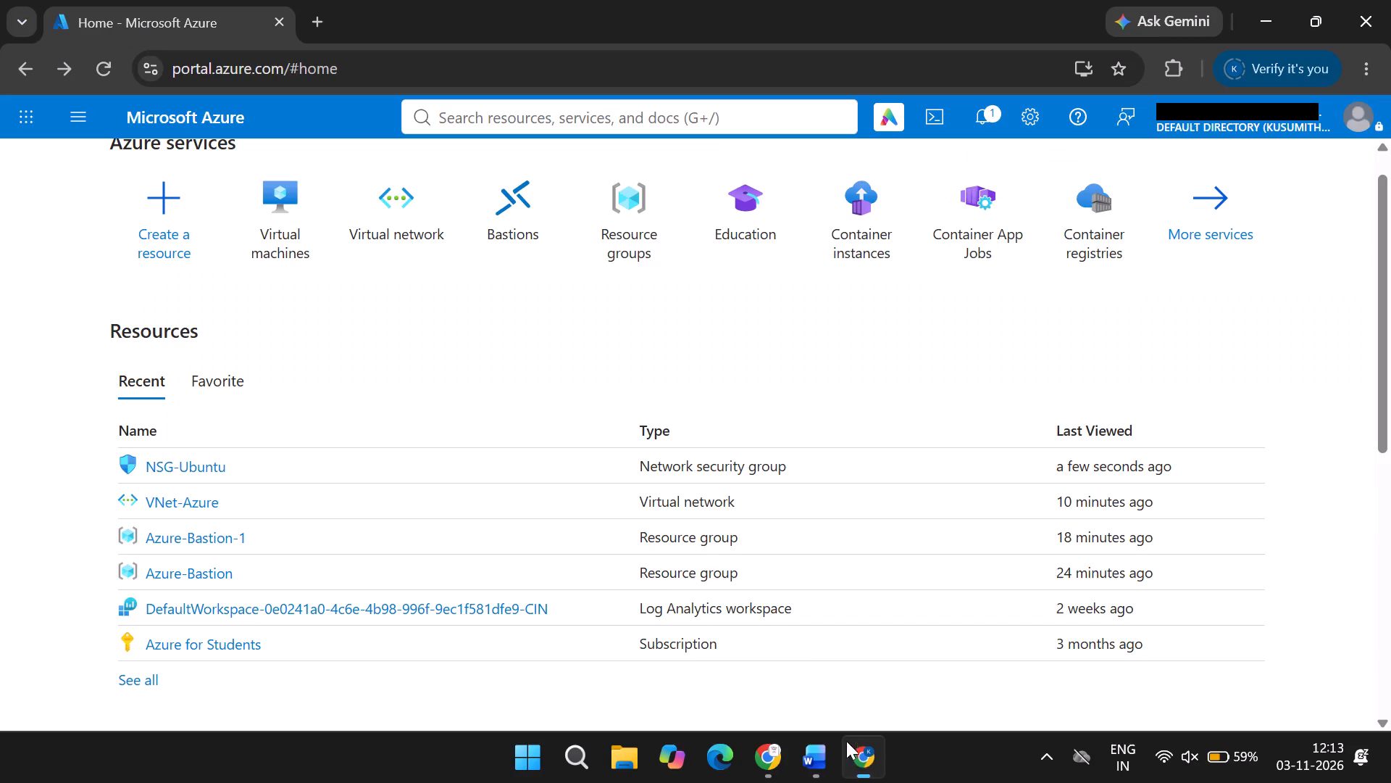
click(285, 233)
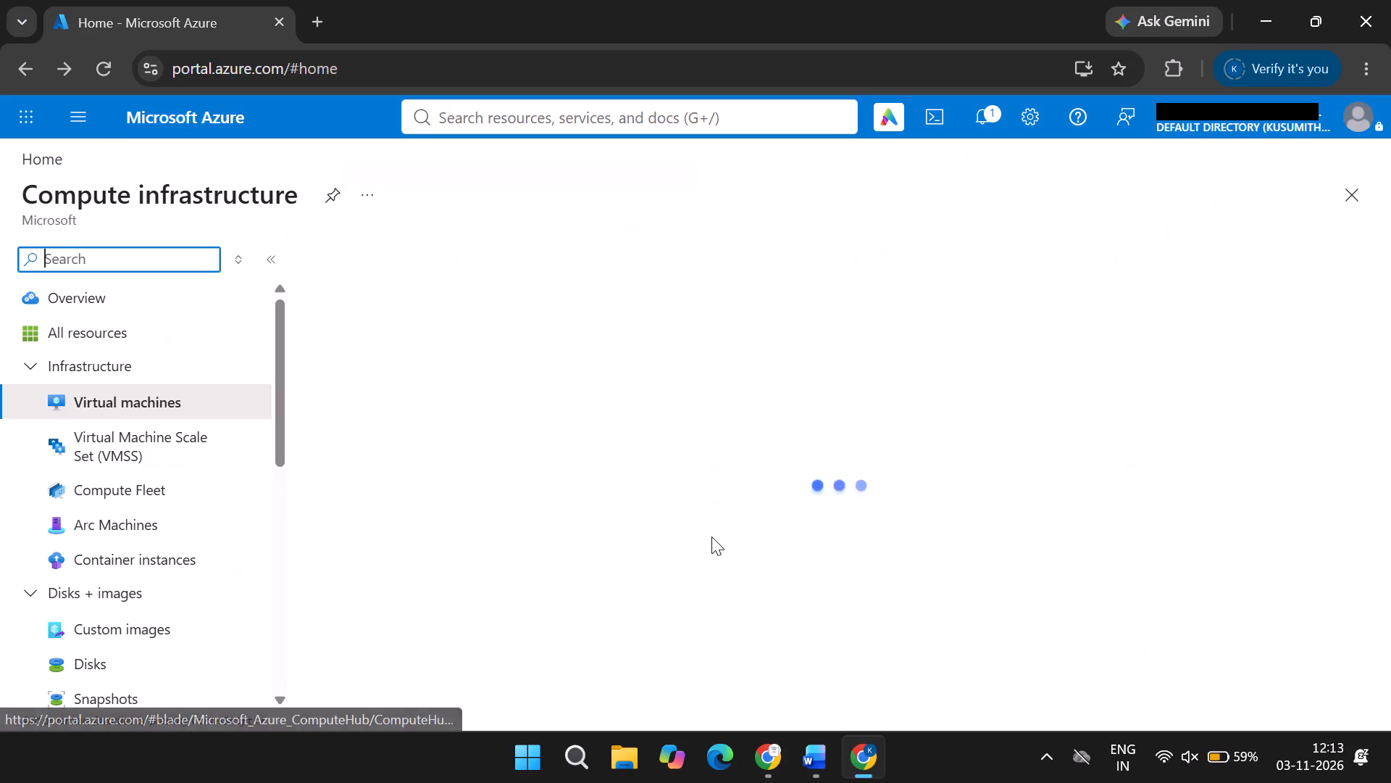
scroll(527, 473, down, 1)
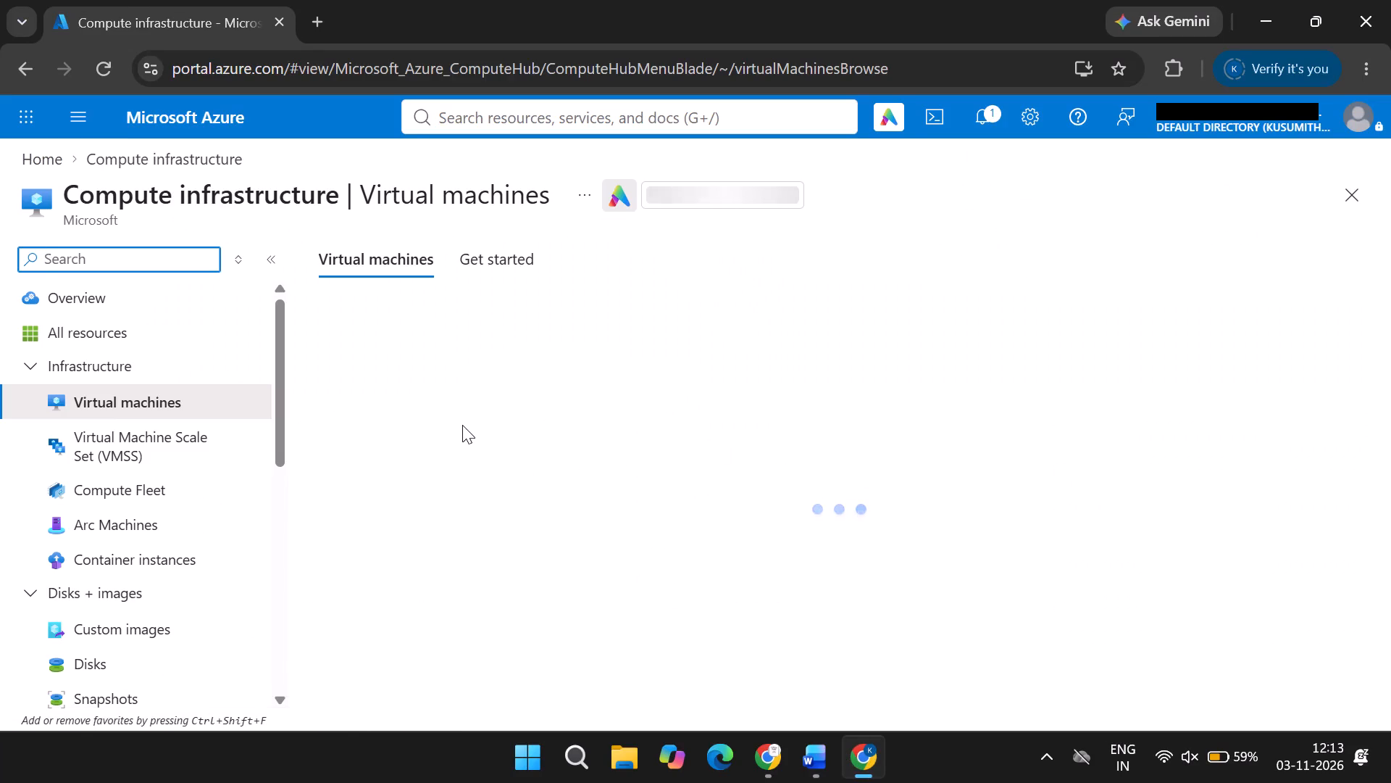
click(359, 328)
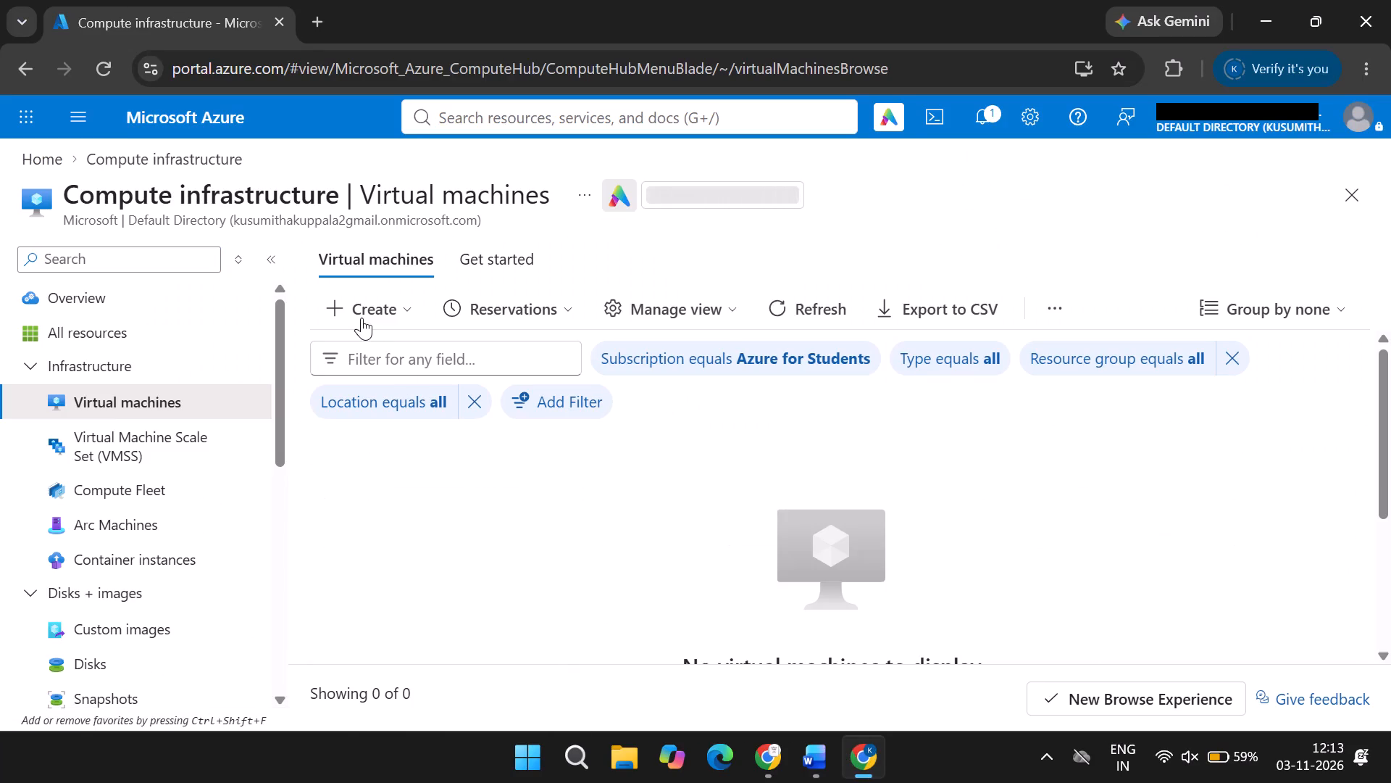
click(362, 318)
click(451, 387)
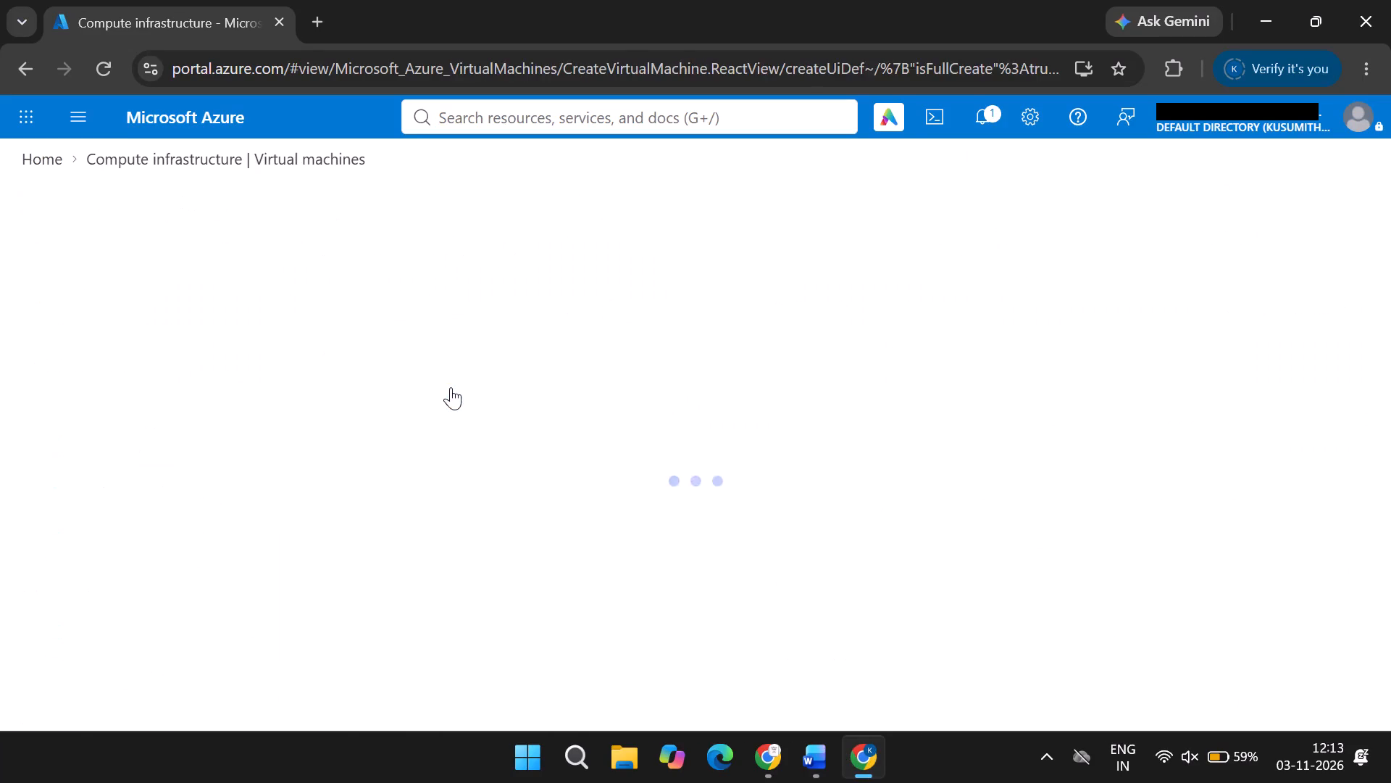
scroll(742, 531, down, 1)
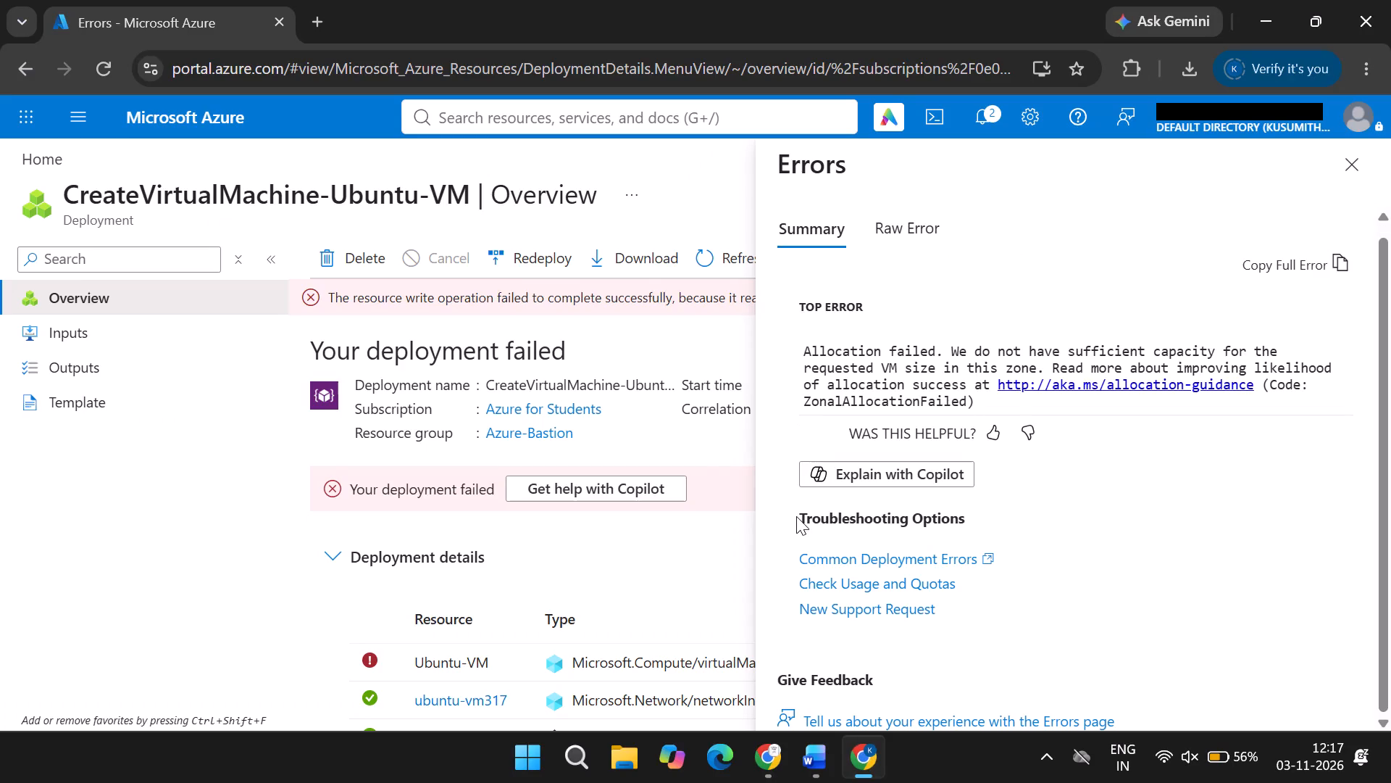
scroll(796, 516, down, 3)
scroll(1128, 337, down, 3)
scroll(1103, 471, up, 2)
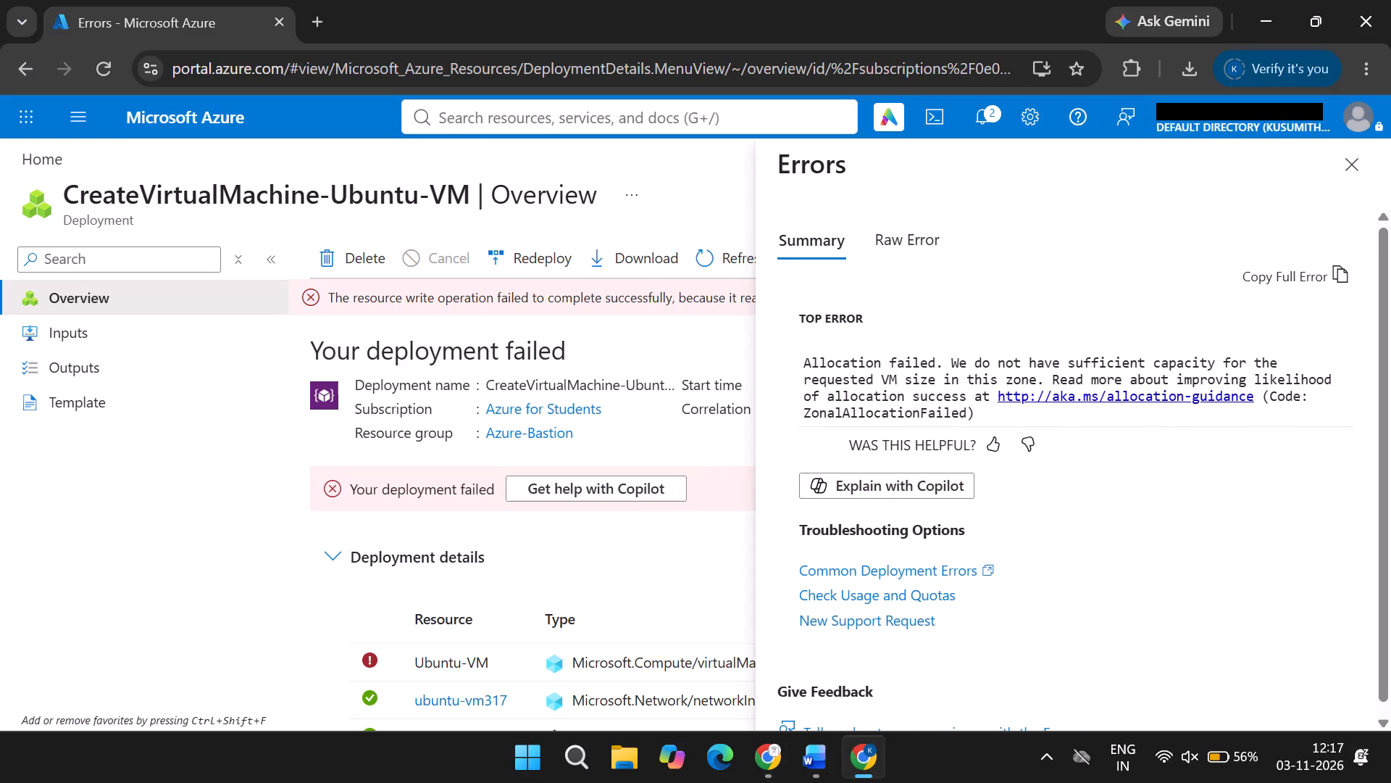
click(1345, 157)
scroll(986, 379, up, 1)
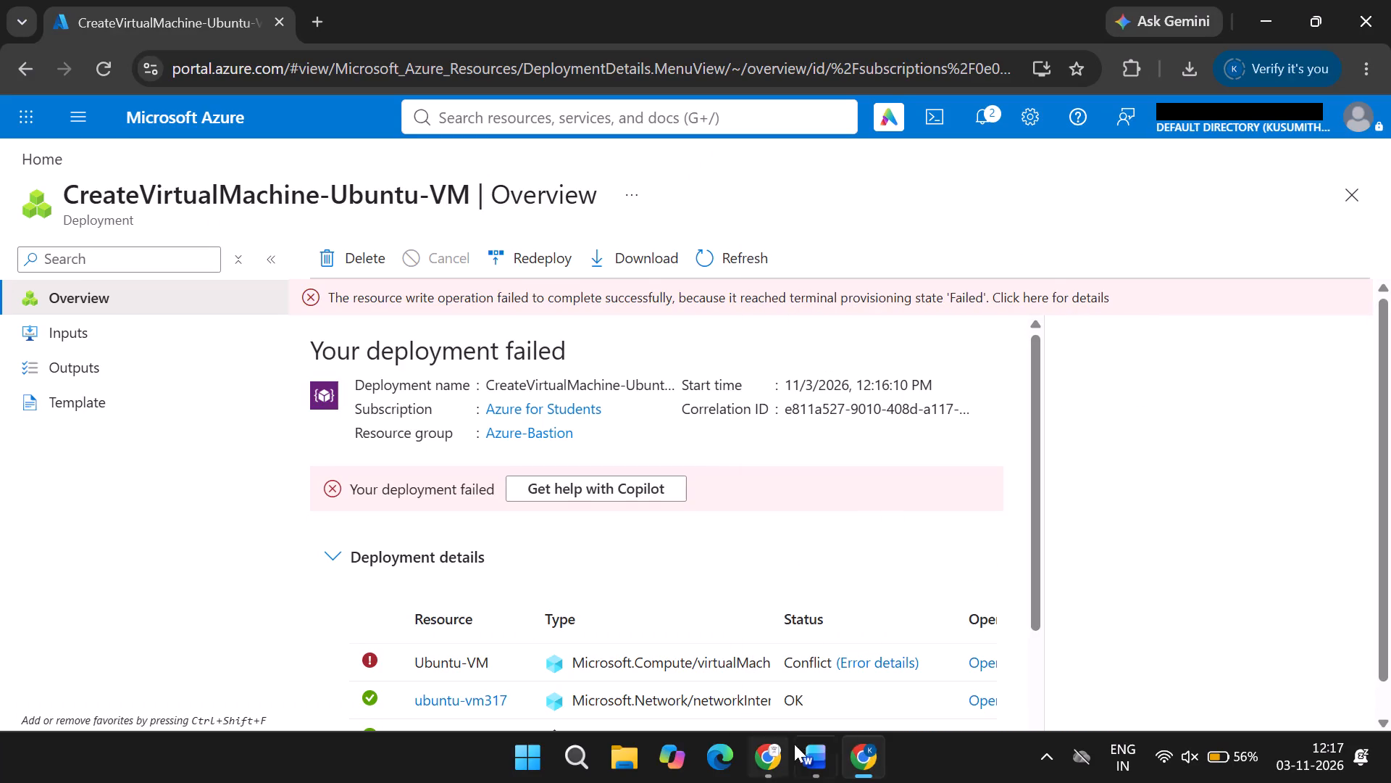
click(783, 751)
click(783, 751)
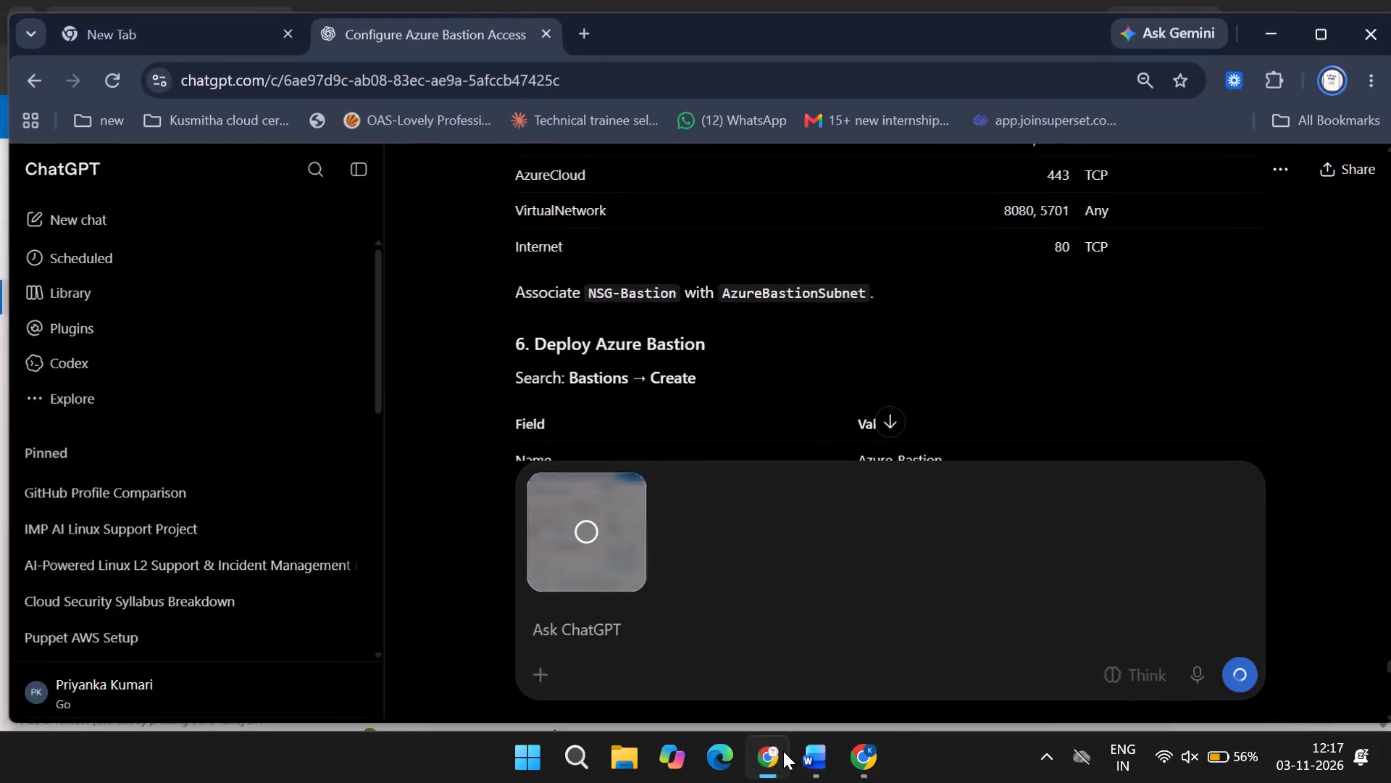
scroll(990, 539, down, 2)
scroll(755, 499, up, 3)
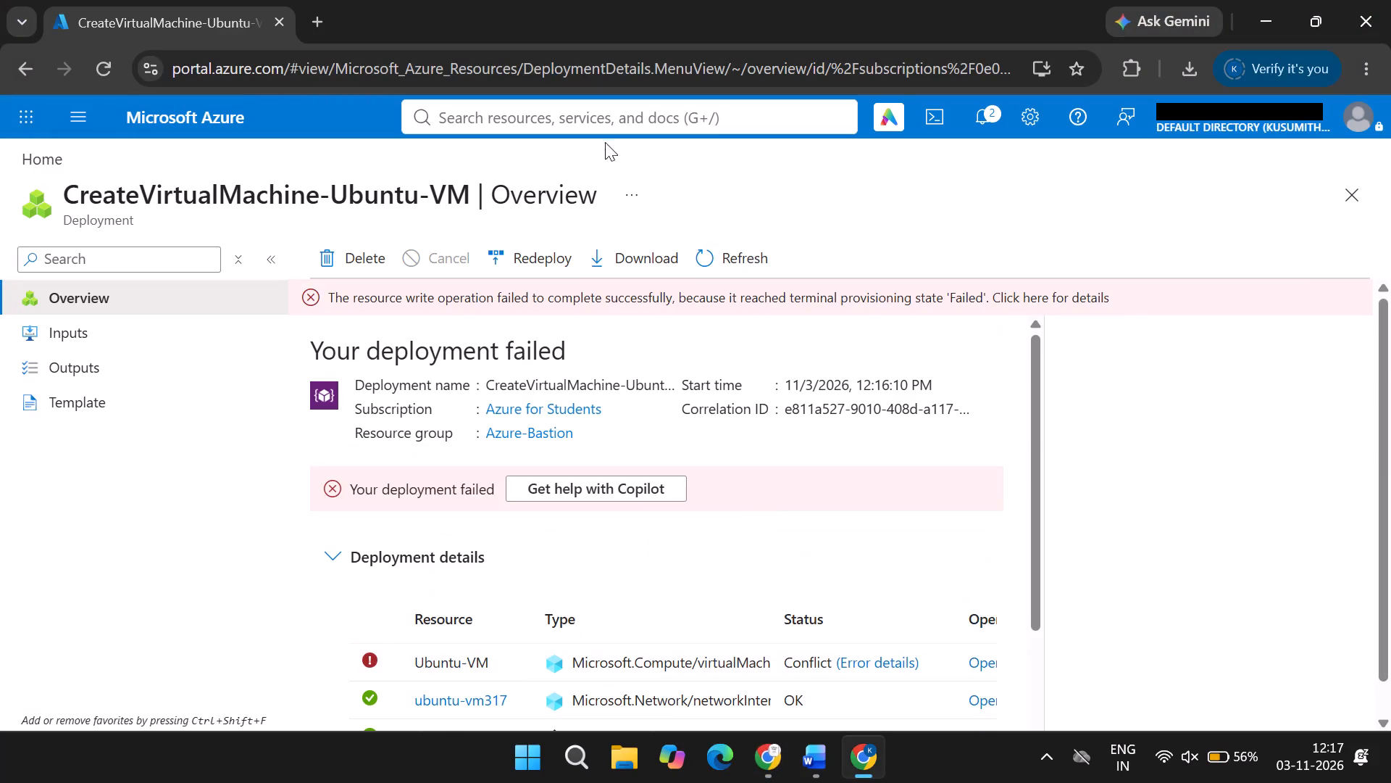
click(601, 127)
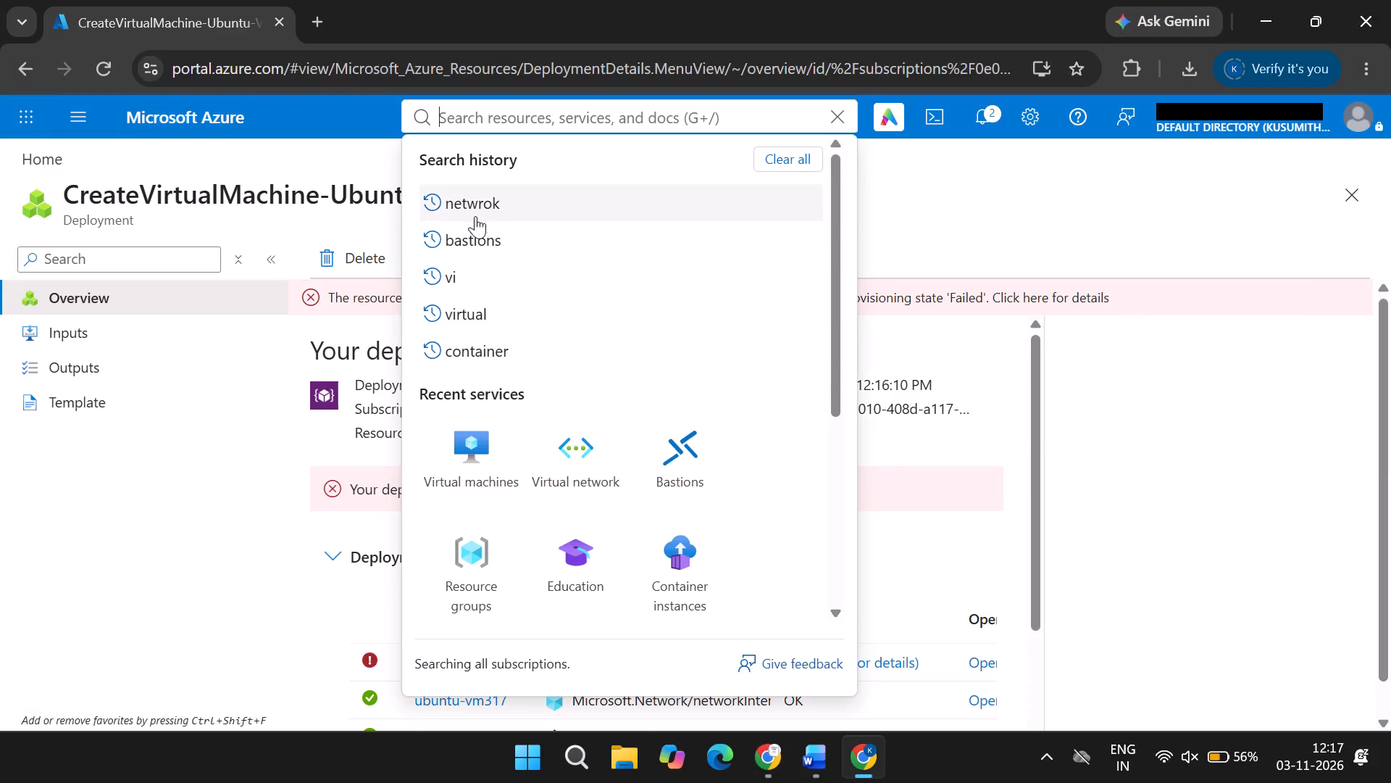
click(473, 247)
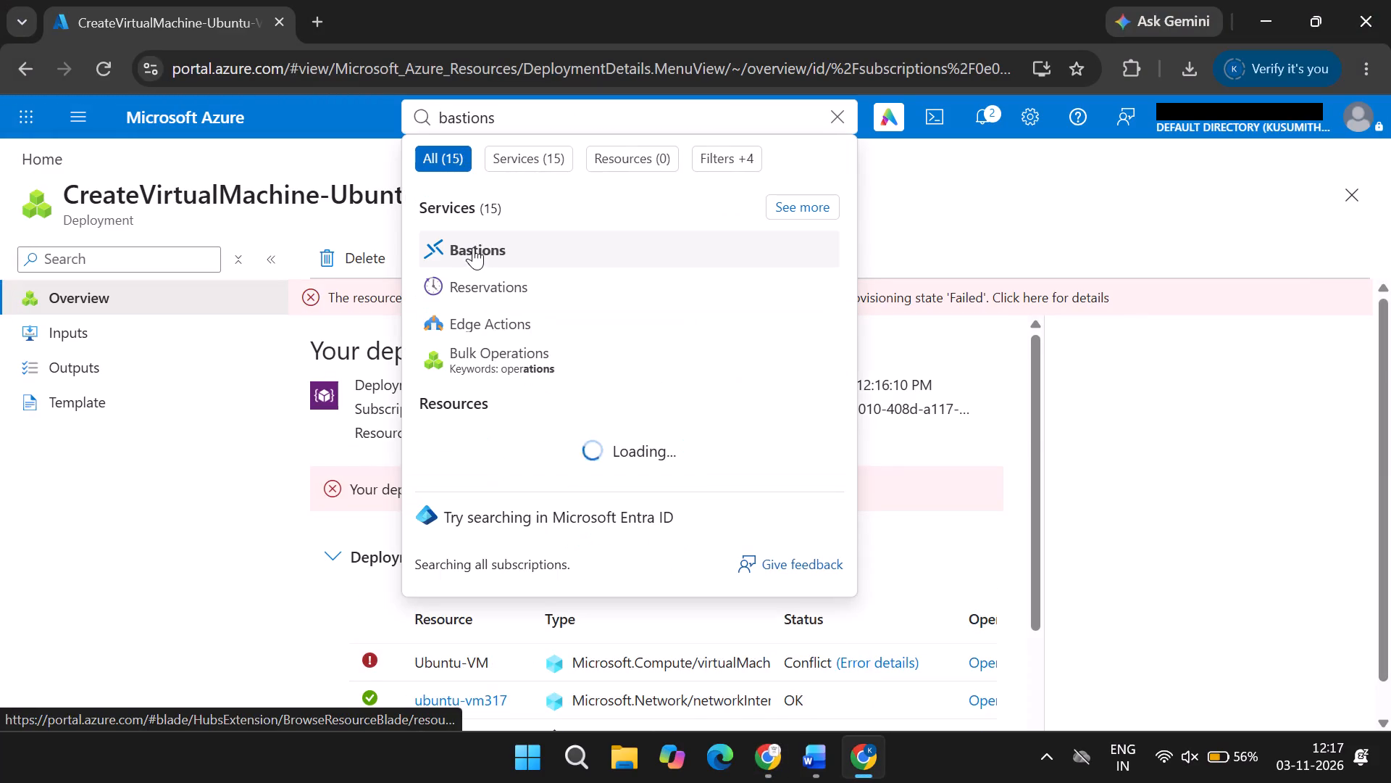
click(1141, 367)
Examine the resources and their statuses in the details of the failed Ubuntu-VM deployment.
scroll(1053, 500, down, 2)
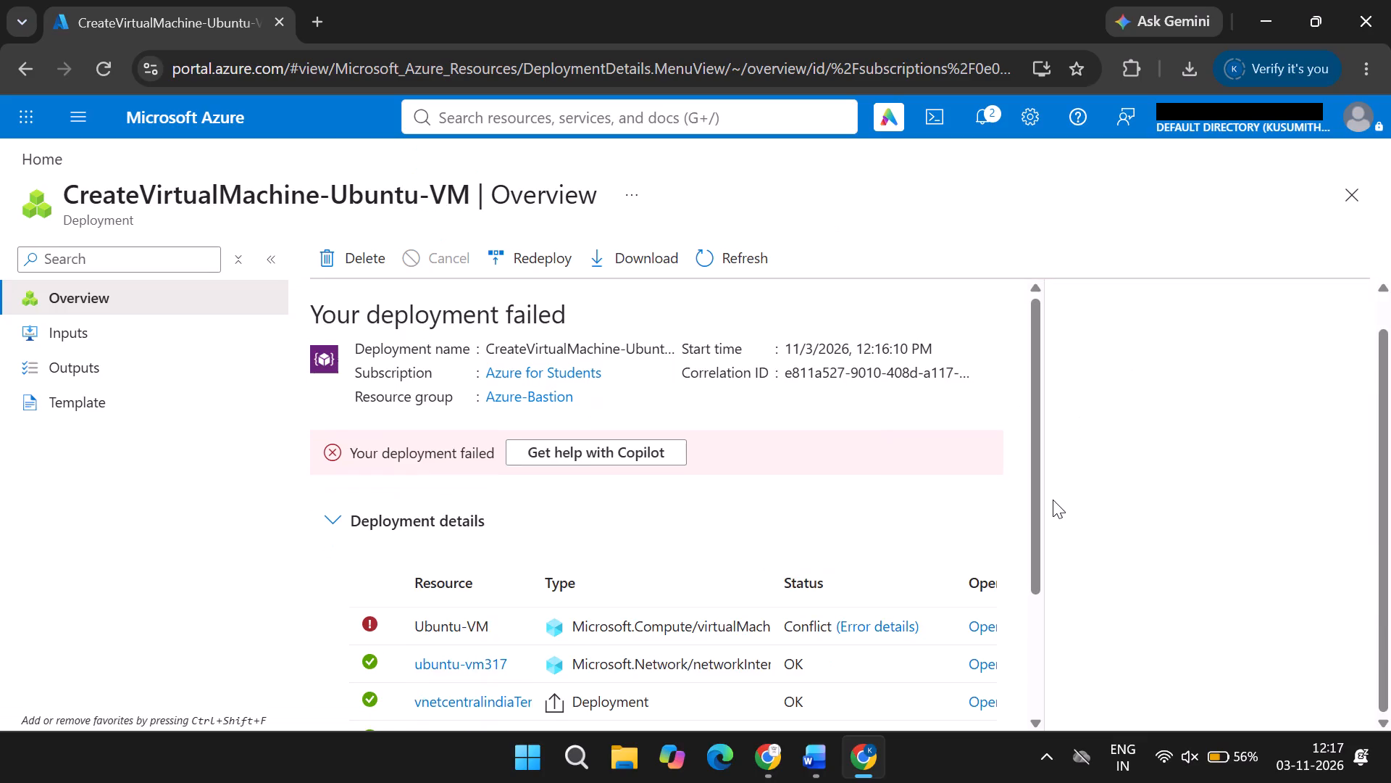
scroll(1053, 500, left, 1)
scroll(1053, 500, down, 3)
scroll(887, 593, down, 3)
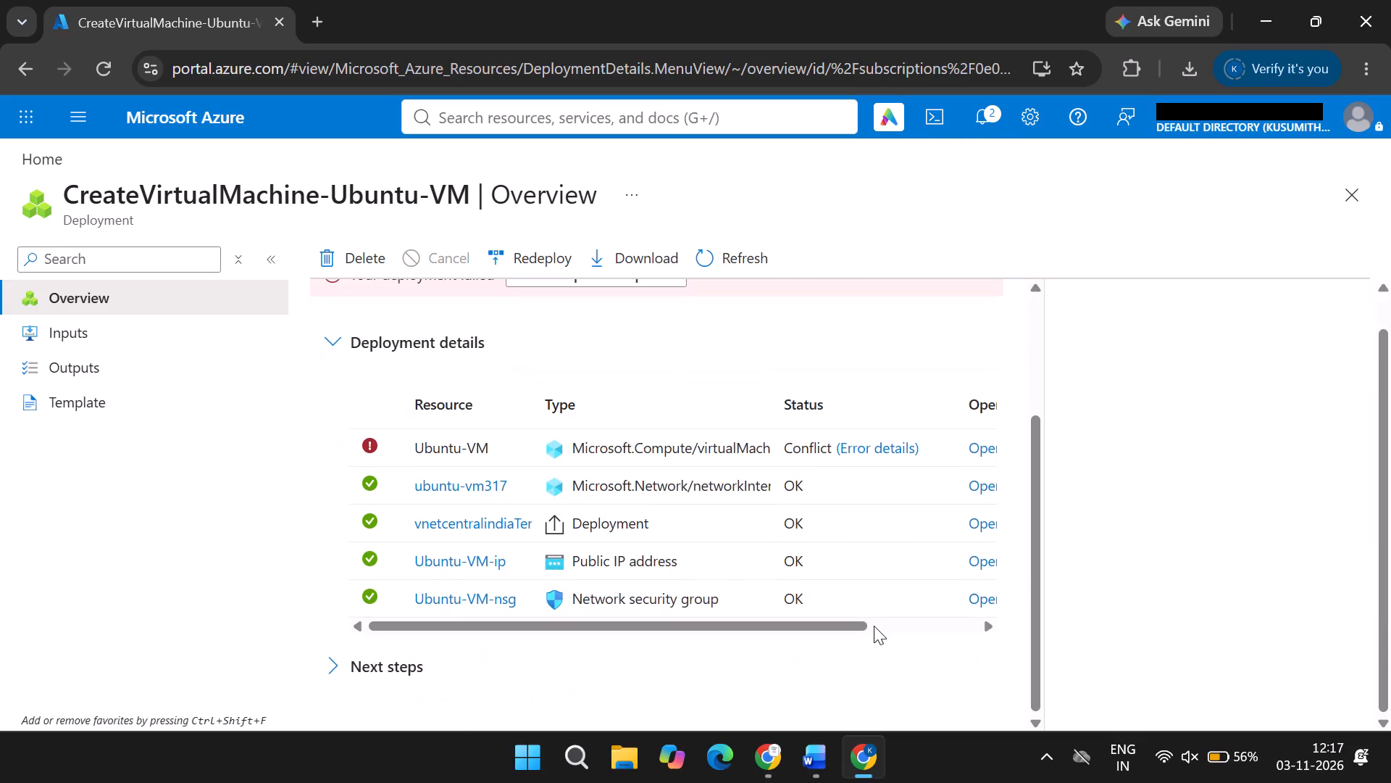
scroll(874, 626, up, 1)
scroll(905, 553, up, 1)
scroll(905, 553, down, 1)
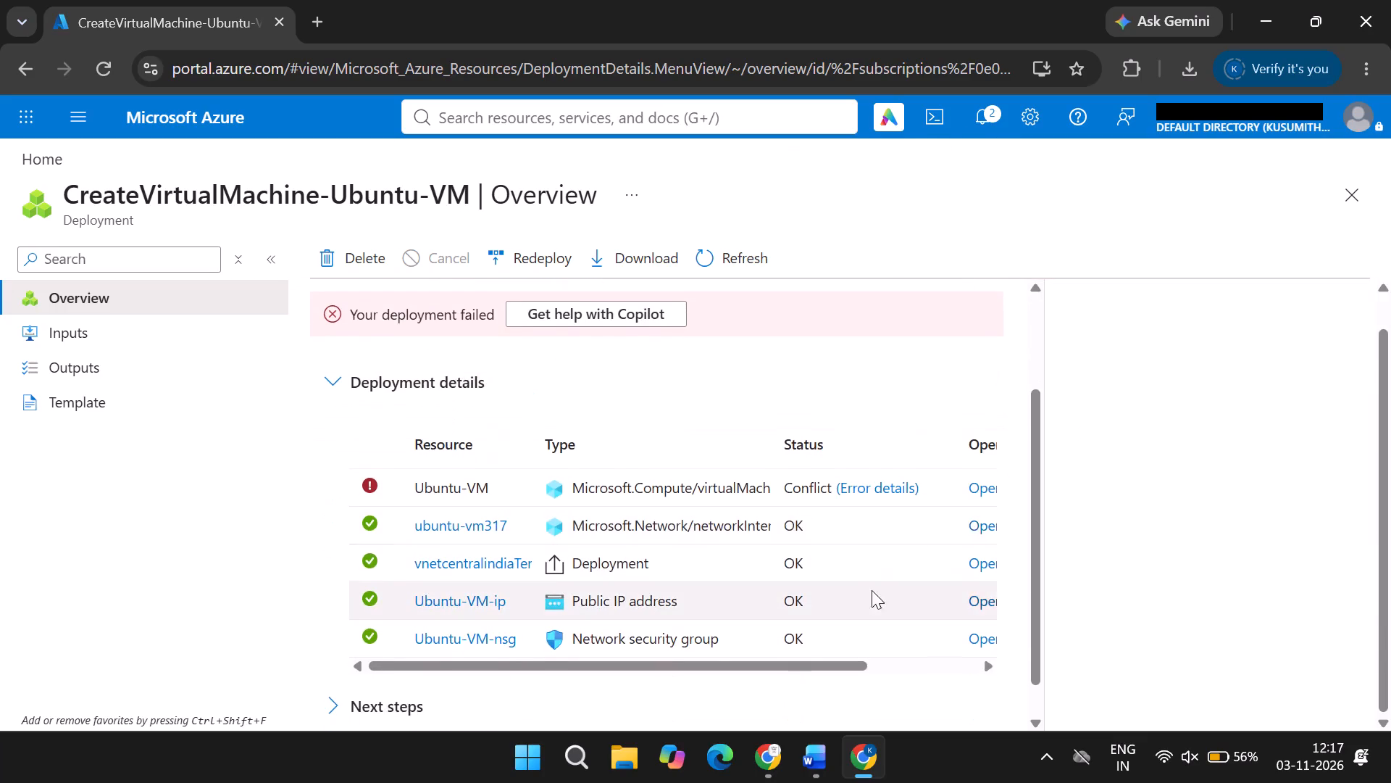
scroll(898, 550, down, 1)
Review the Ubuntu-VM deployment's error details, ask Copilot to explain the error, and close both.
click(873, 439)
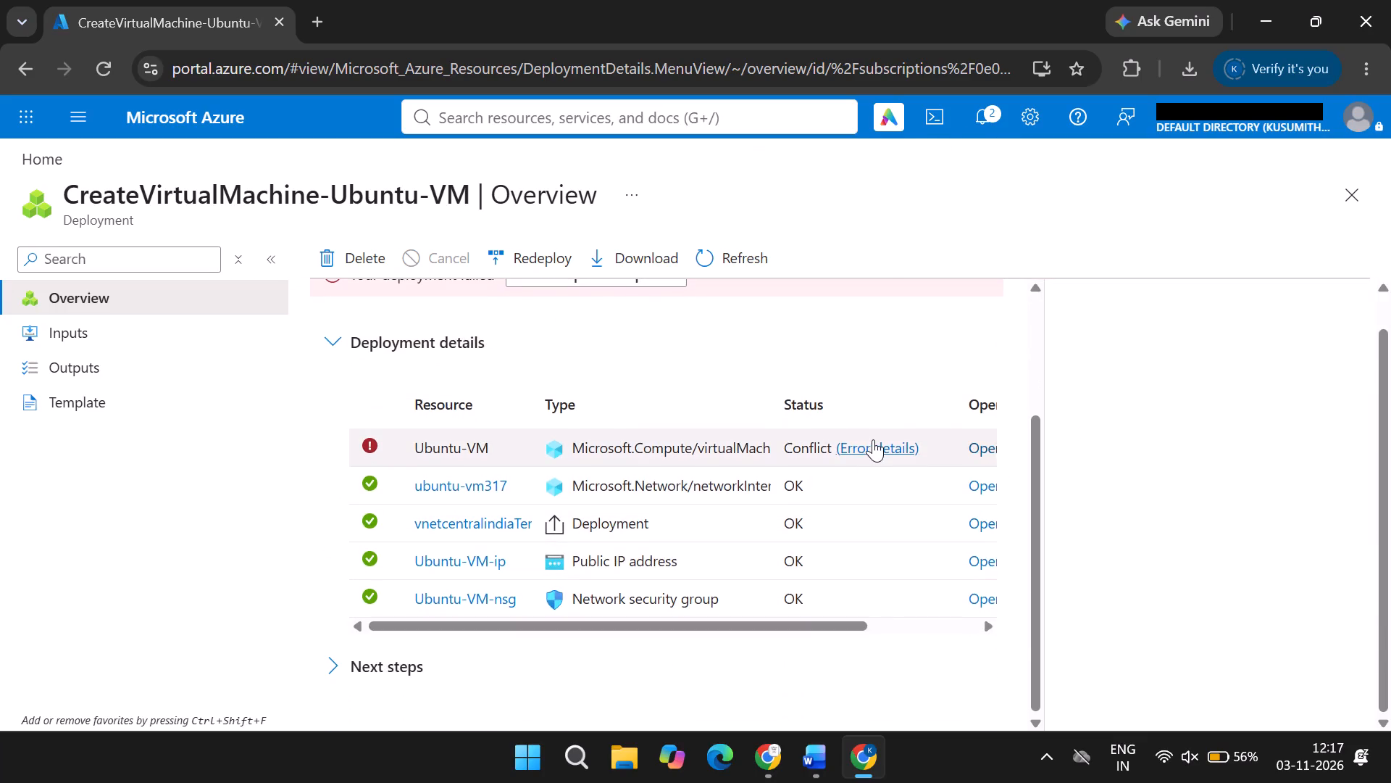
scroll(955, 477, down, 1)
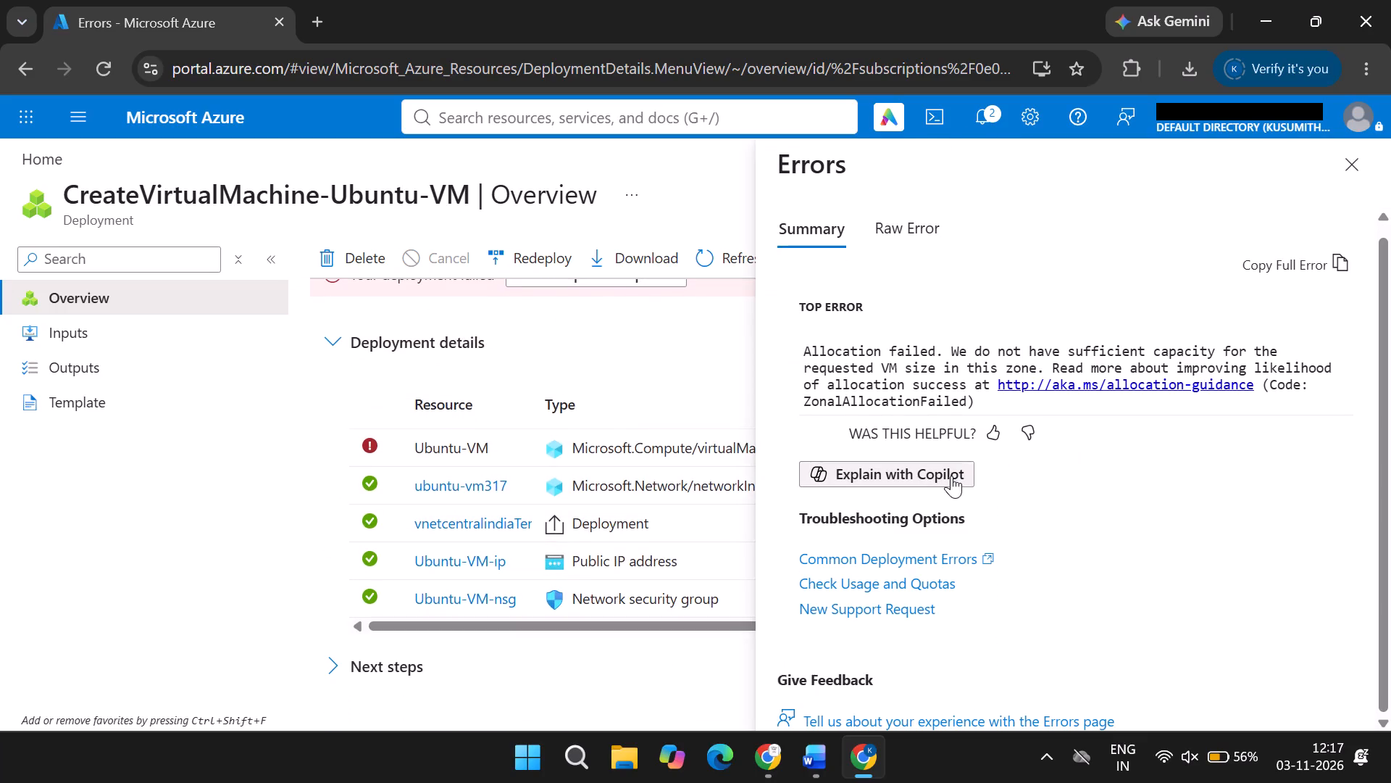
click(951, 475)
scroll(985, 481, down, 1)
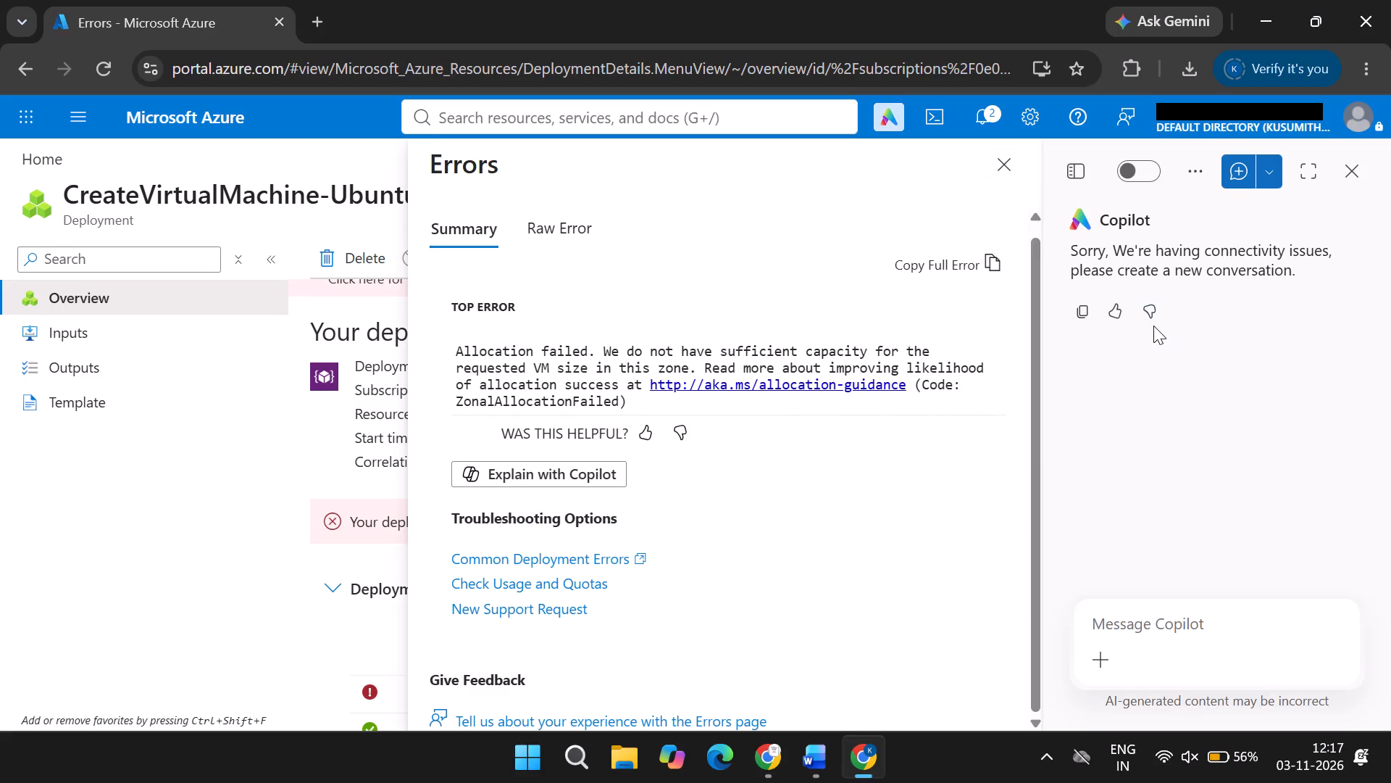
scroll(1153, 326, down, 1)
click(1353, 172)
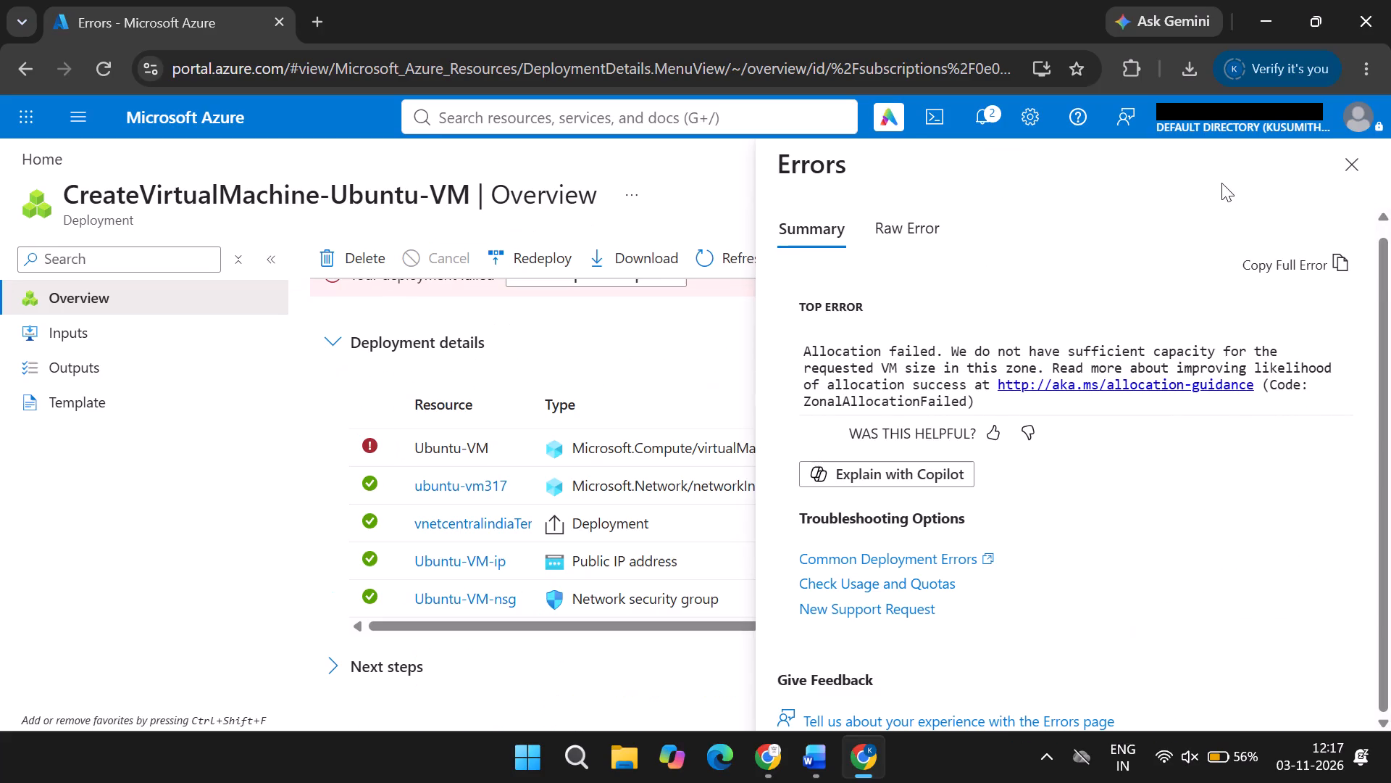
click(1382, 176)
scroll(750, 378, up, 2)
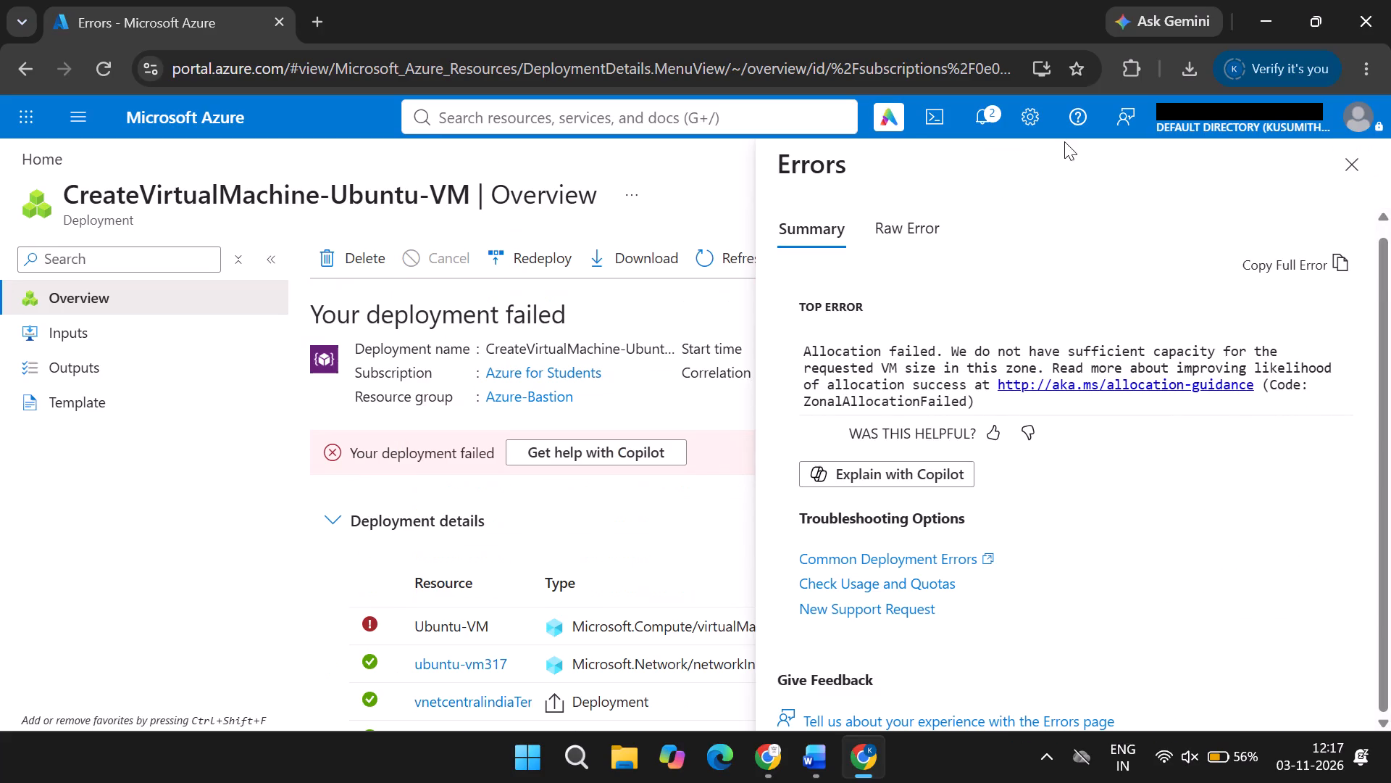
click(1347, 168)
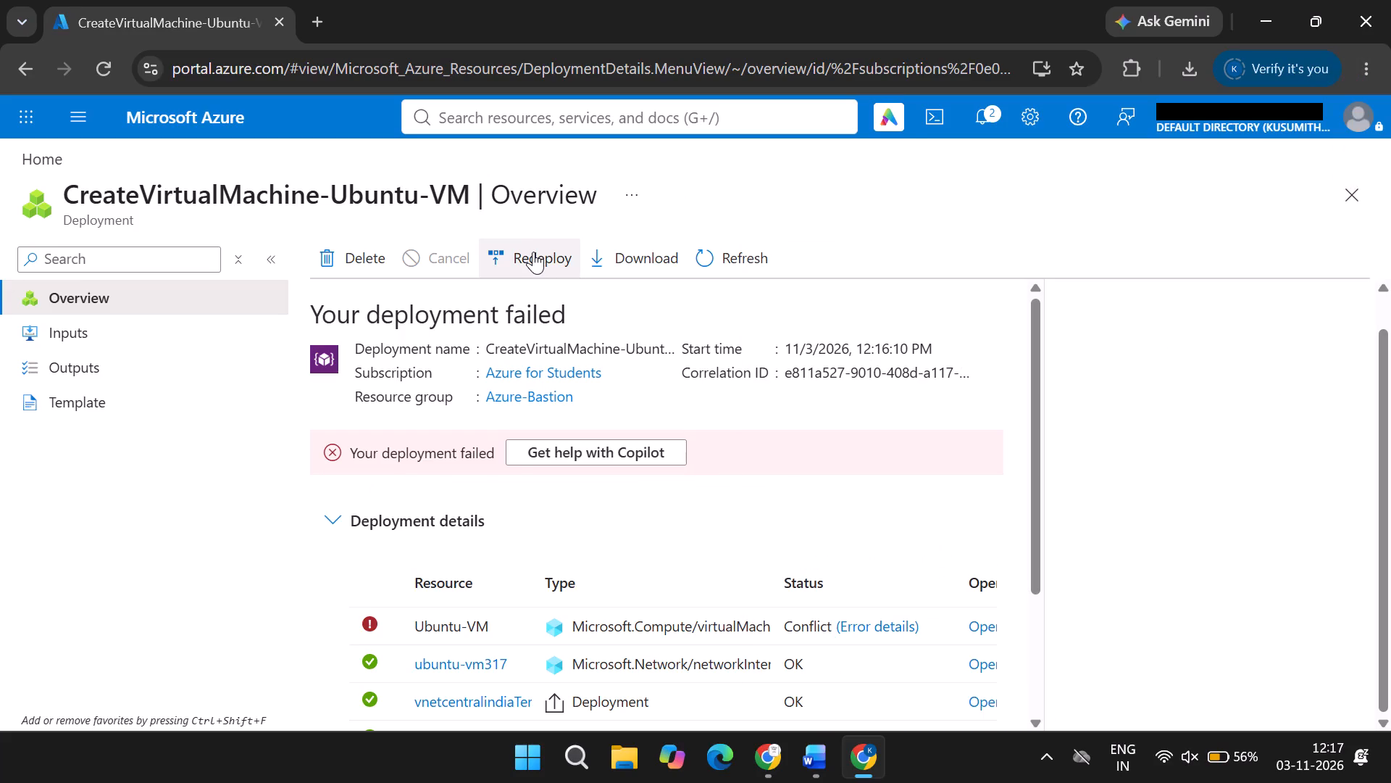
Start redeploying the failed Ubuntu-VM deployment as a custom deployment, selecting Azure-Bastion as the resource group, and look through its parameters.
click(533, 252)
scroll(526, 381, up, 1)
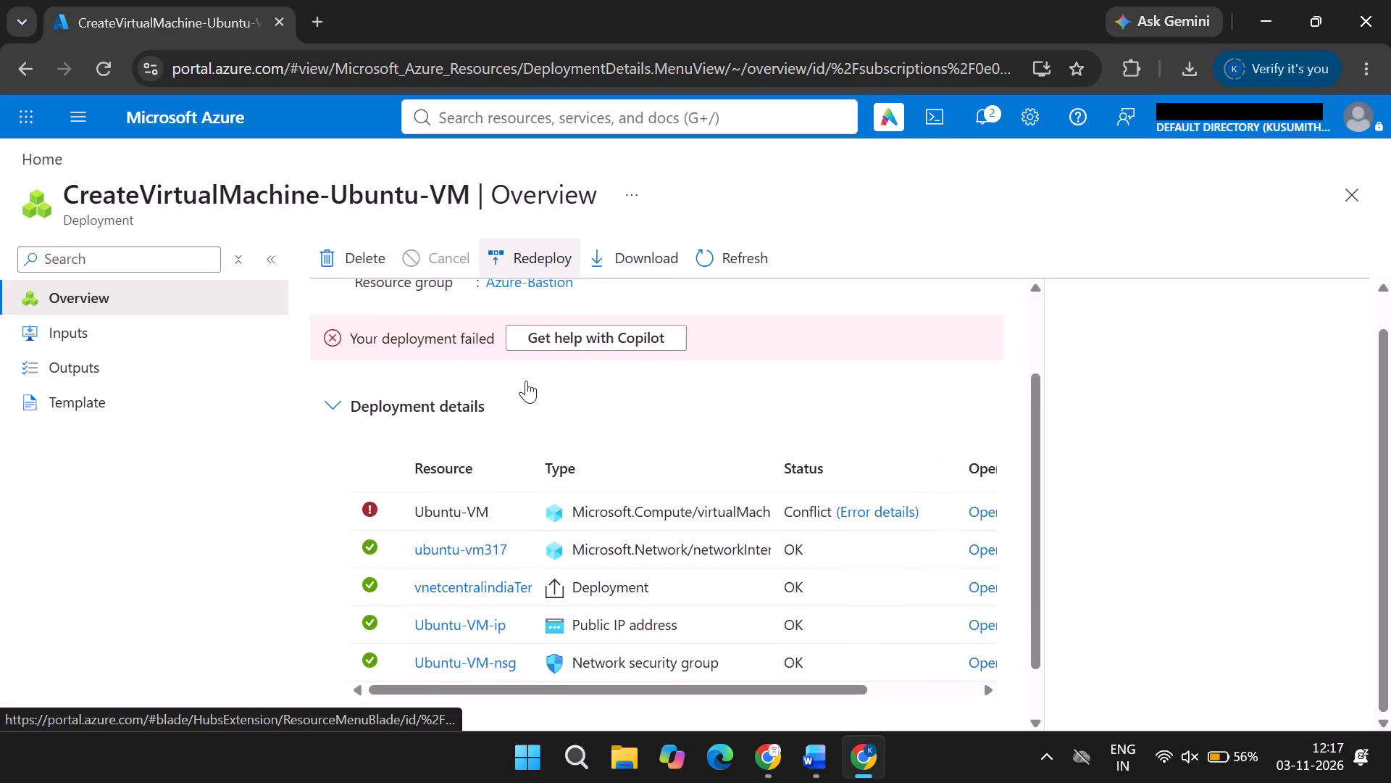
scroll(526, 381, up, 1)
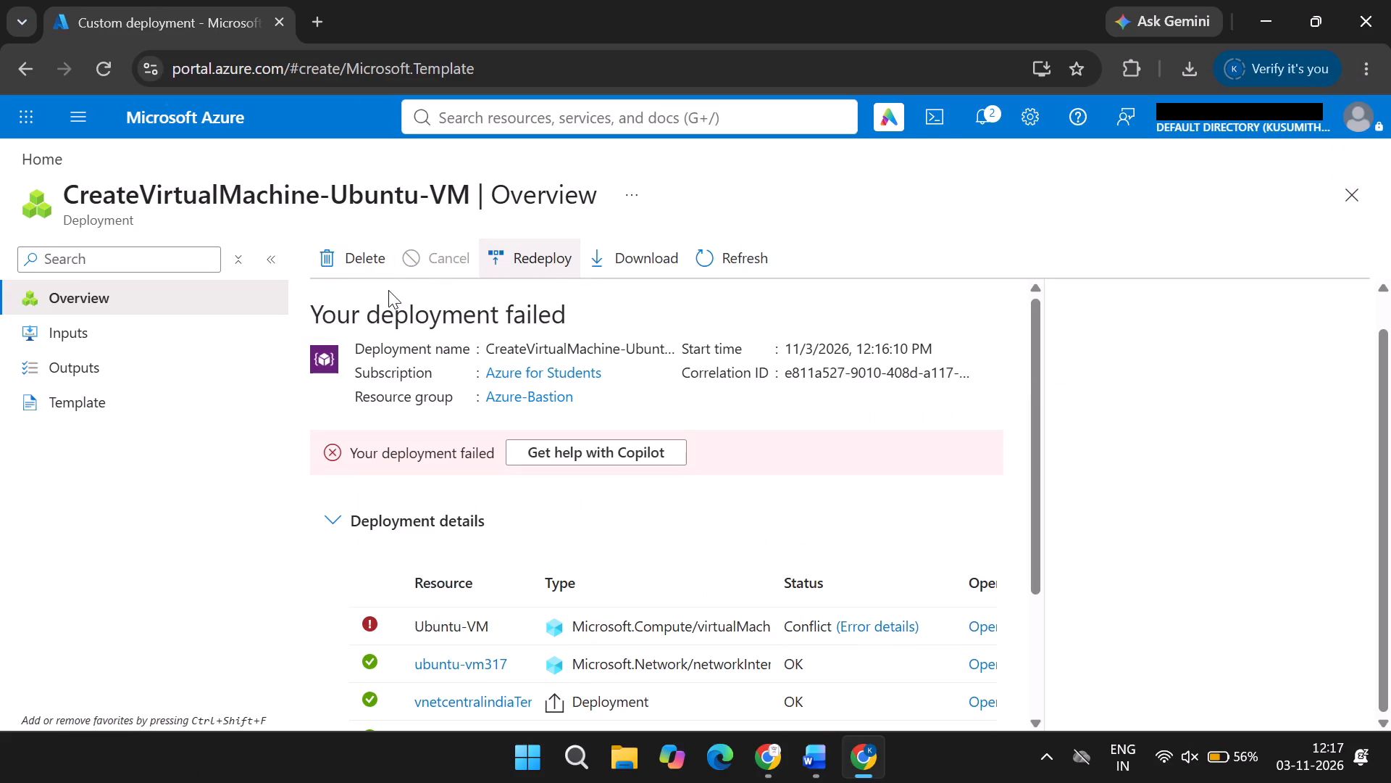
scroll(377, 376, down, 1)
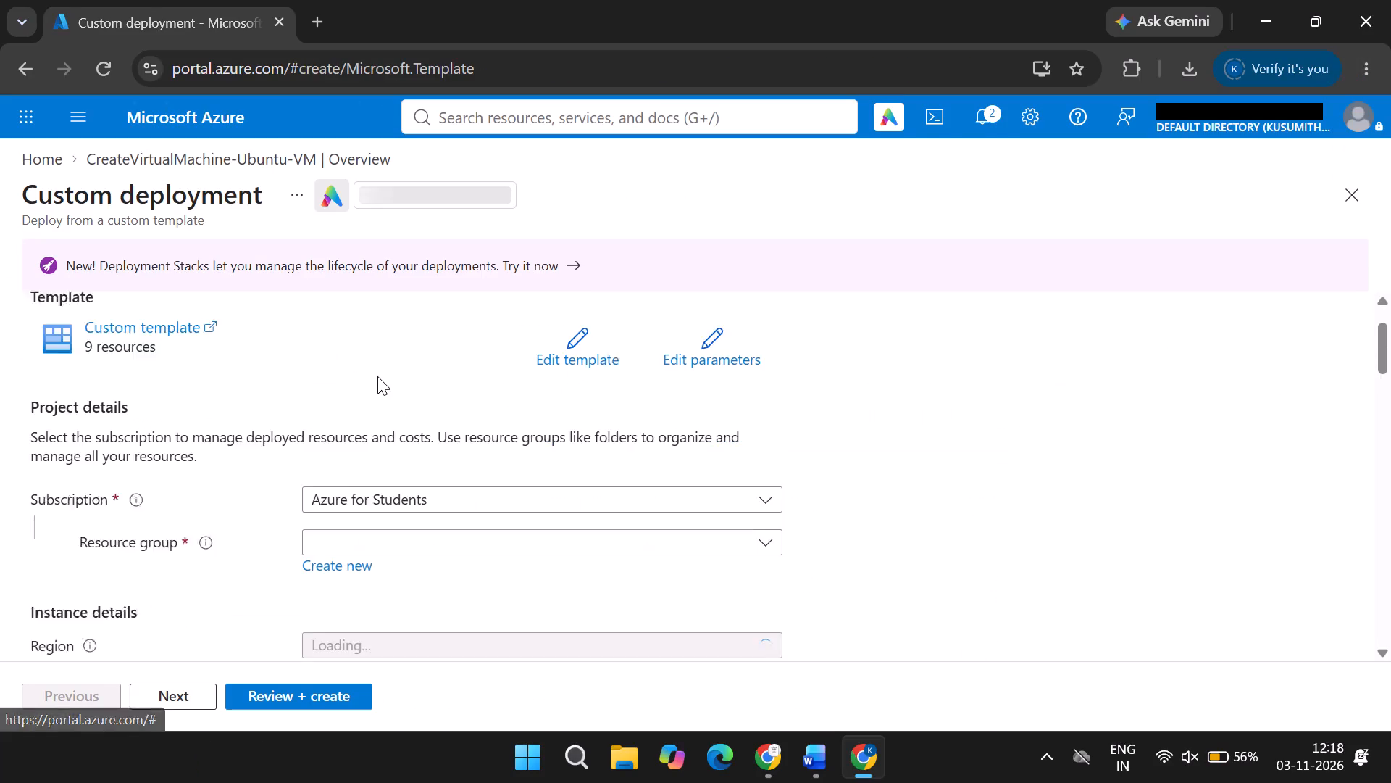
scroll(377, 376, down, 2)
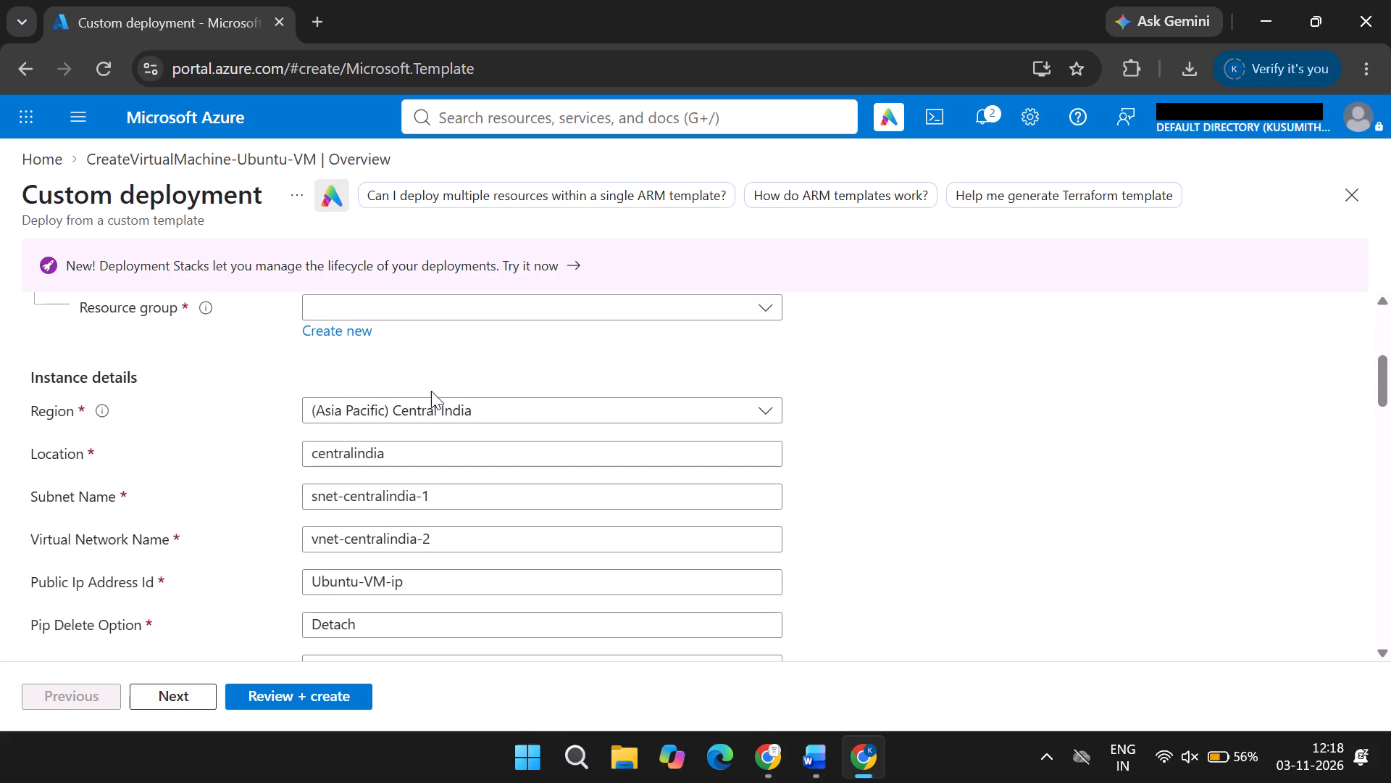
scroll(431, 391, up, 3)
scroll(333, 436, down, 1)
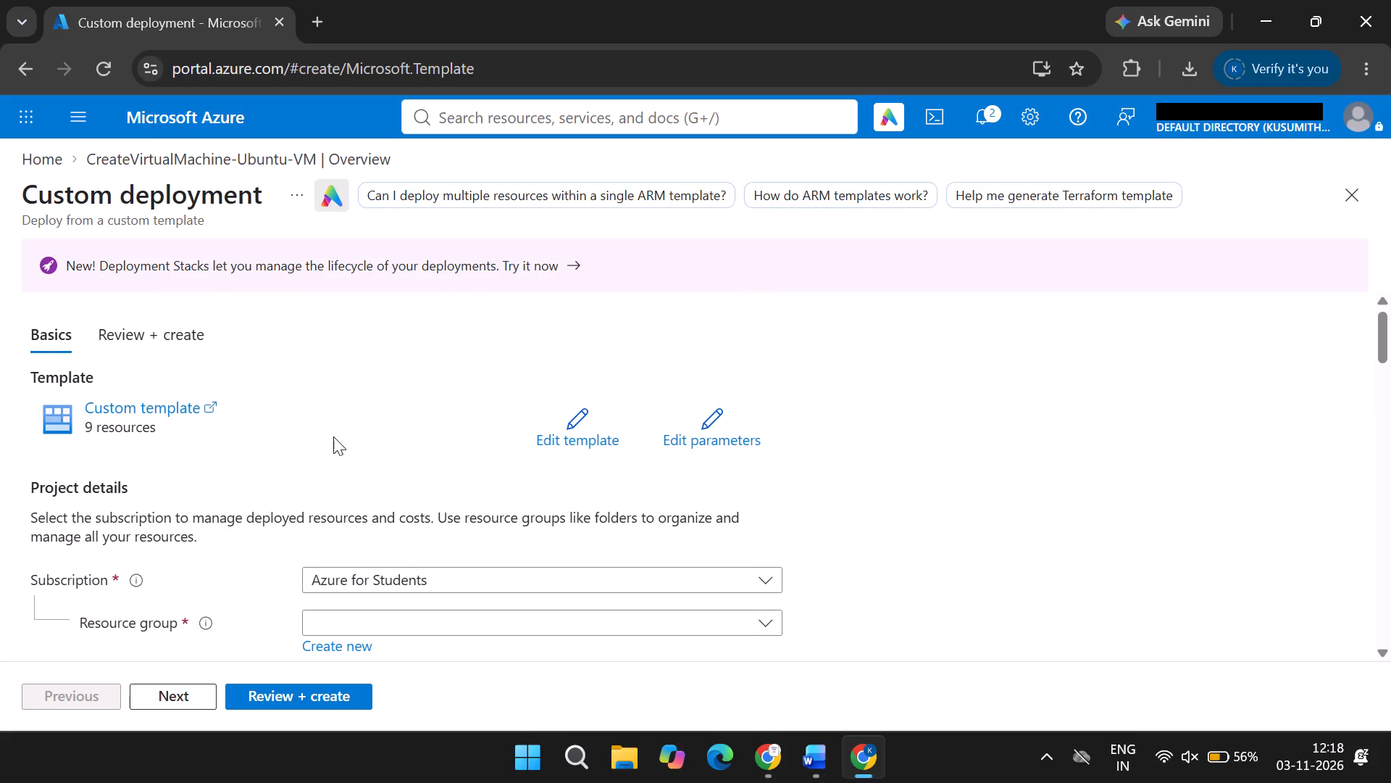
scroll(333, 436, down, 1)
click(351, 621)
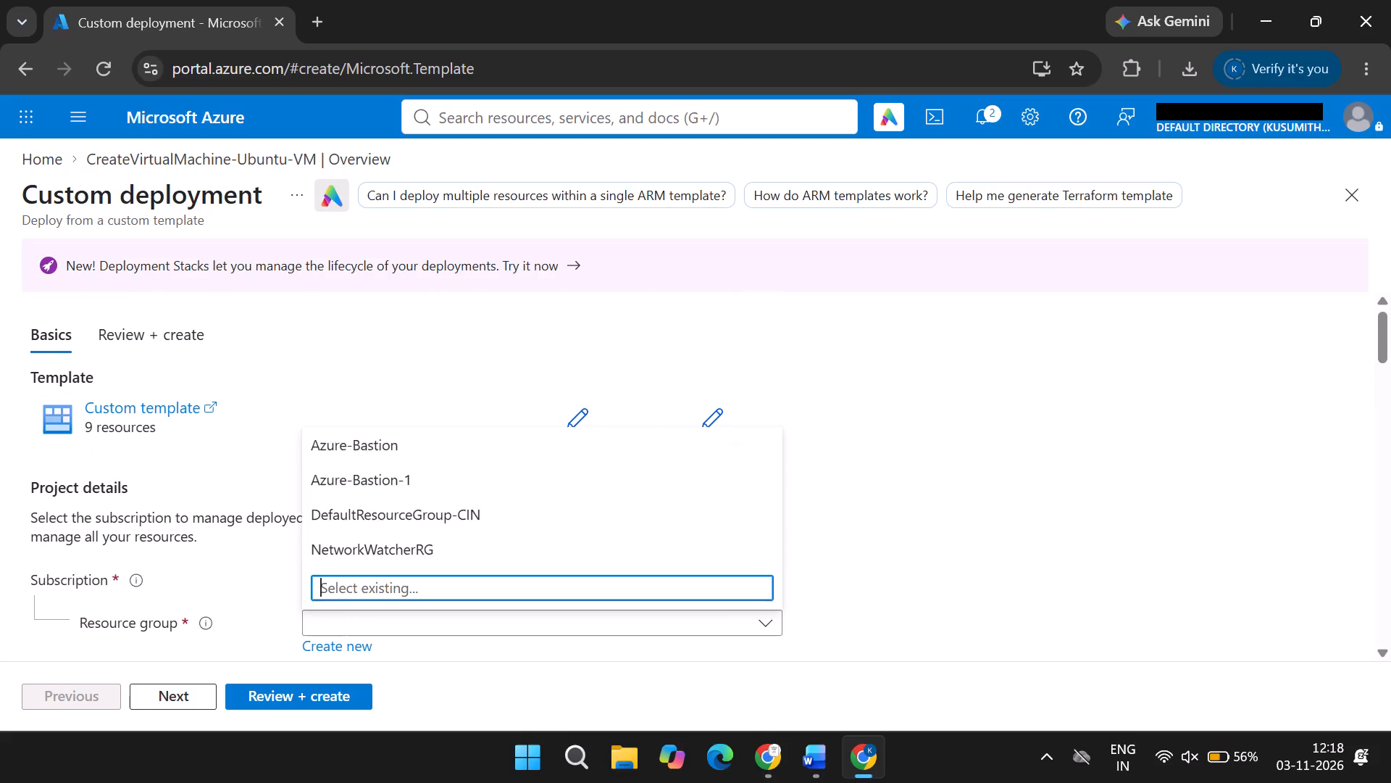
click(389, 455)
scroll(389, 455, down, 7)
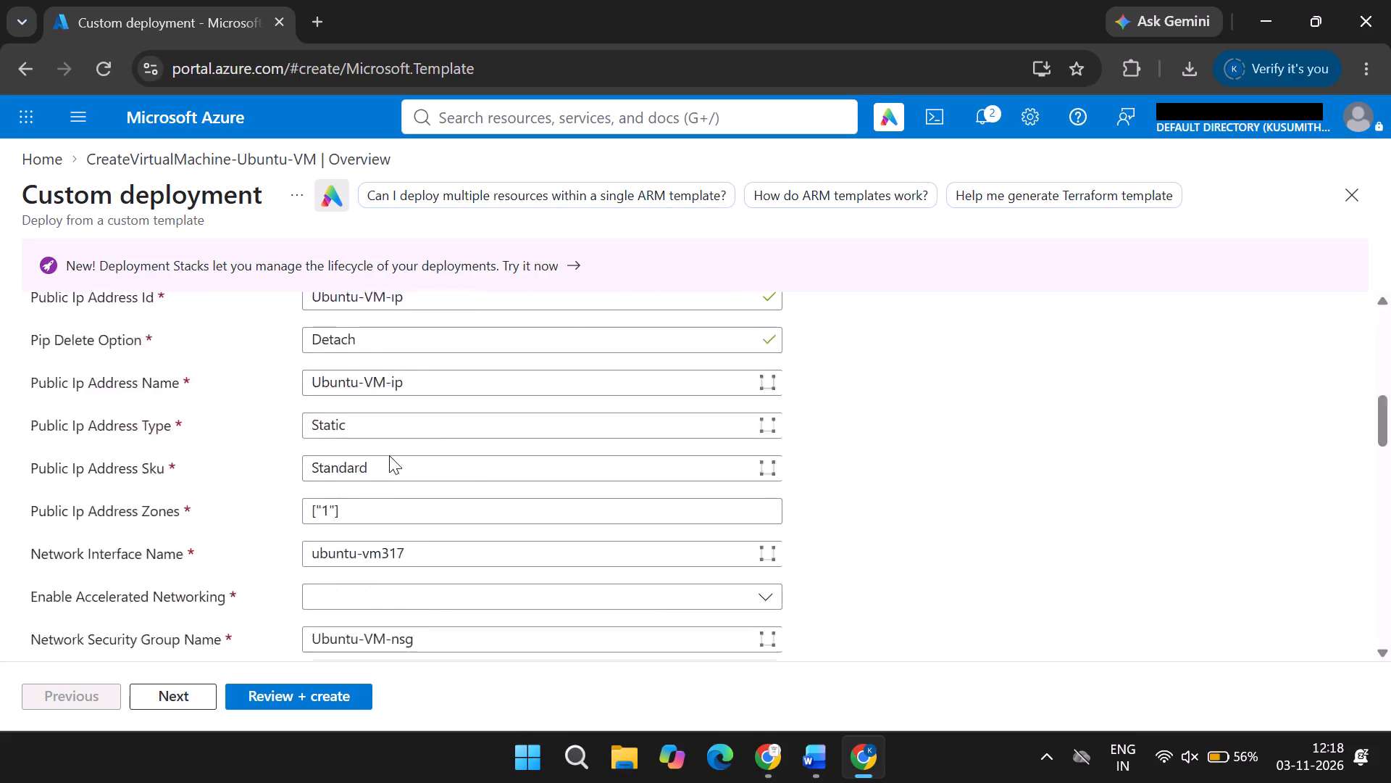
Copy the custom deployment form's text from the Project details heading down through the deployment parameters.
scroll(389, 455, down, 4)
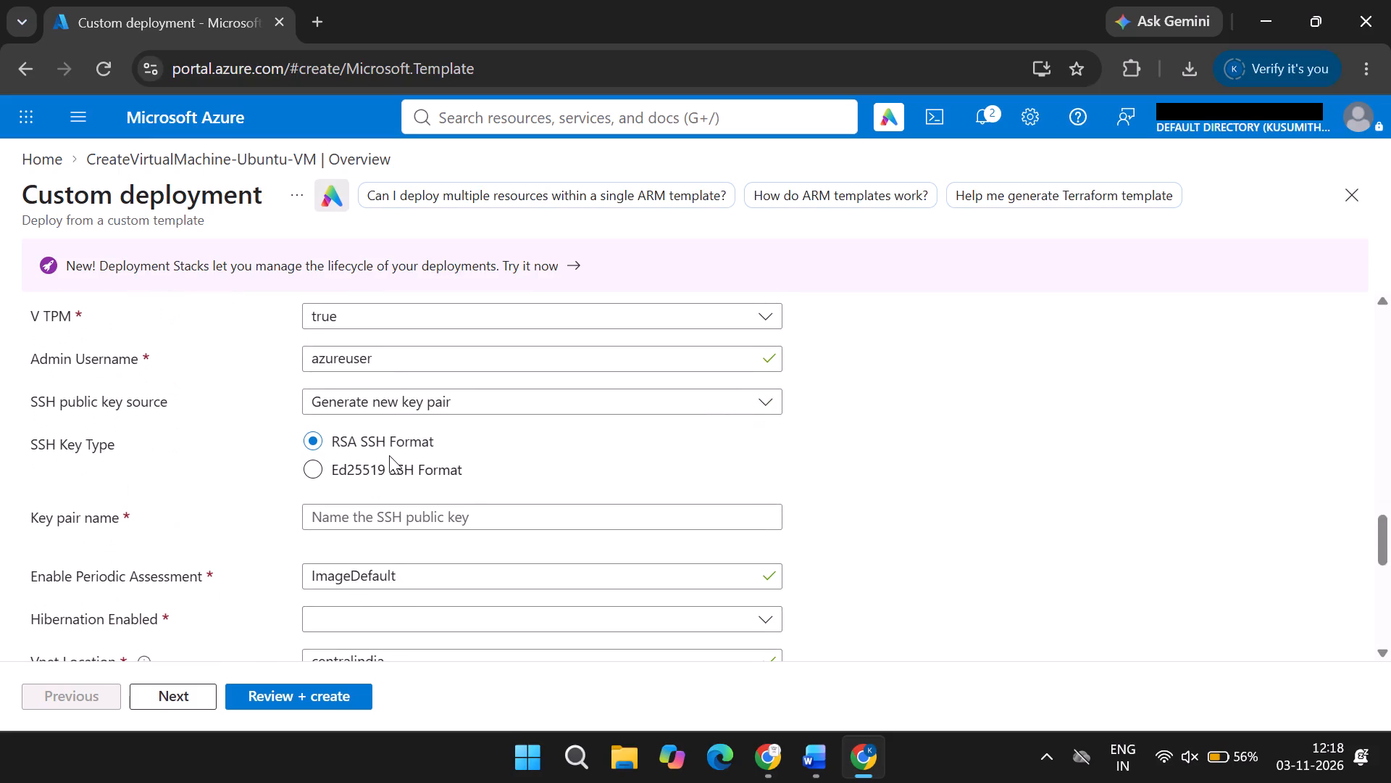
scroll(389, 455, down, 2)
scroll(389, 455, right, 1)
scroll(389, 455, up, 5)
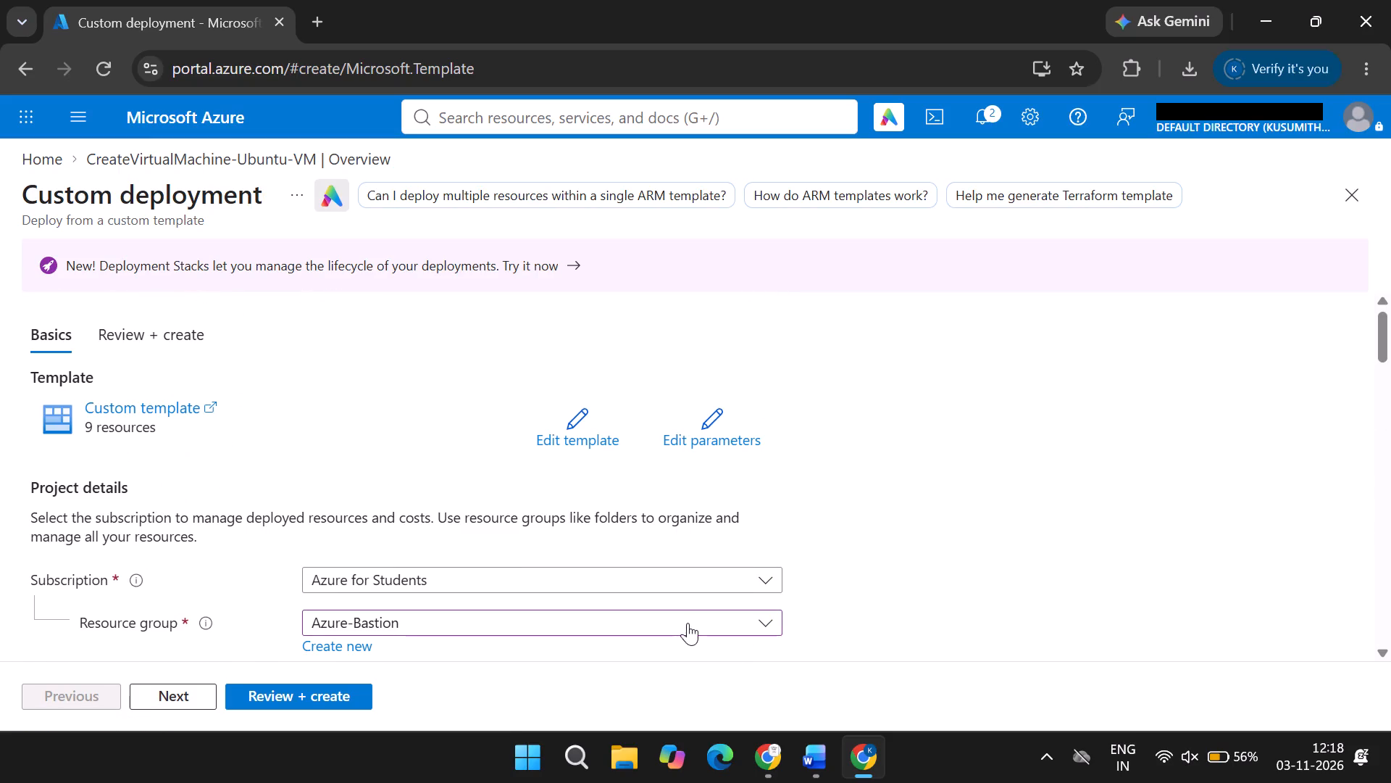
scroll(296, 469, down, 1)
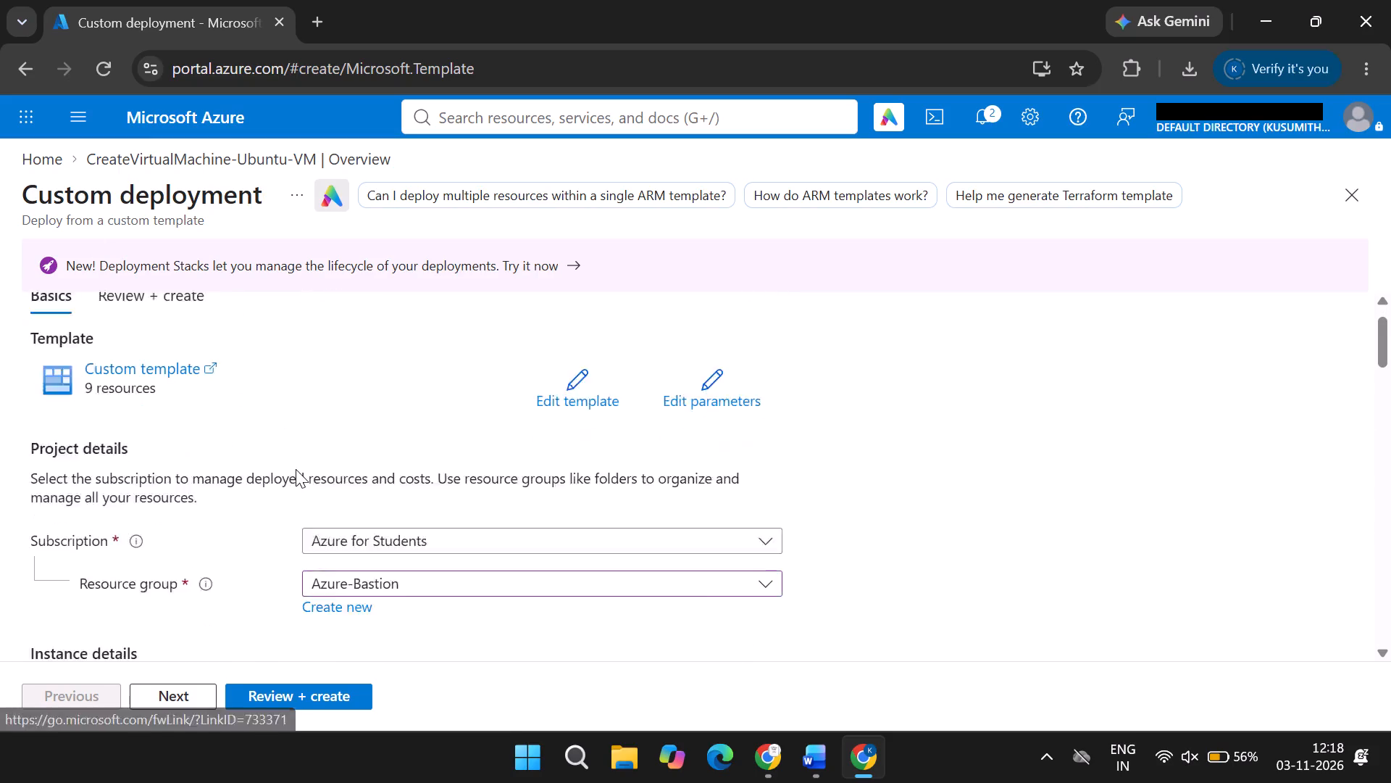
scroll(296, 469, down, 1)
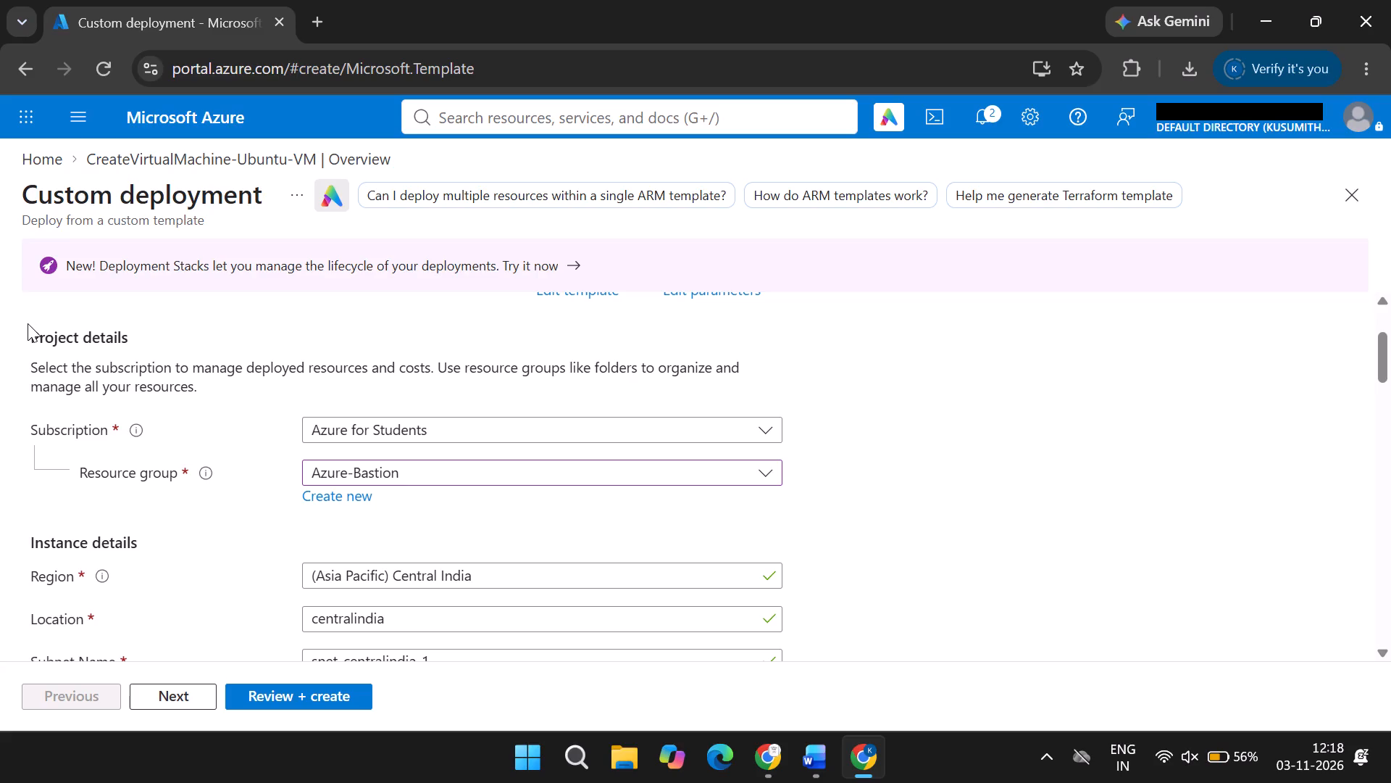
drag(28, 323, 378, 687)
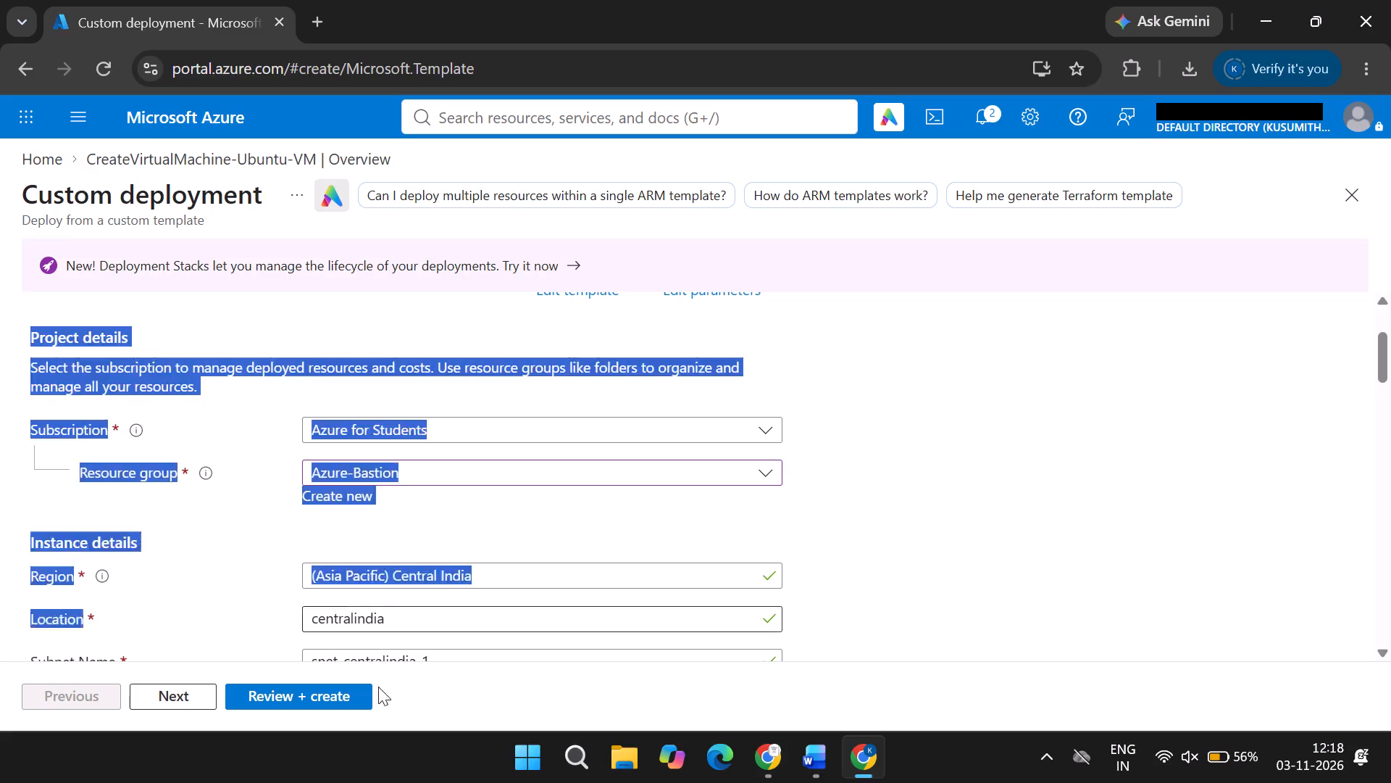
drag(378, 687, 438, 764)
key(ctrl+c)
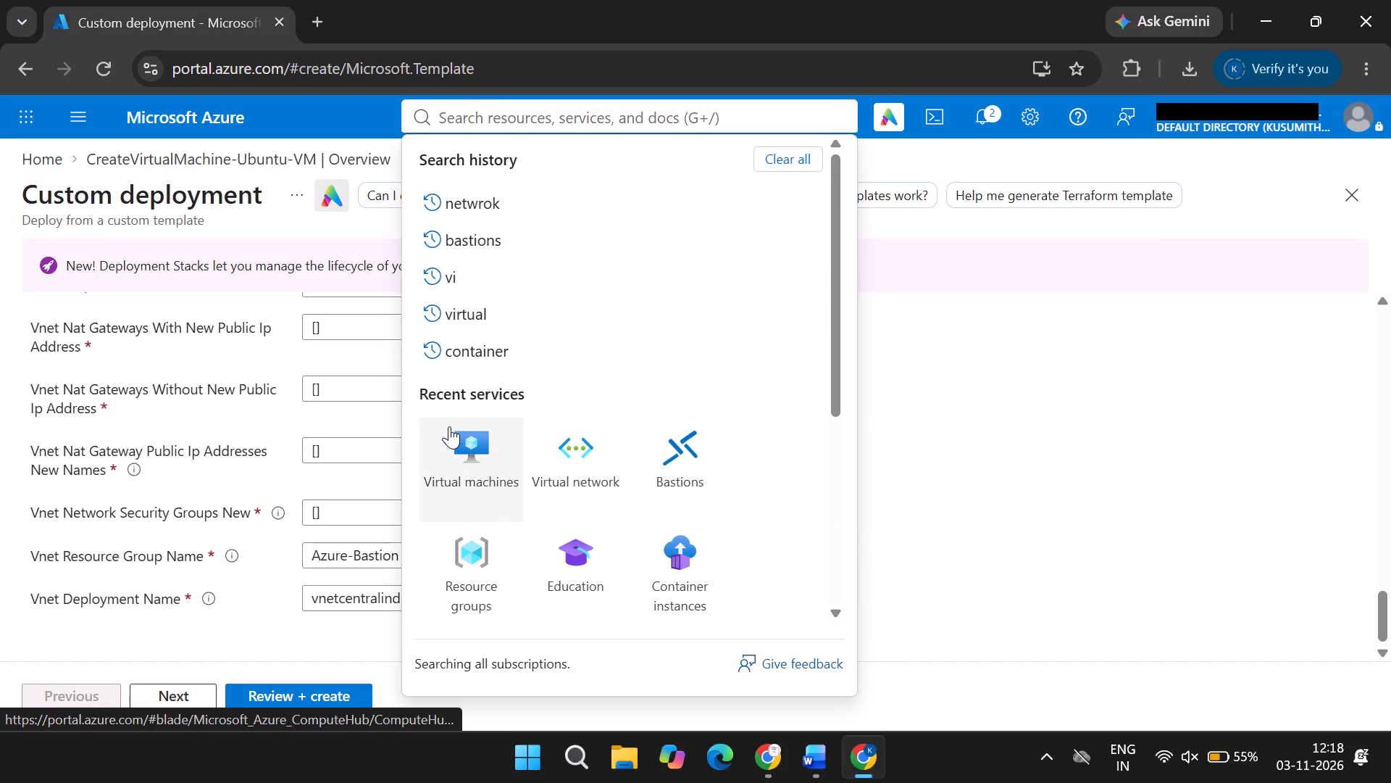
Go to the virtual machines list and open the failed Ubuntu-VM.
click(780, 207)
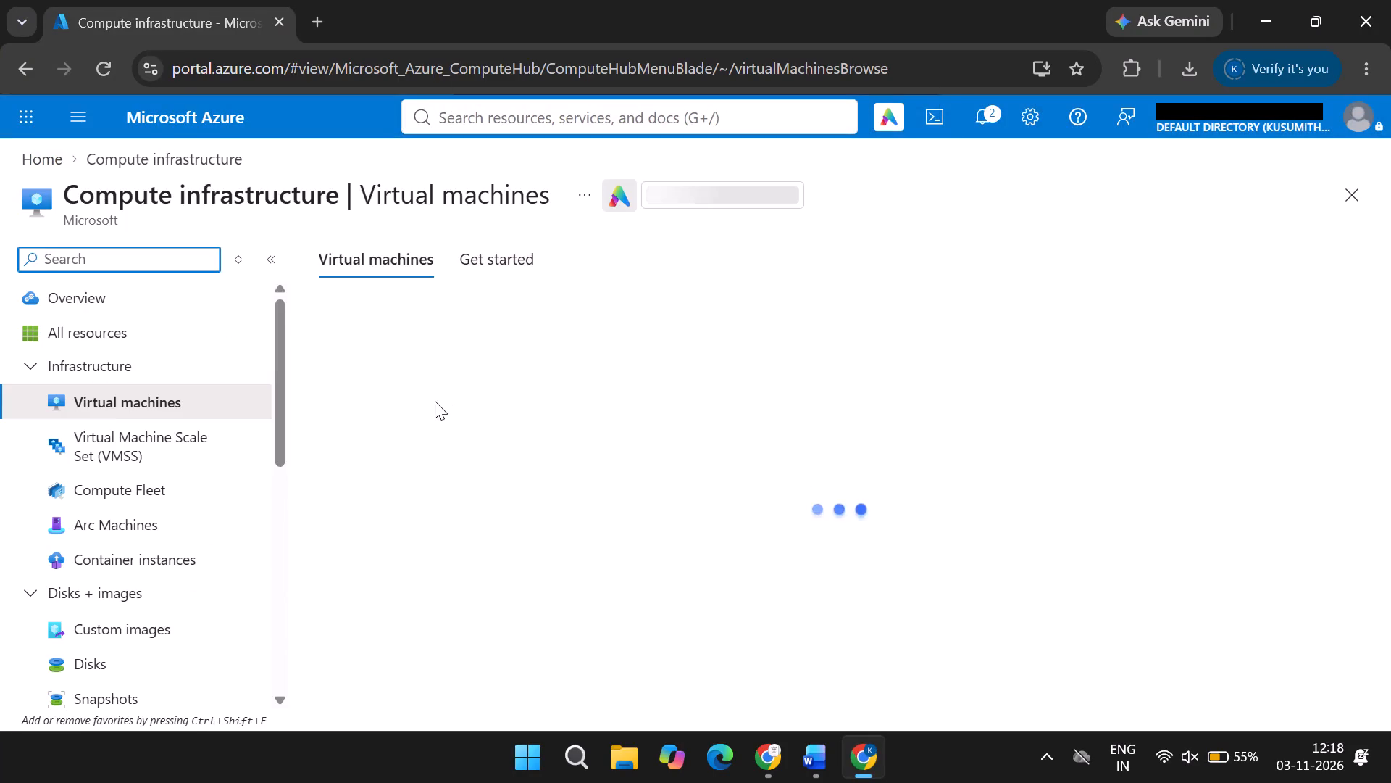
double_click(208, 414)
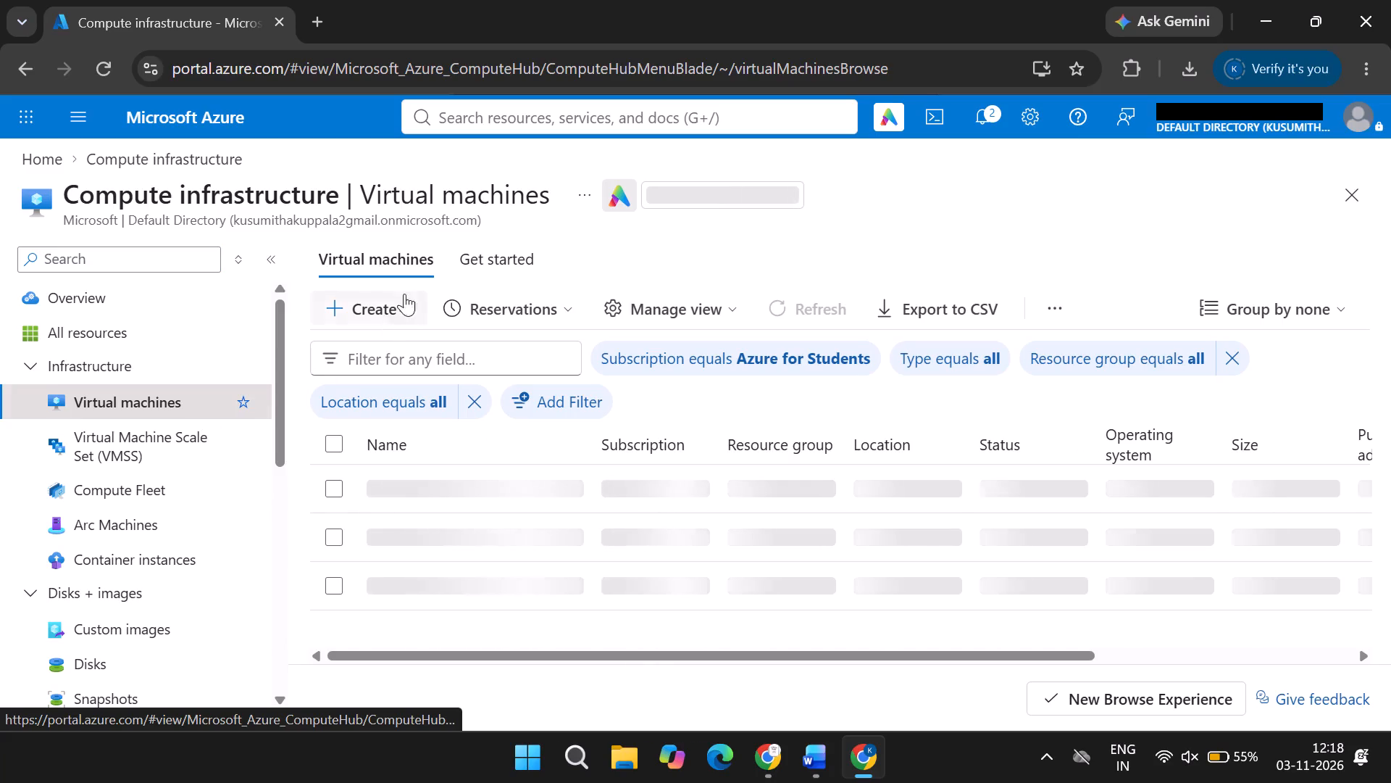
click(443, 489)
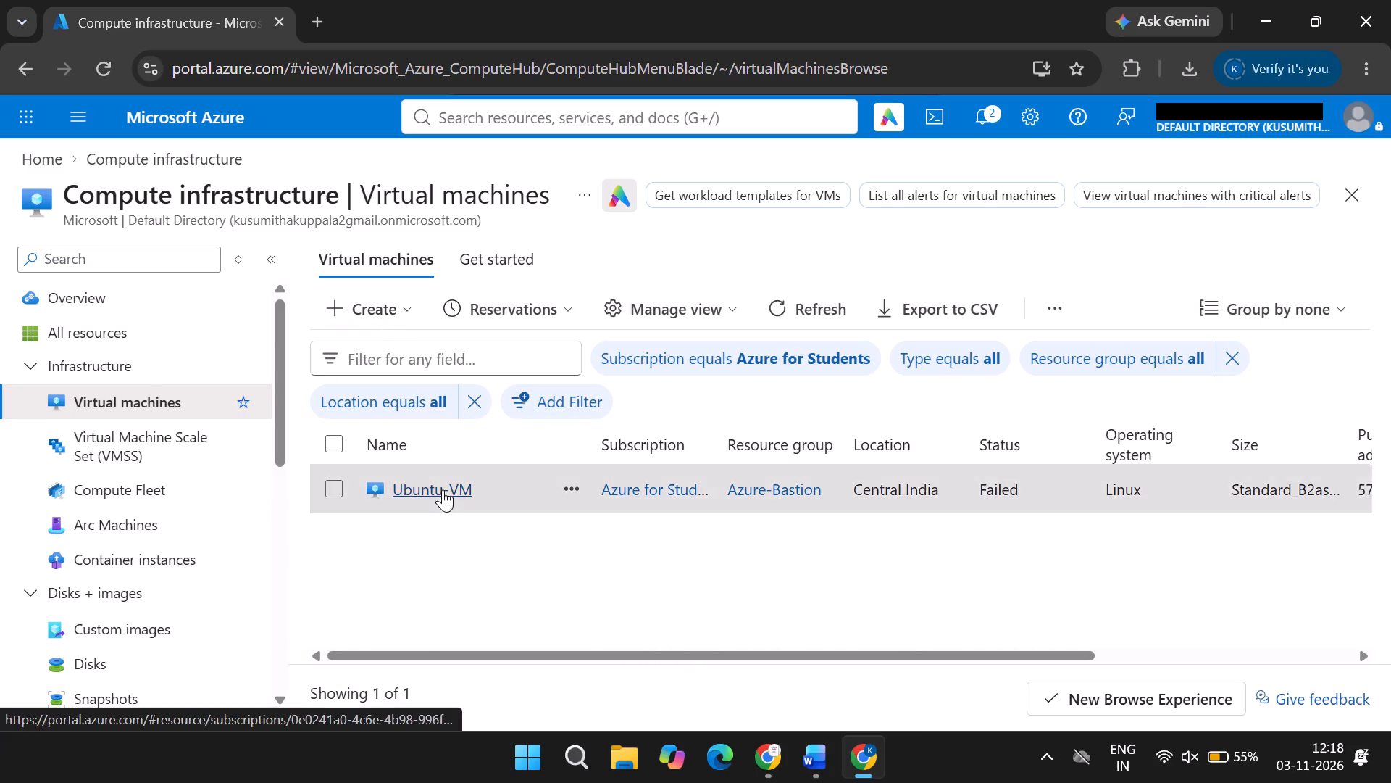
Switch to ChatGPT and read its instructions for recreating the Ubuntu VM with different settings and size.
click(784, 753)
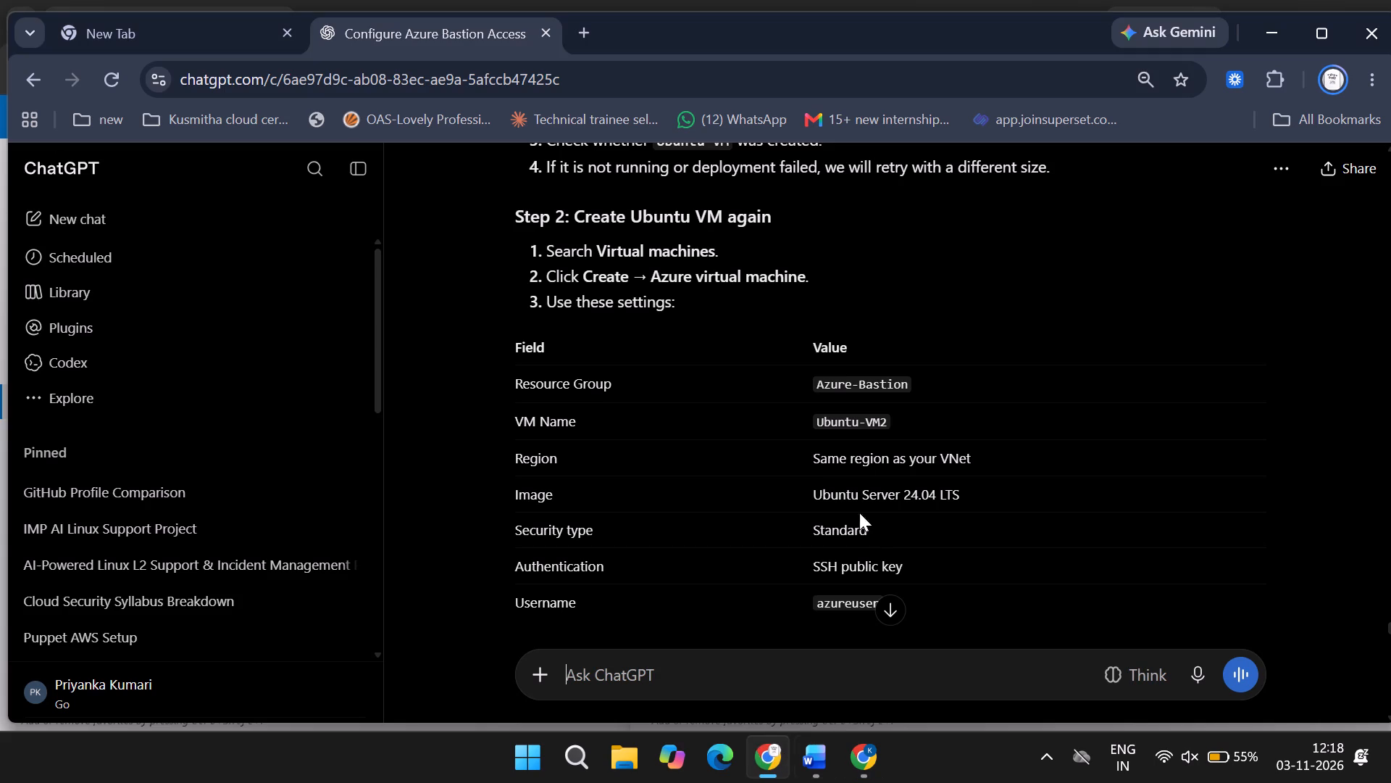
scroll(819, 483, down, 14)
scroll(819, 483, up, 7)
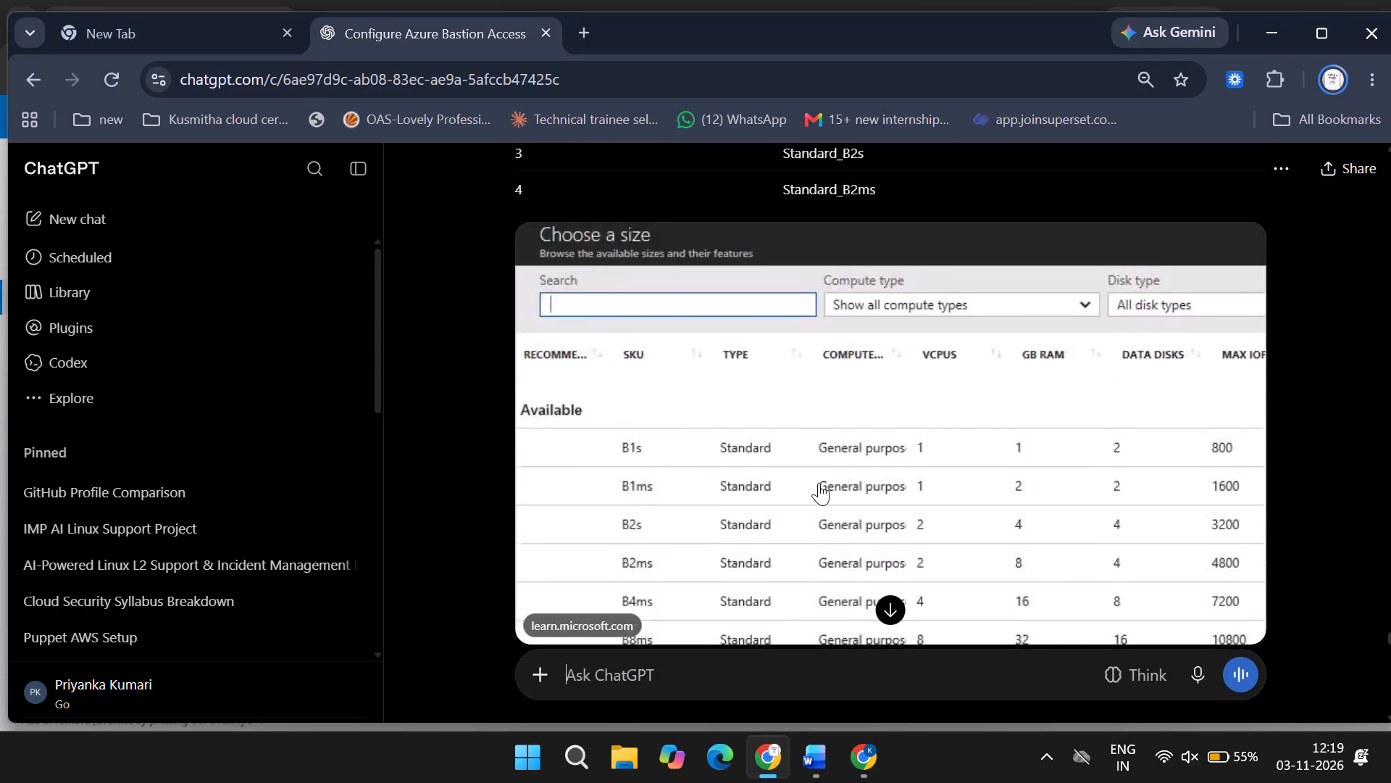
scroll(819, 483, up, 7)
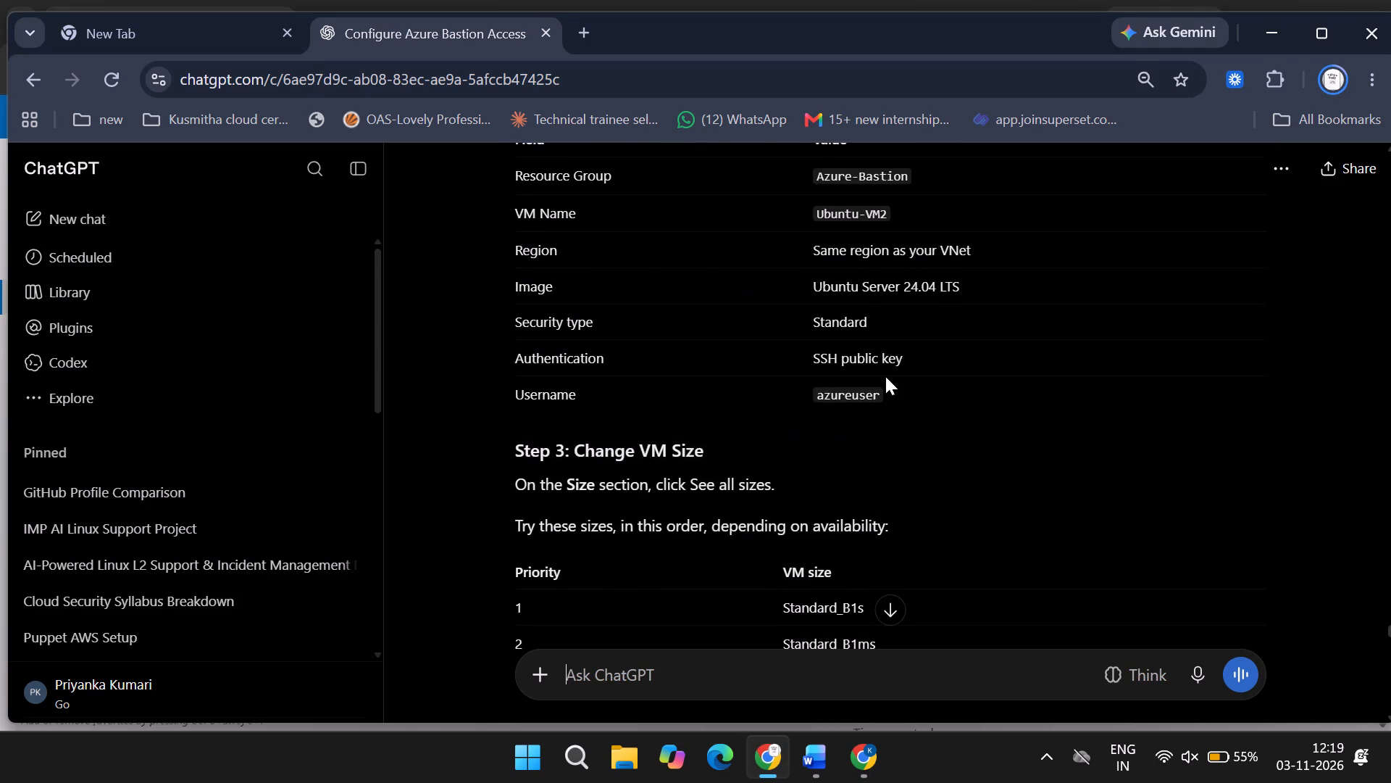
scroll(885, 376, up, 1)
scroll(914, 463, down, 1)
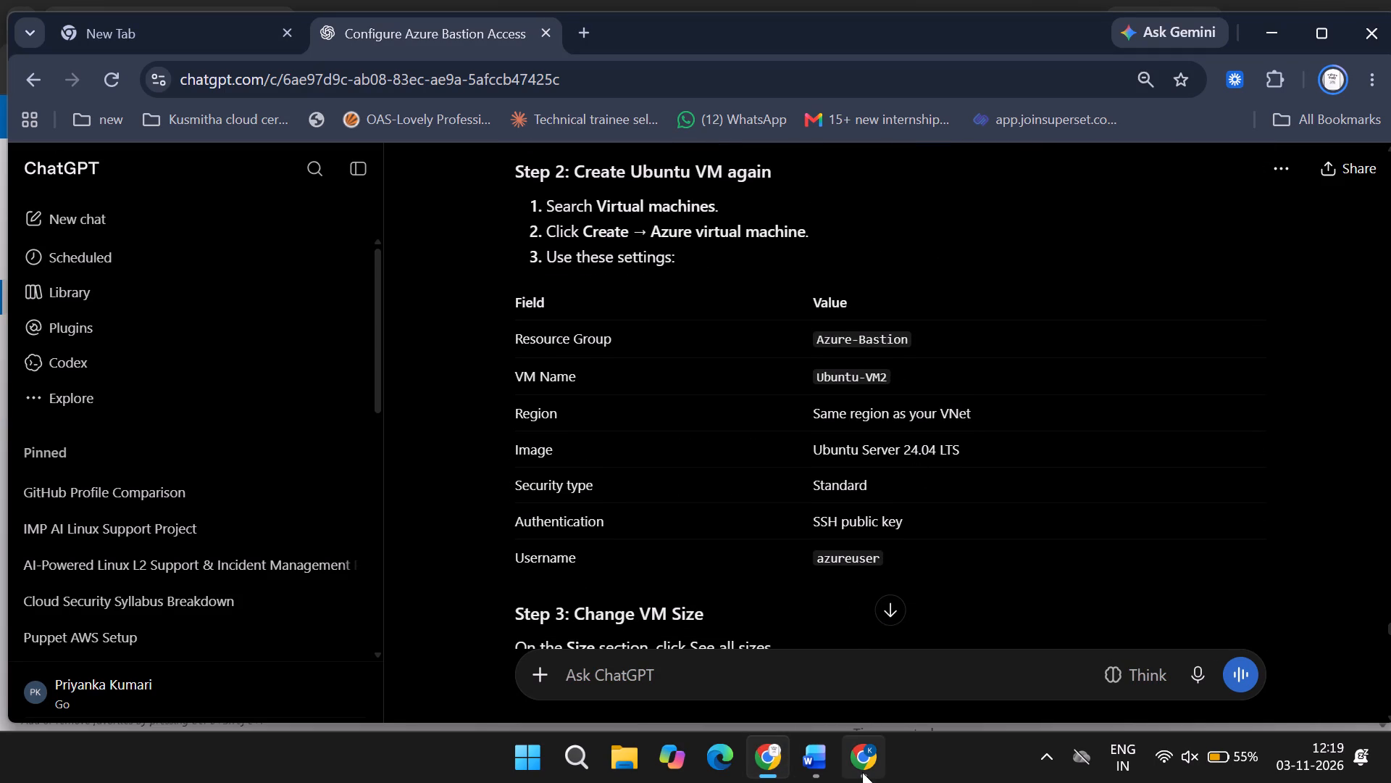
Switch back to the Azure portal and force-delete the Ubuntu-VM, acknowledging the deletion of the selected associated resources.
click(869, 768)
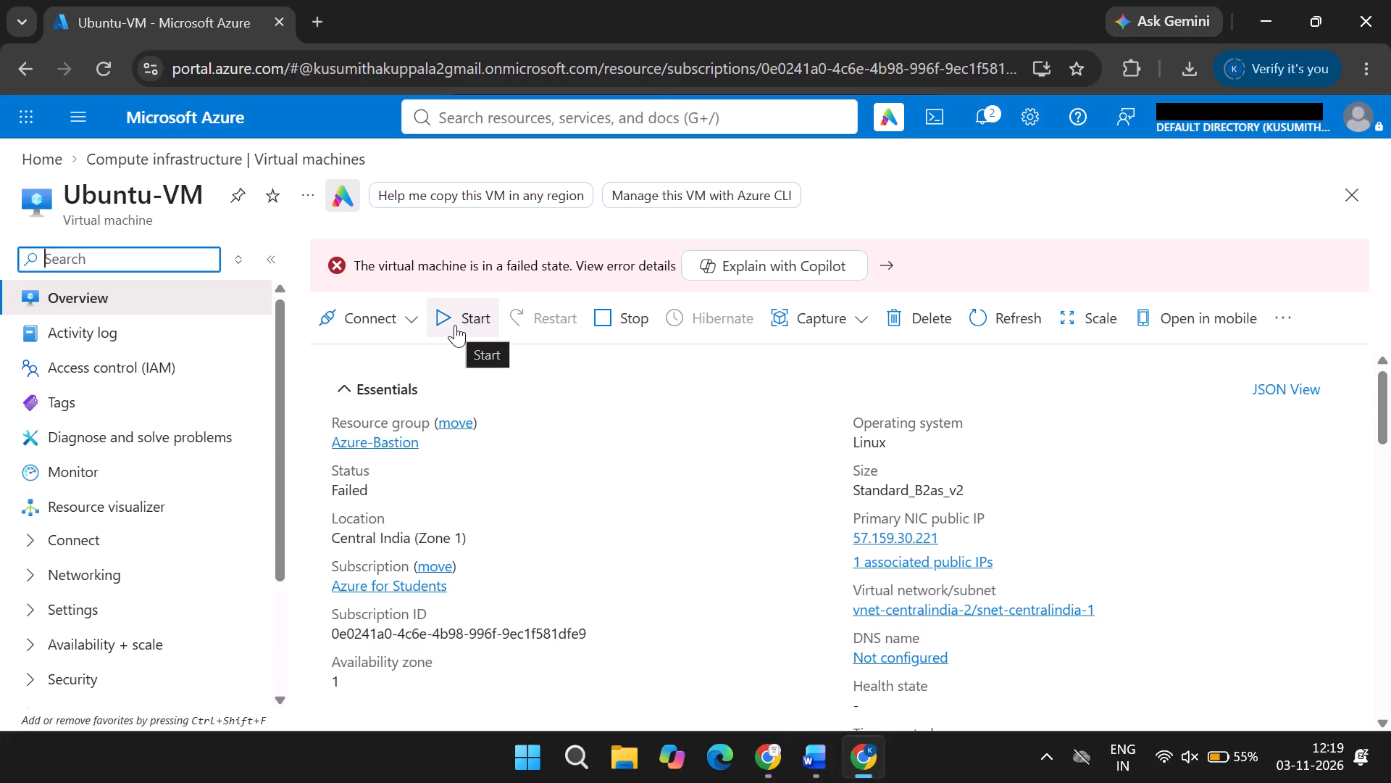
scroll(567, 449, up, 1)
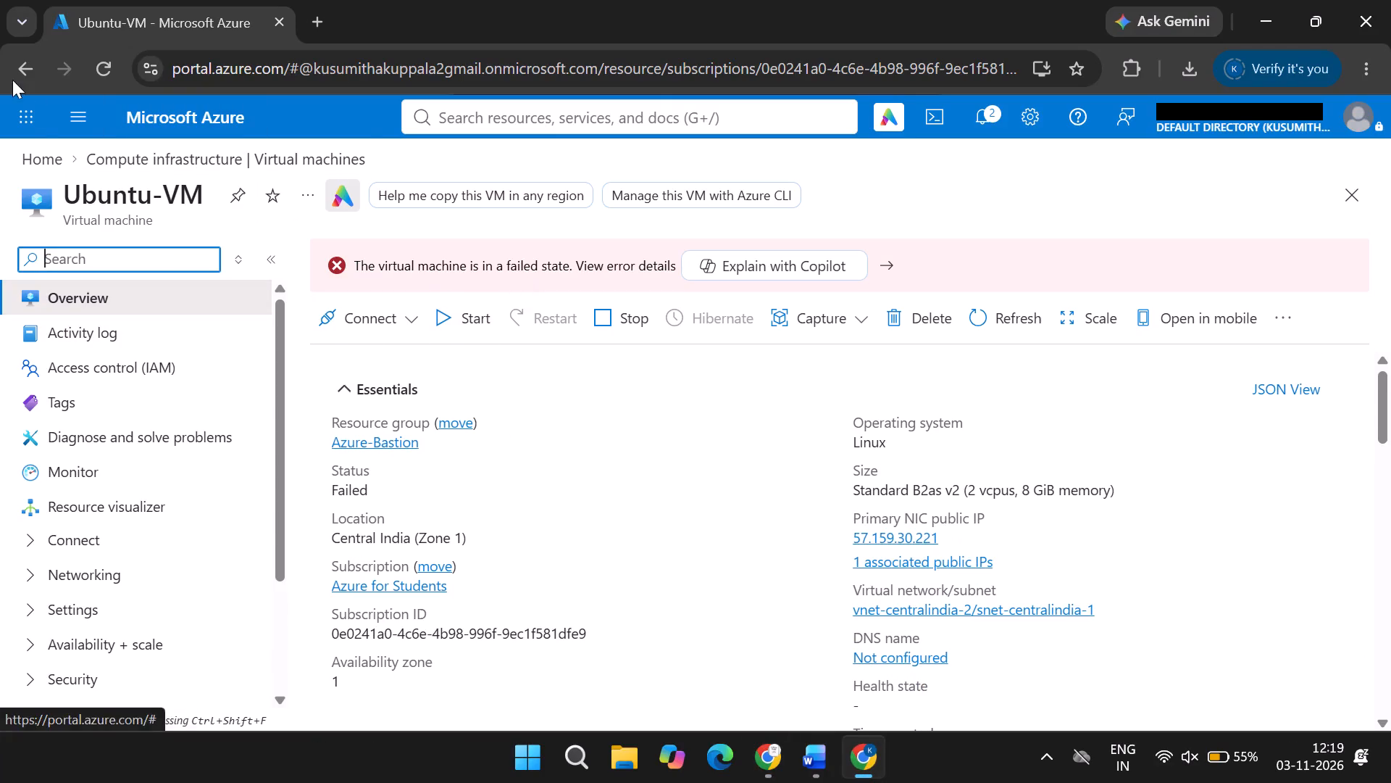
click(941, 317)
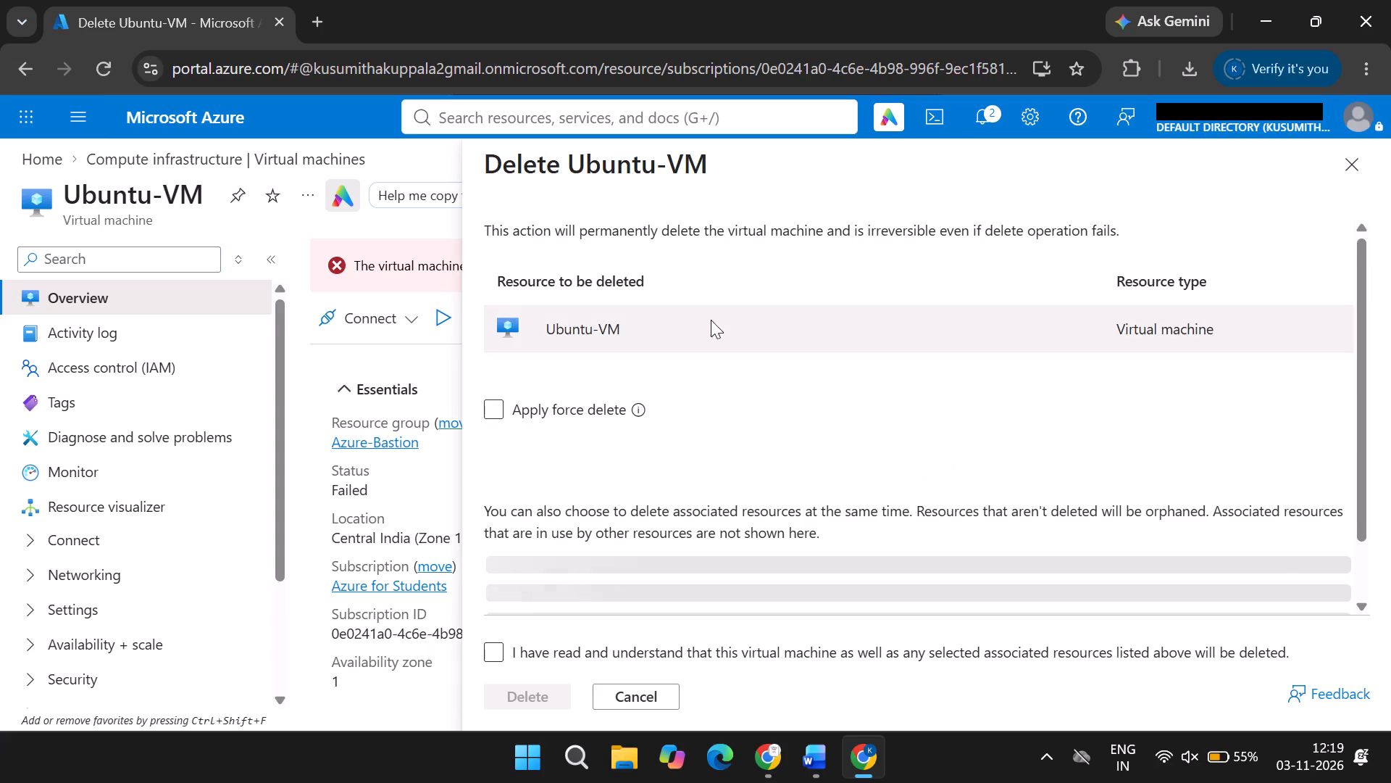
click(491, 415)
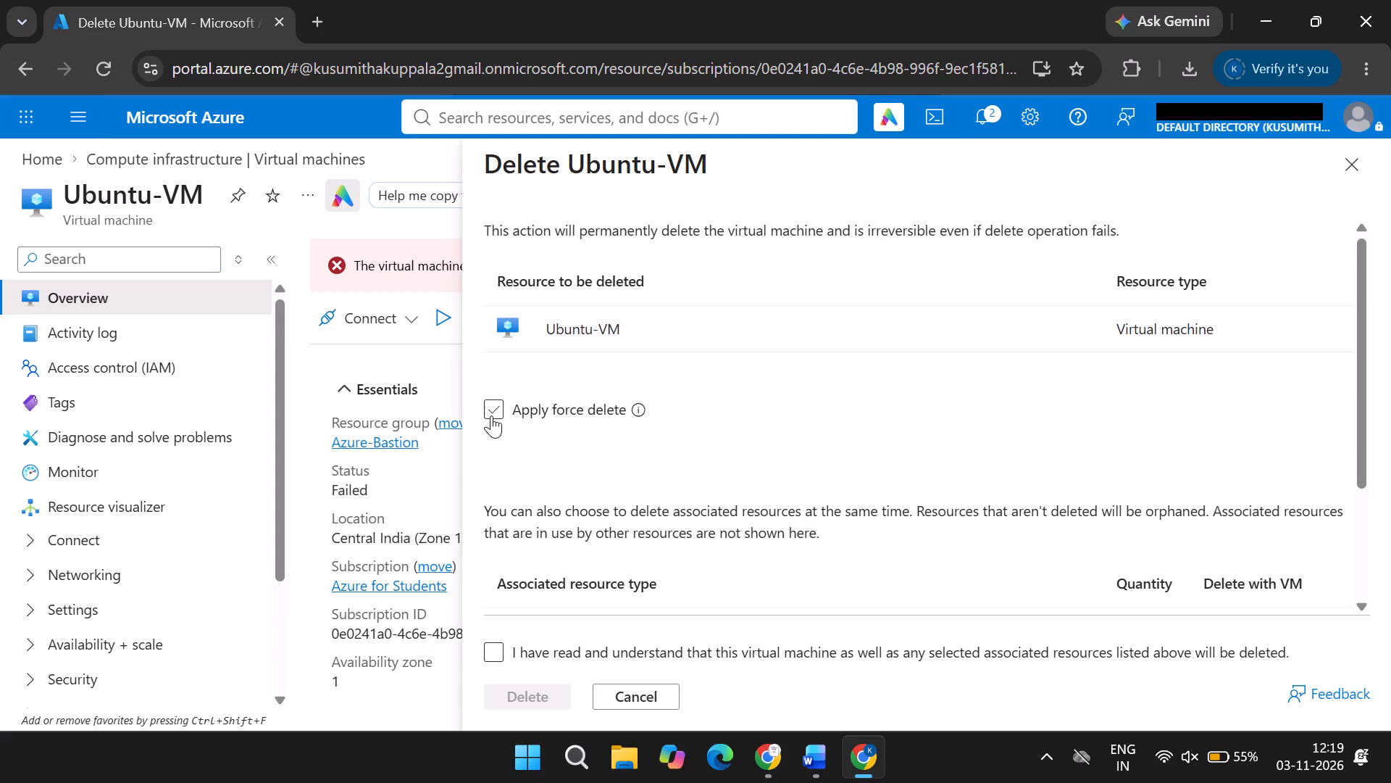
scroll(640, 612, down, 1)
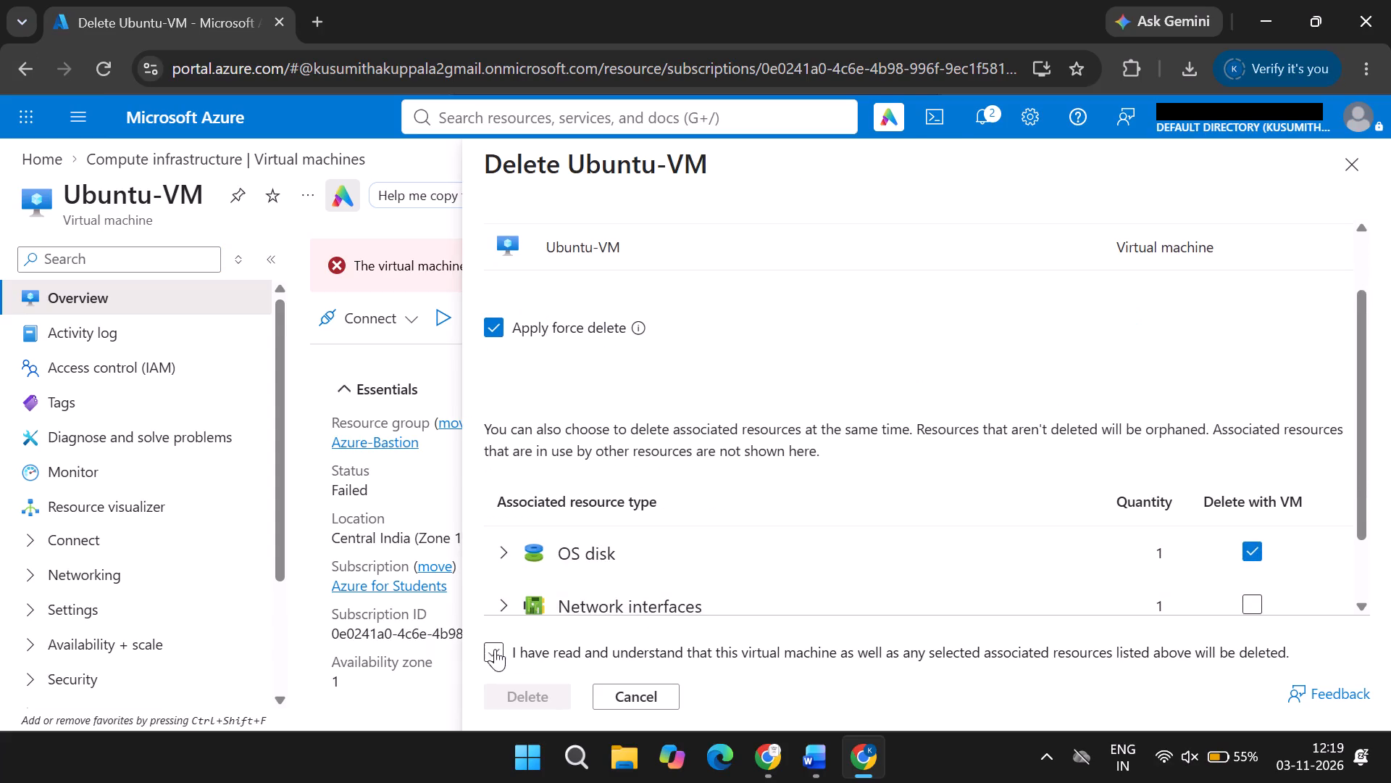
click(495, 649)
scroll(593, 592, down, 3)
click(533, 695)
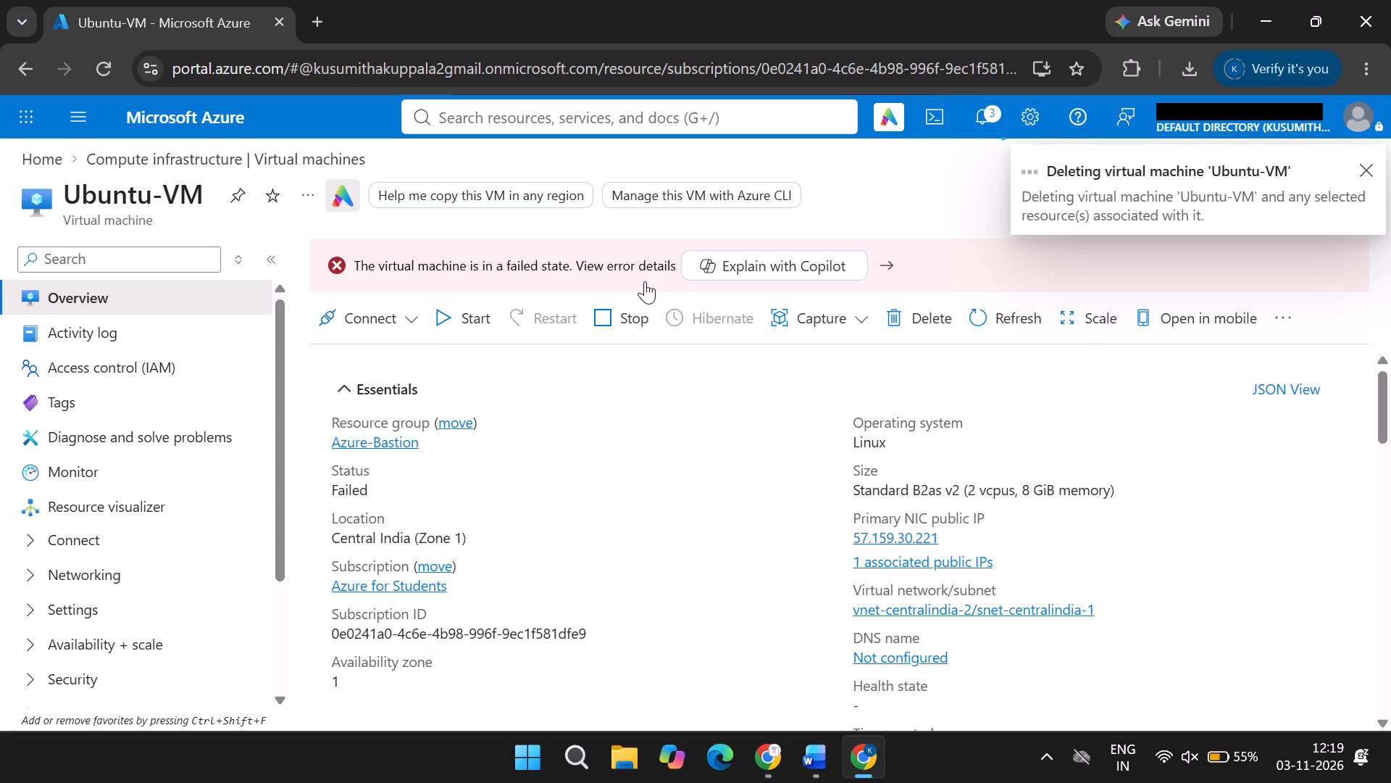
Return to the virtual machines list and start creating a new virtual machine.
scroll(611, 394, down, 2)
scroll(611, 394, up, 3)
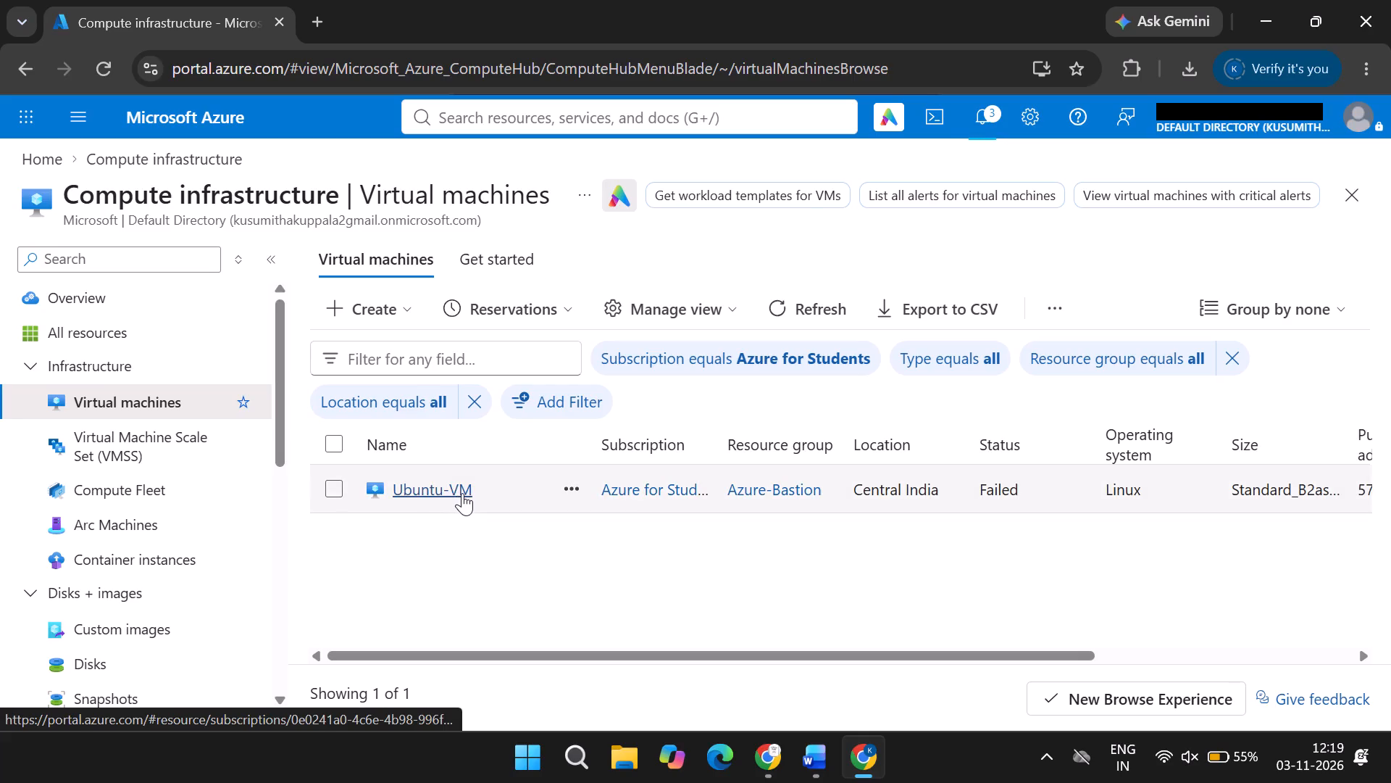
click(388, 312)
click(429, 391)
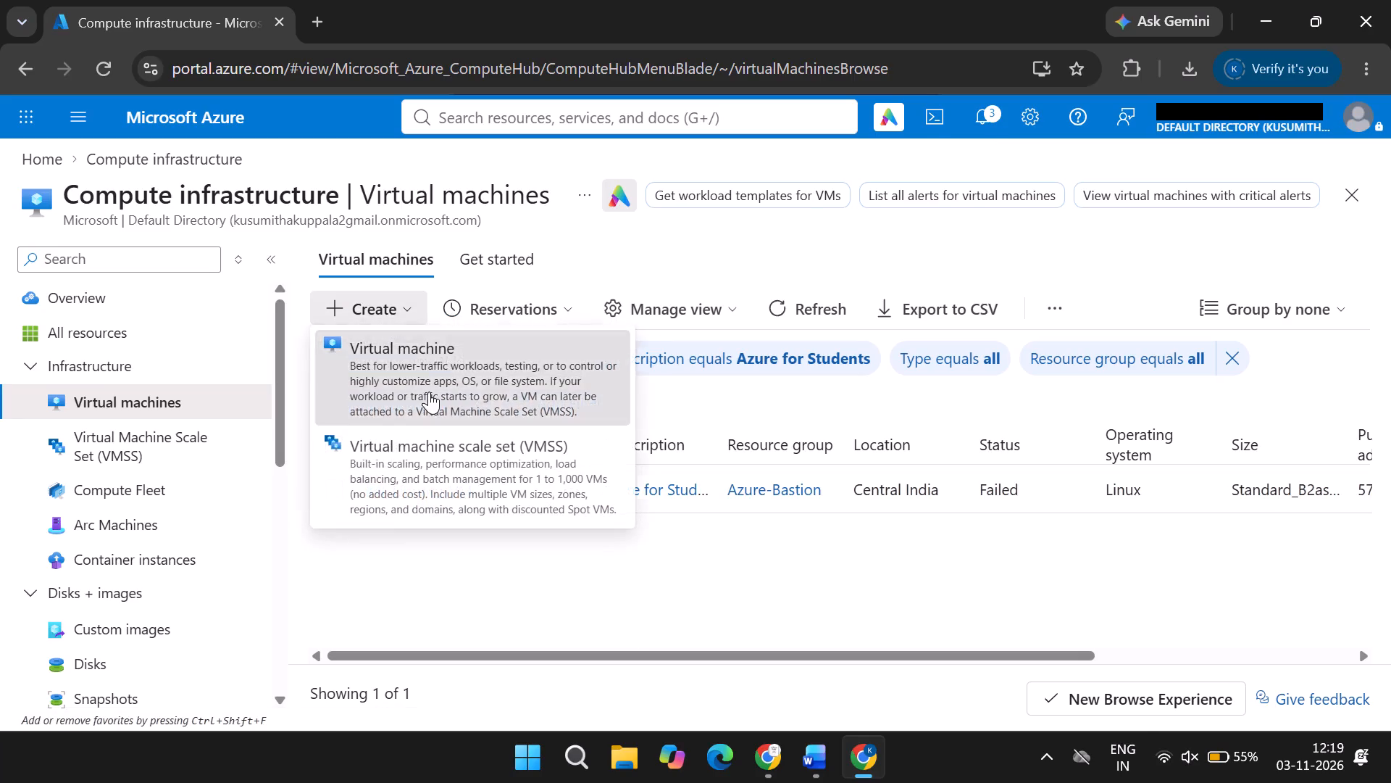
Copy the VM name Ubuntu-VM2 from ChatGPT and use it for the new Azure virtual machine in resource group Azure-Bastion.
click(765, 737)
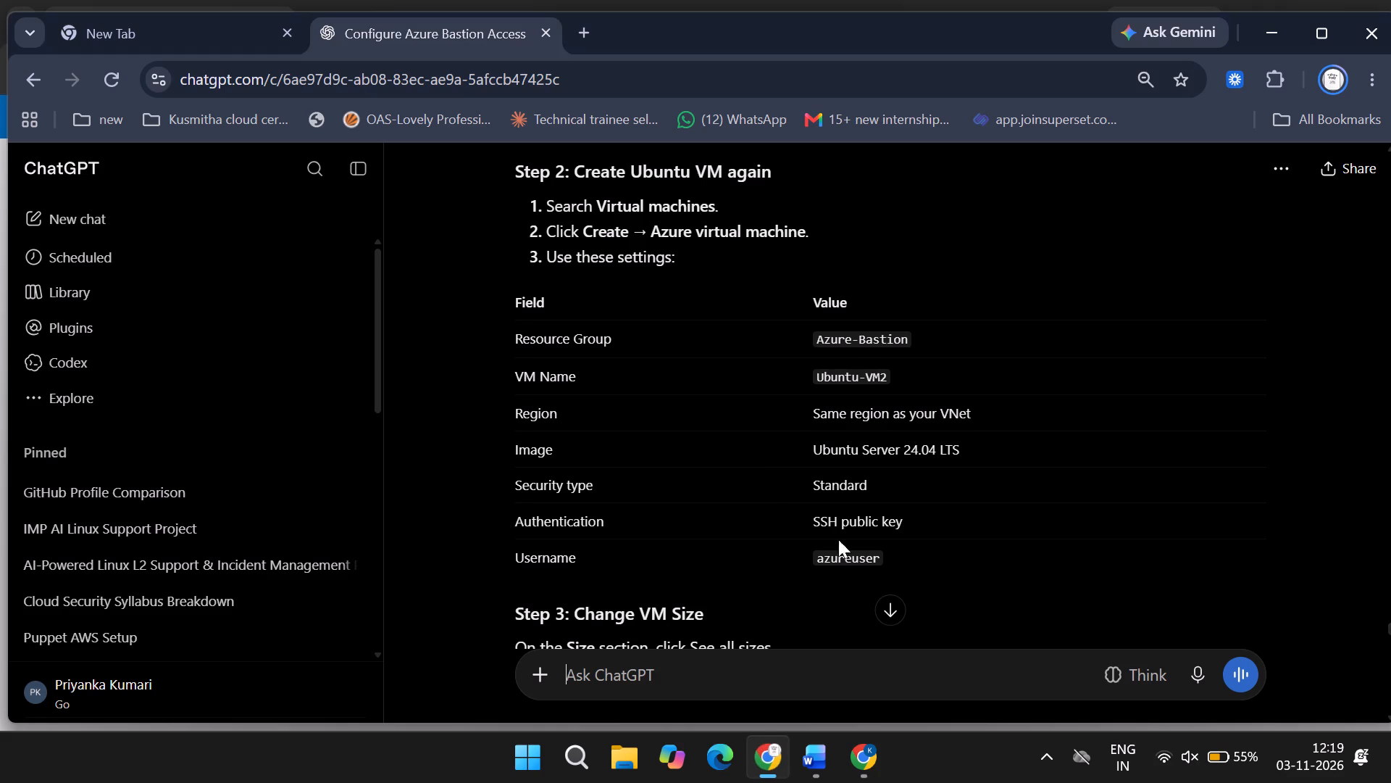
drag(819, 376, 895, 380)
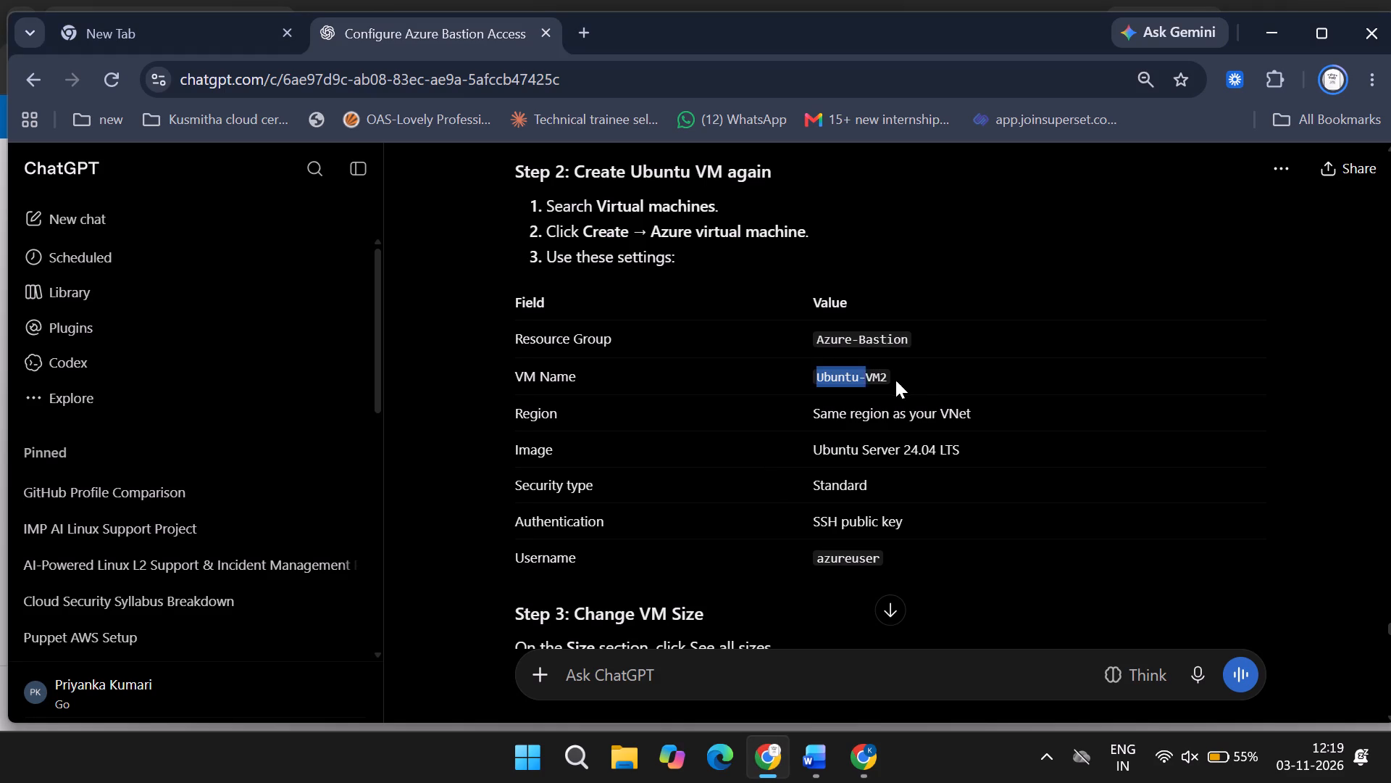
drag(895, 380, 910, 378)
key(ctrl+c)
click(780, 735)
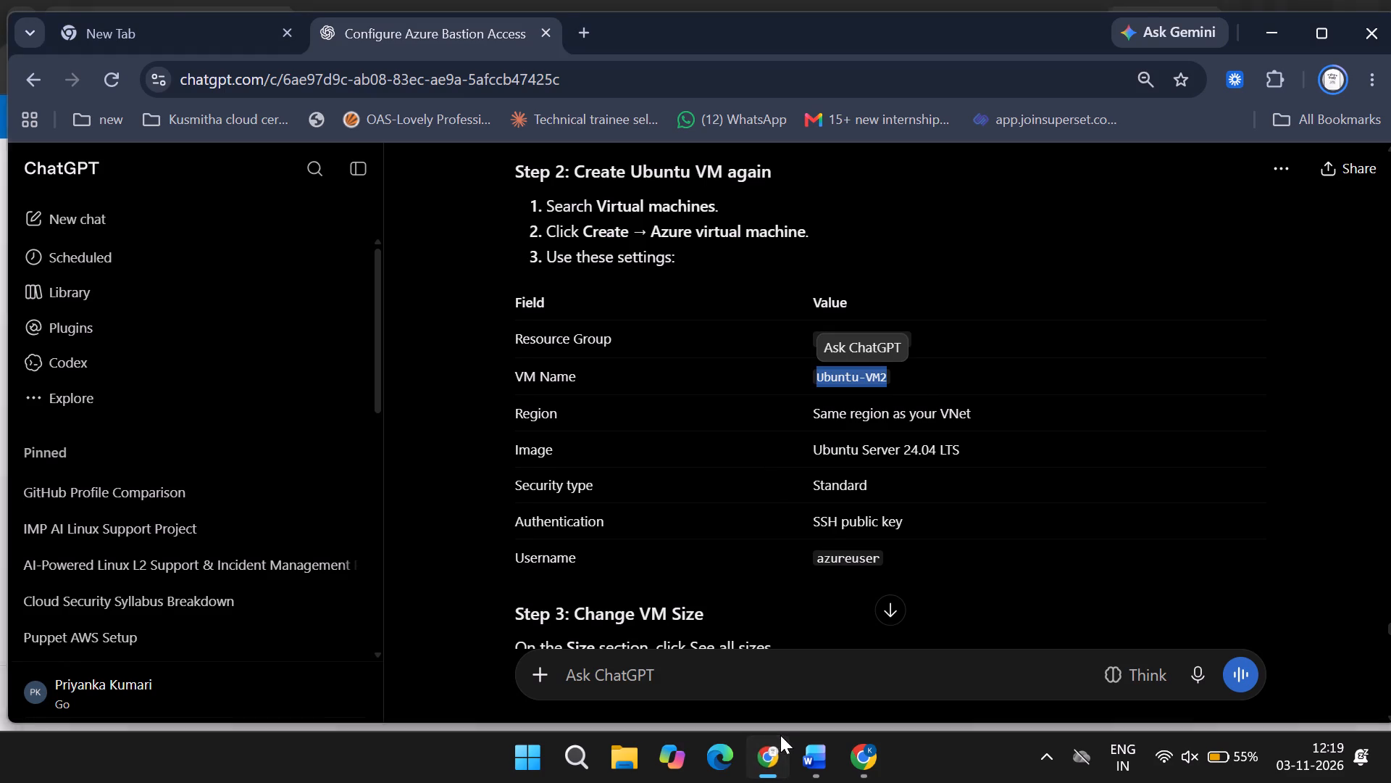
scroll(420, 571, down, 1)
click(420, 550)
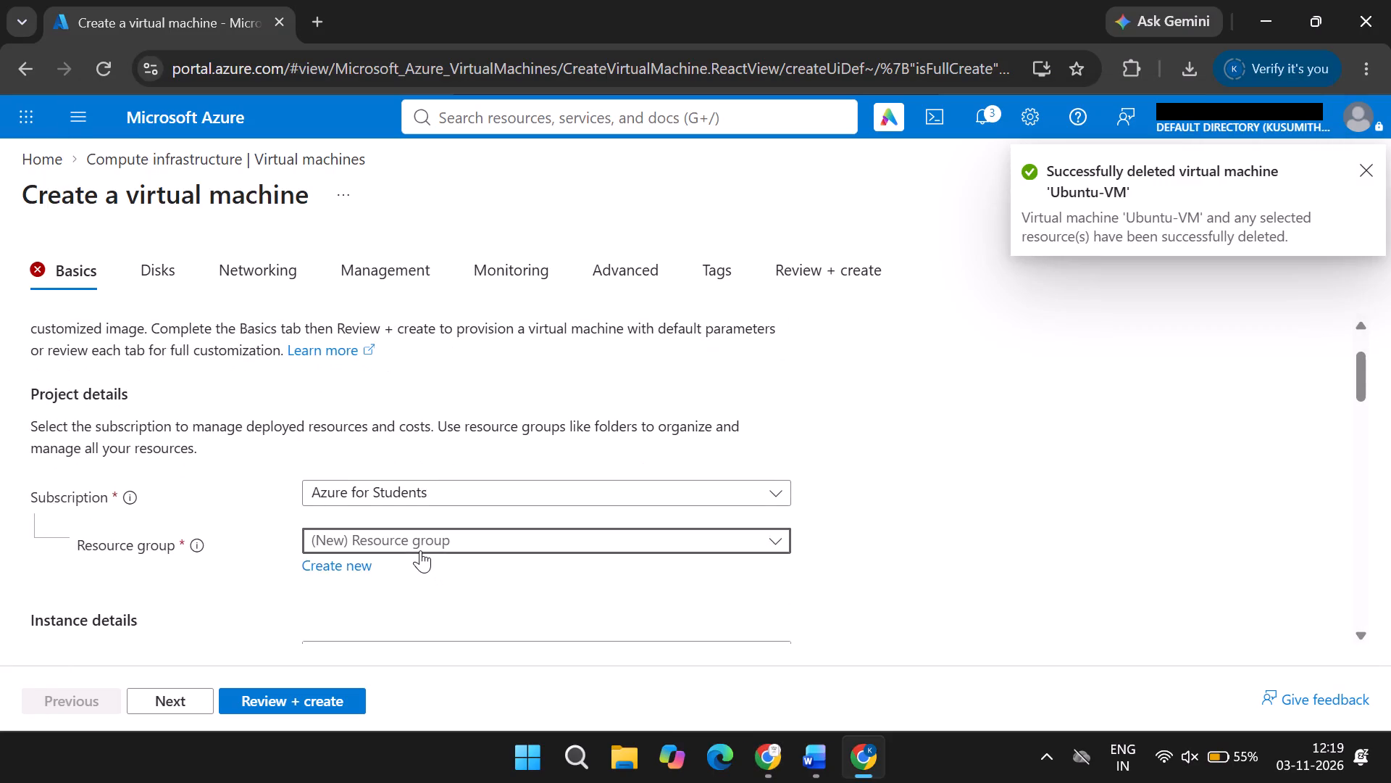
click(422, 394)
scroll(422, 394, down, 2)
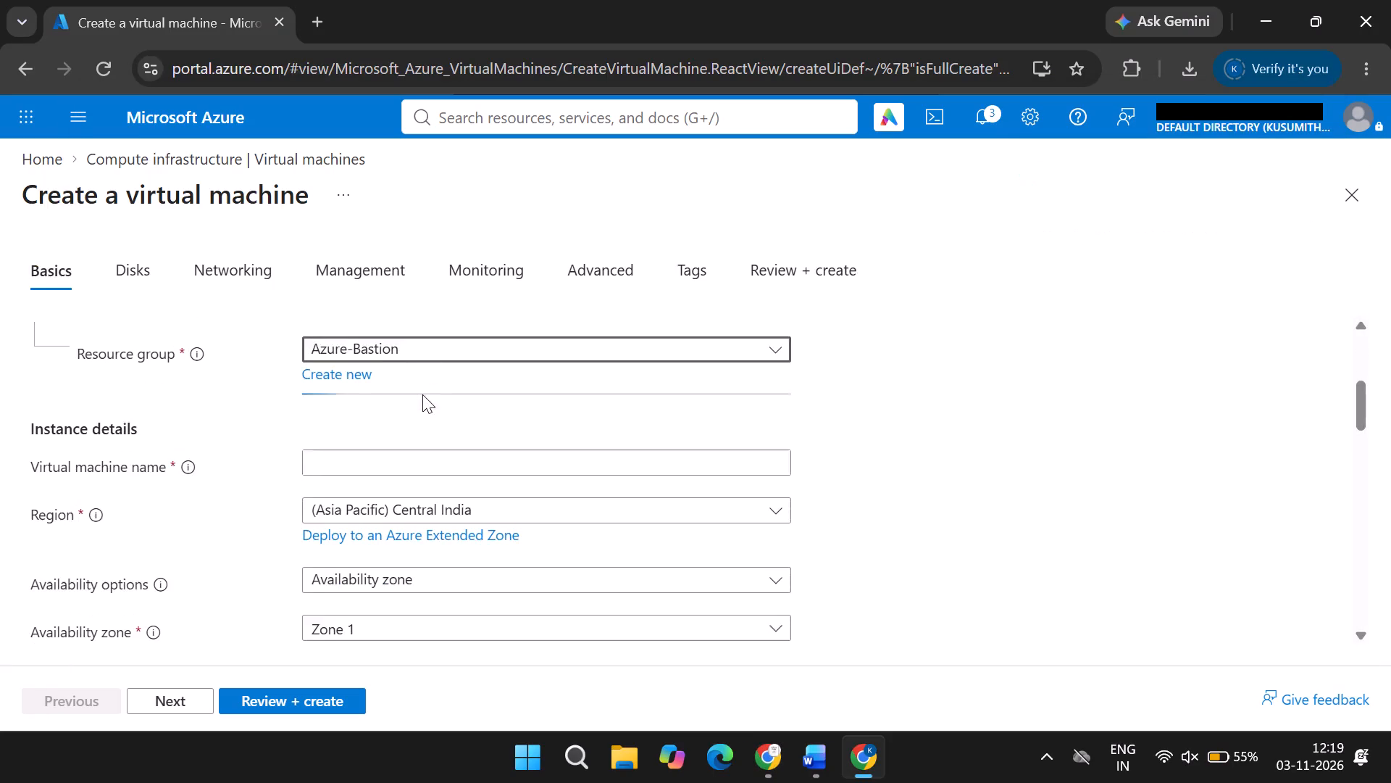
click(403, 431)
key(ctrl+v)
Compare the new VM's region, availability, security type and image settings with the values recommended in ChatGPT.
scroll(403, 431, down, 1)
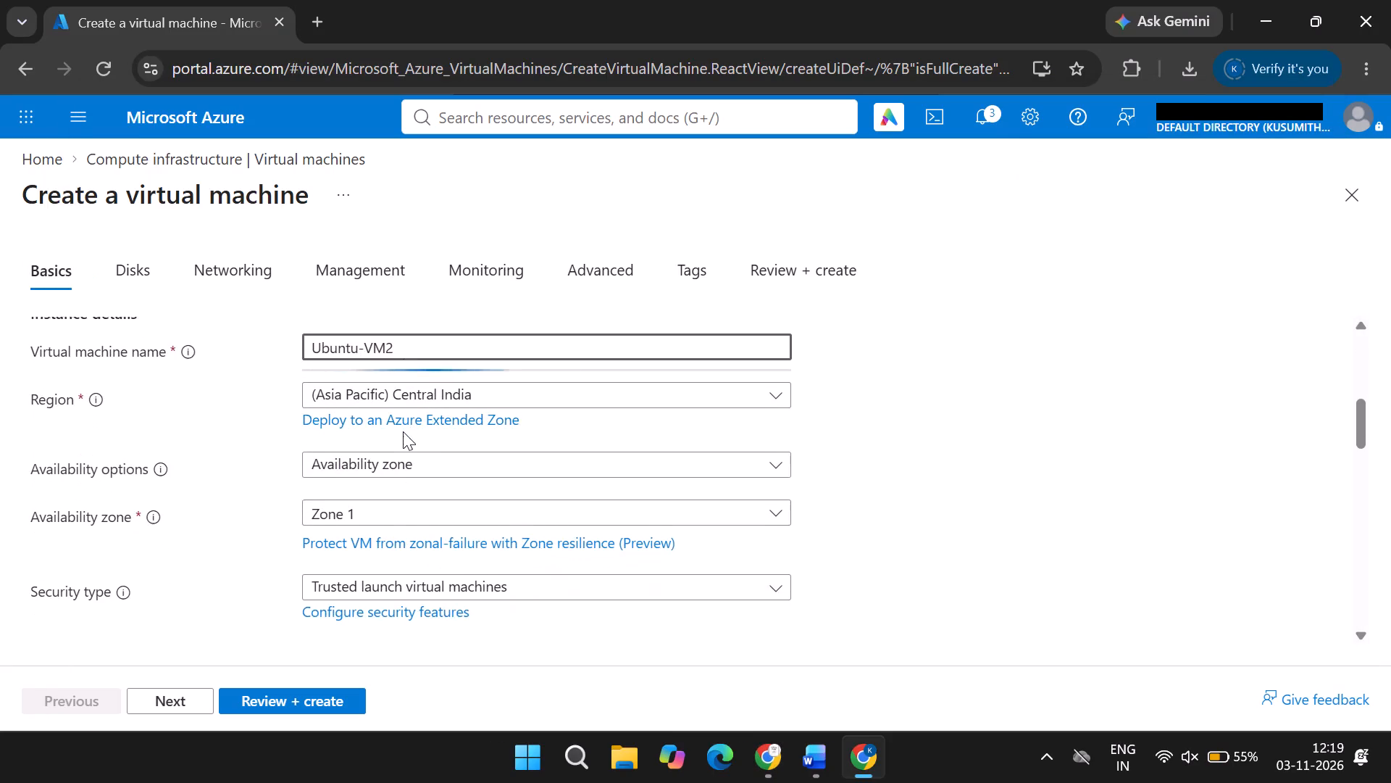
click(777, 774)
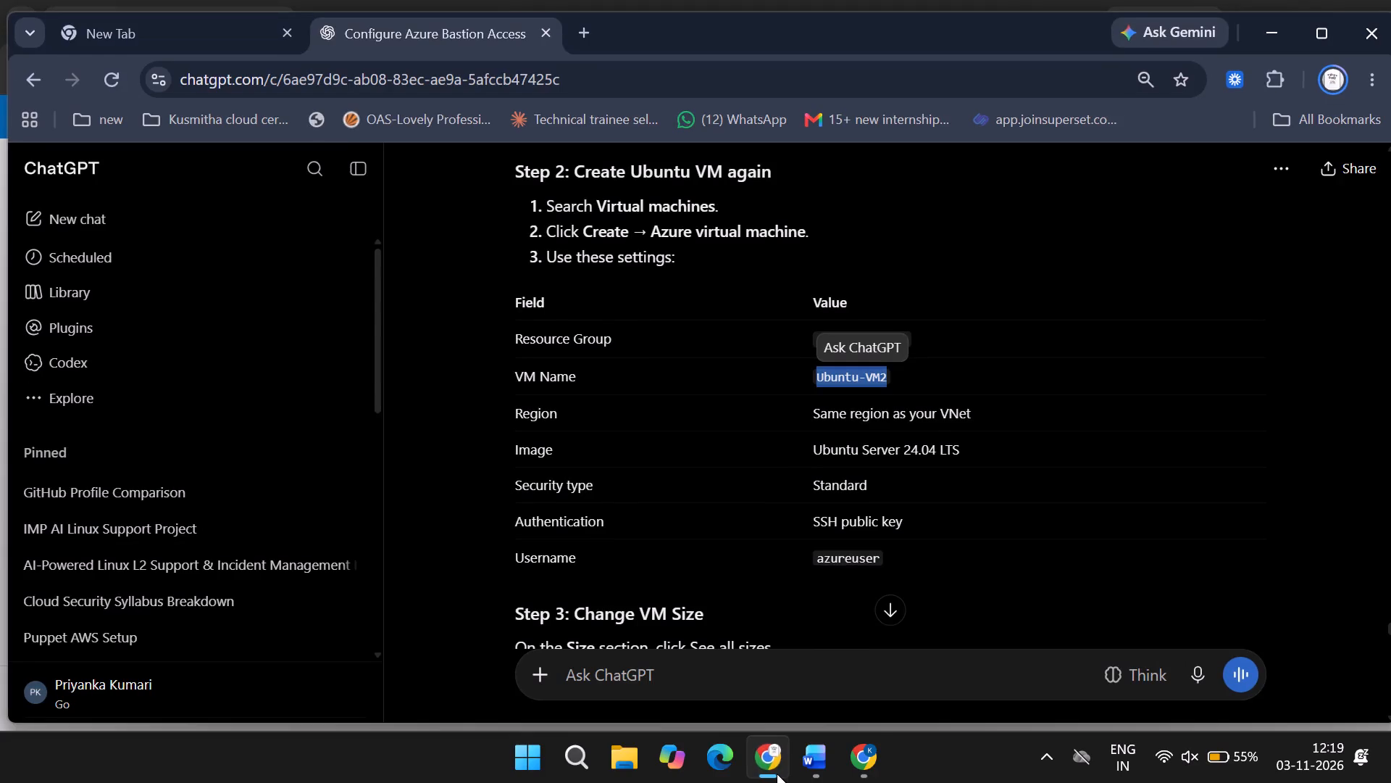
click(777, 774)
scroll(666, 546, down, 1)
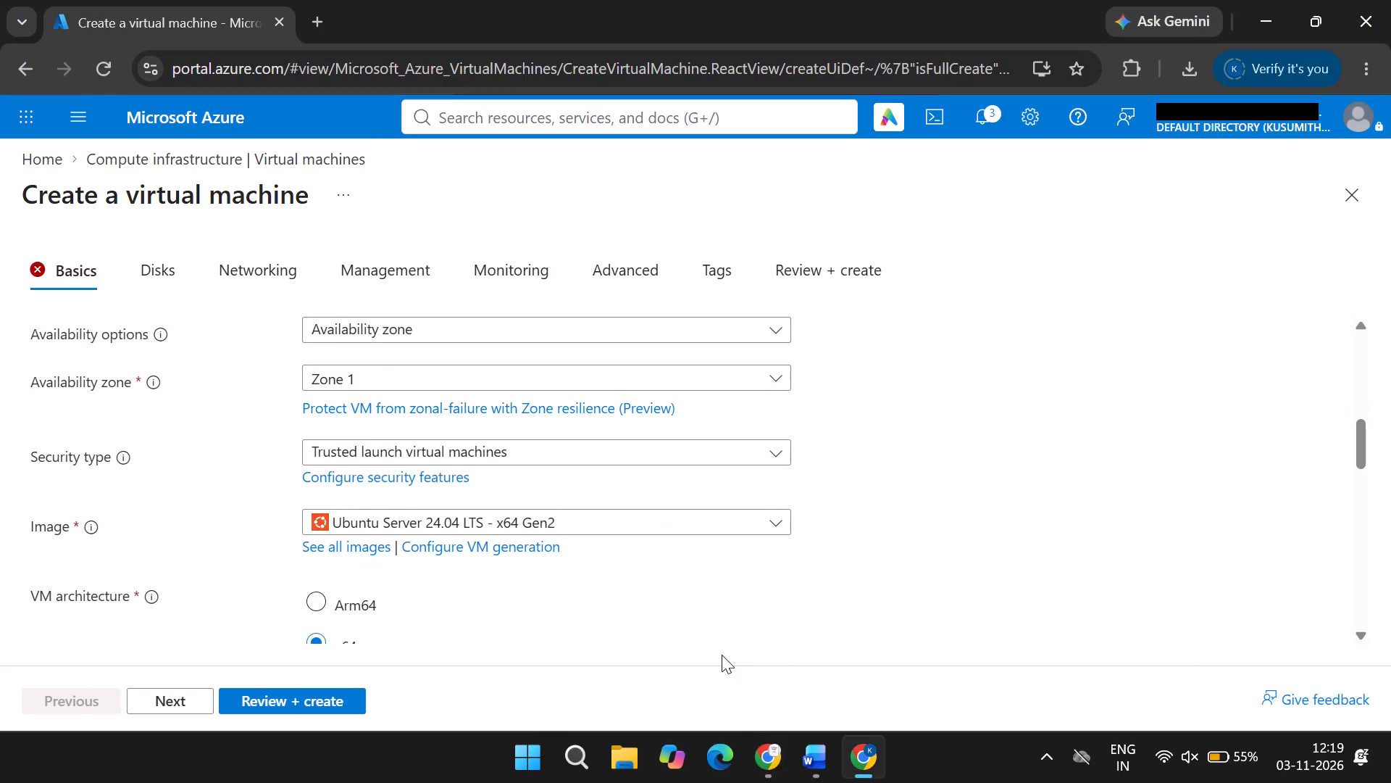
scroll(625, 448, down, 1)
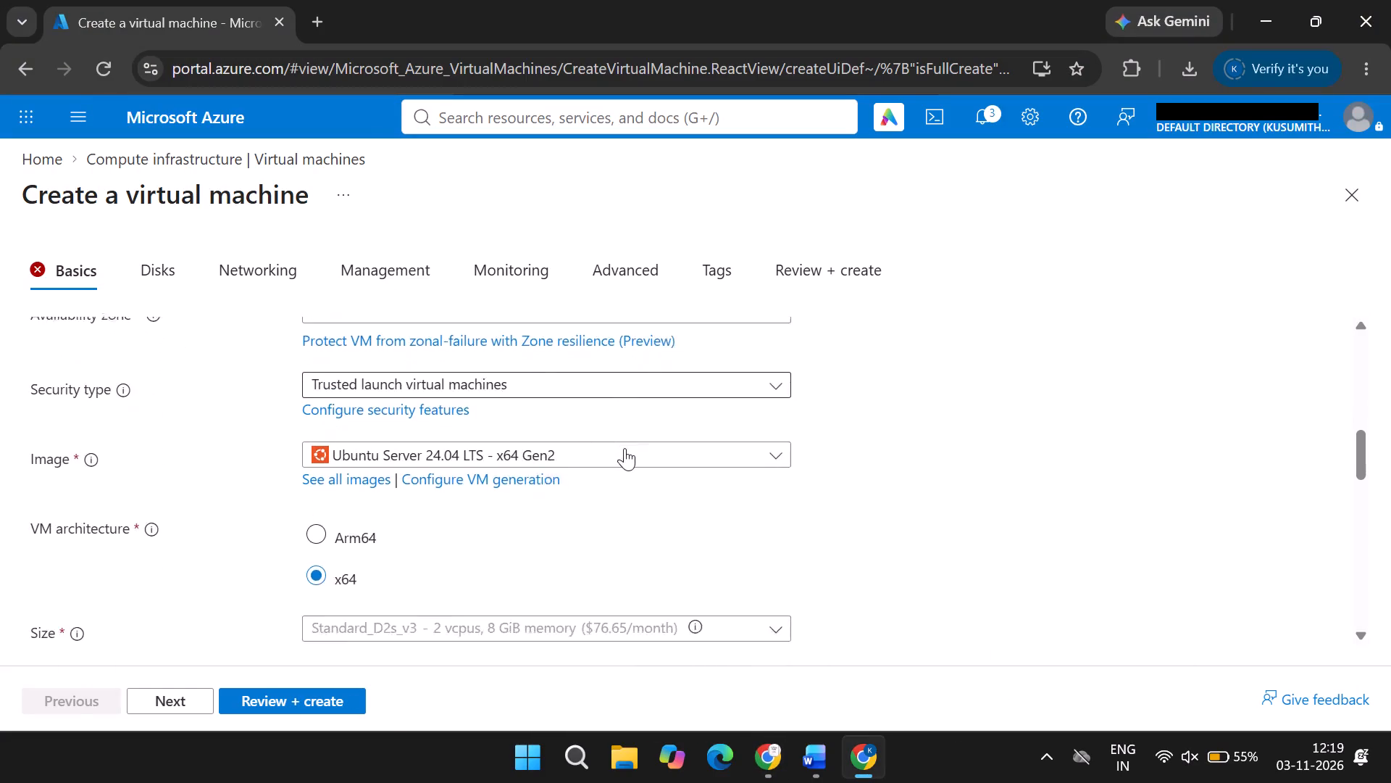
scroll(625, 448, down, 1)
click(764, 747)
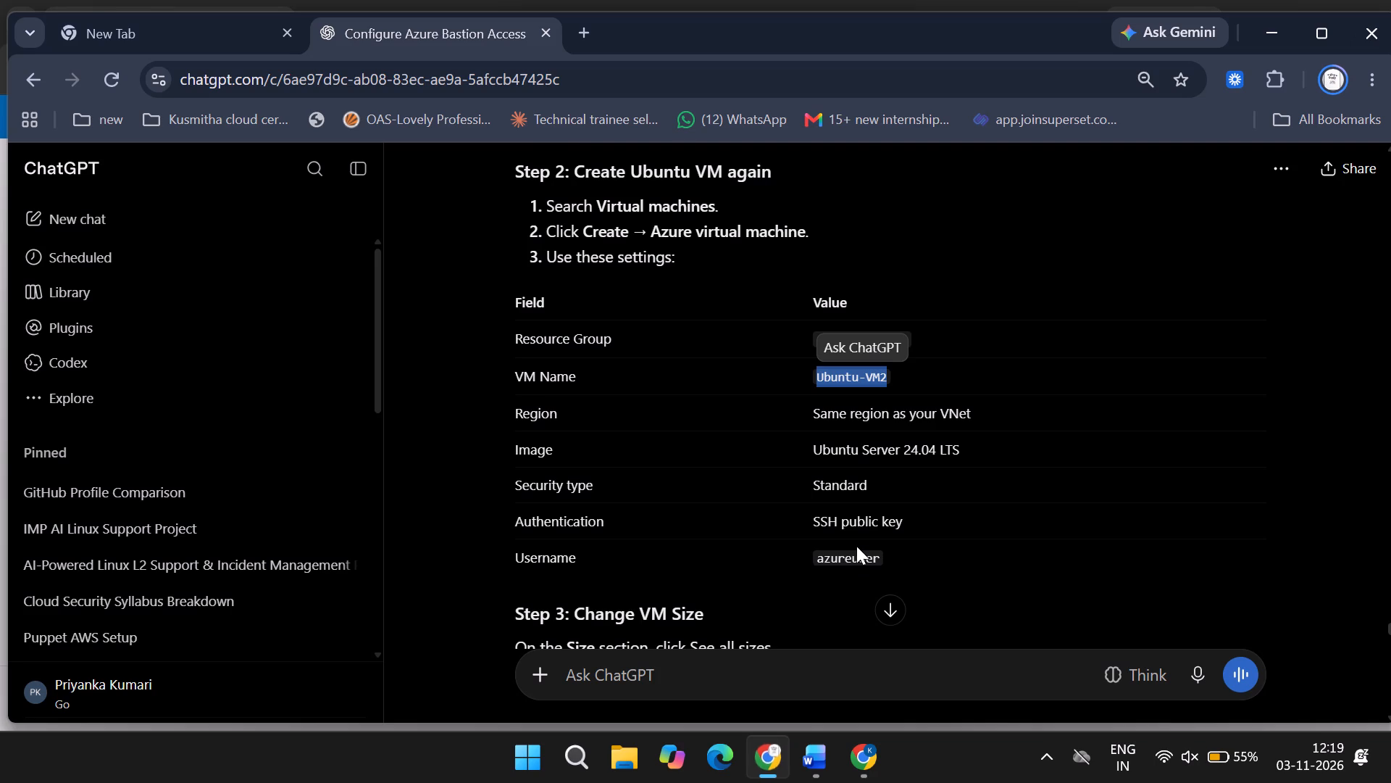
scroll(856, 546, down, 2)
click(777, 755)
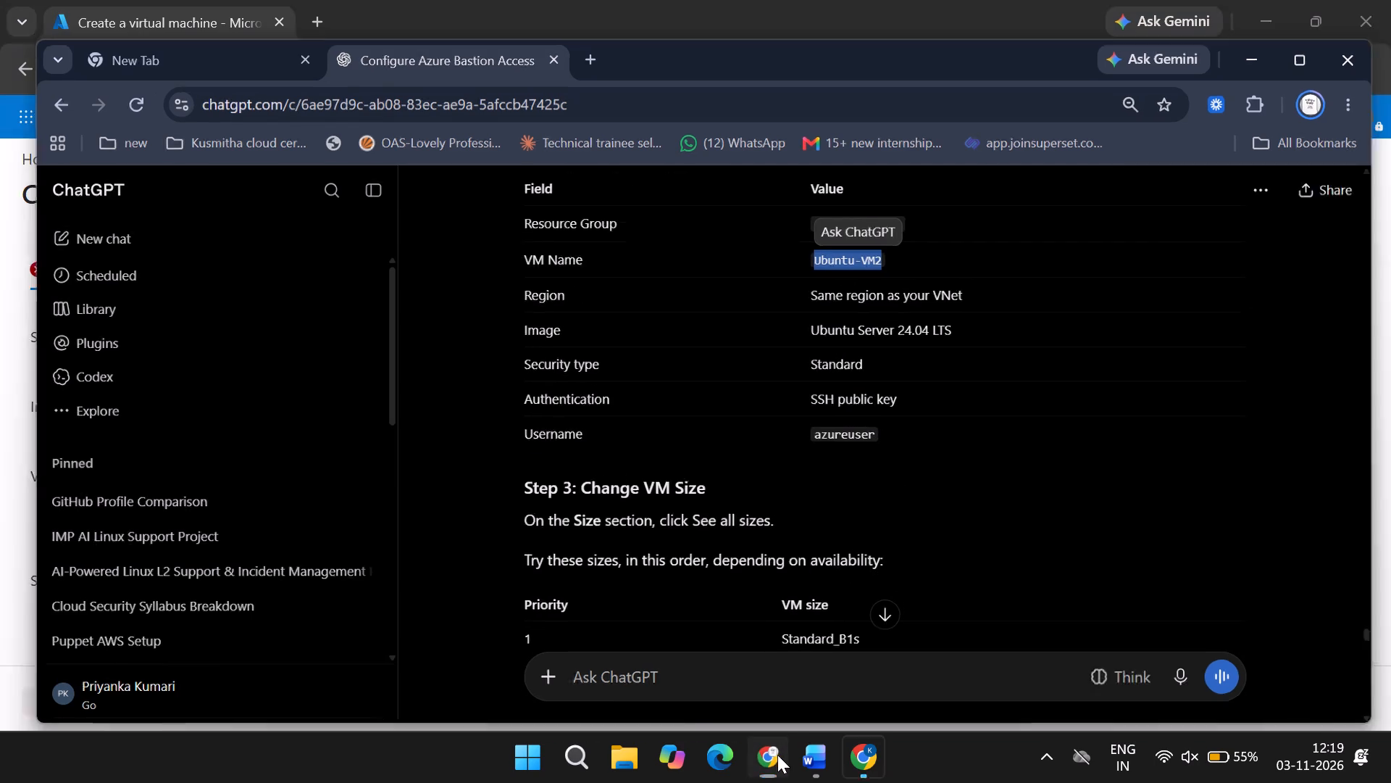
Set the VM size to Standard_B2as_v2 and the authentication type to SSH public key.
scroll(644, 577, down, 3)
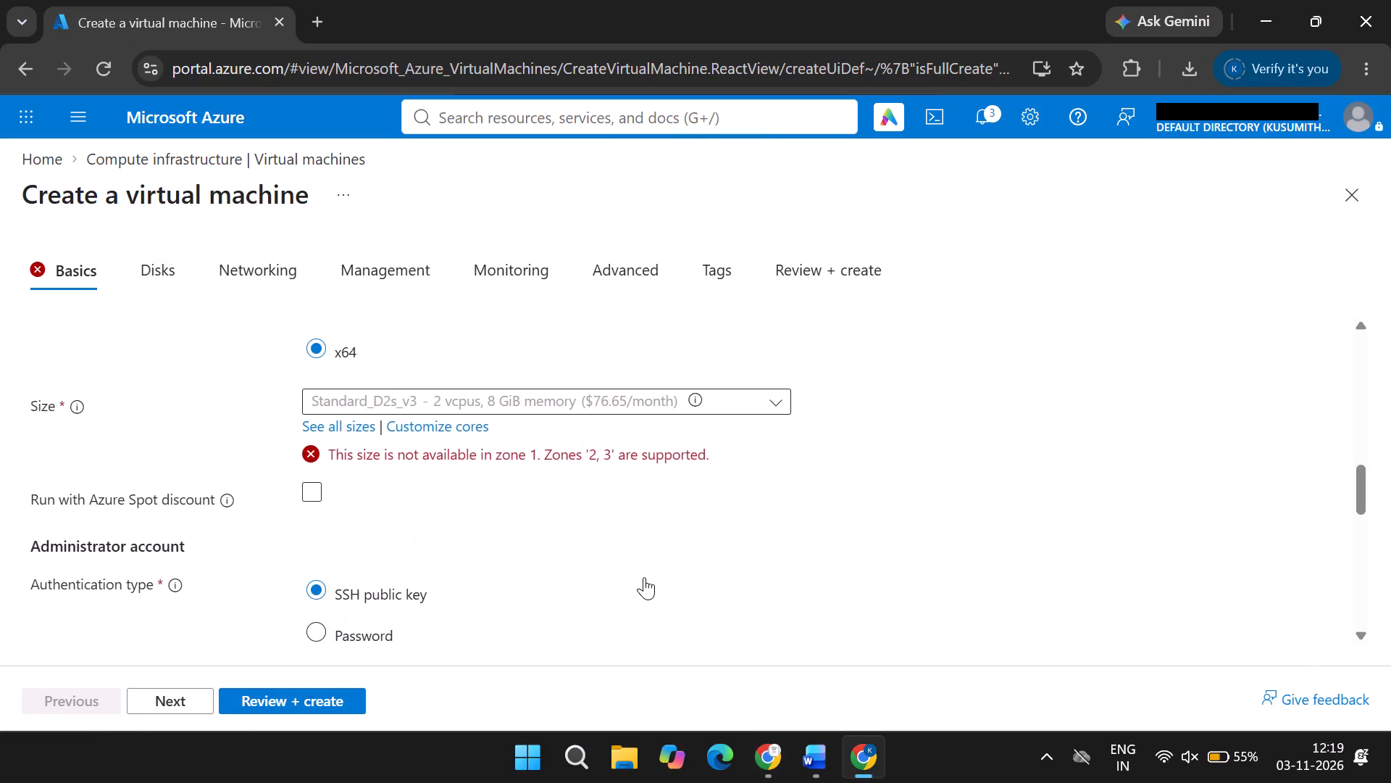
click(603, 402)
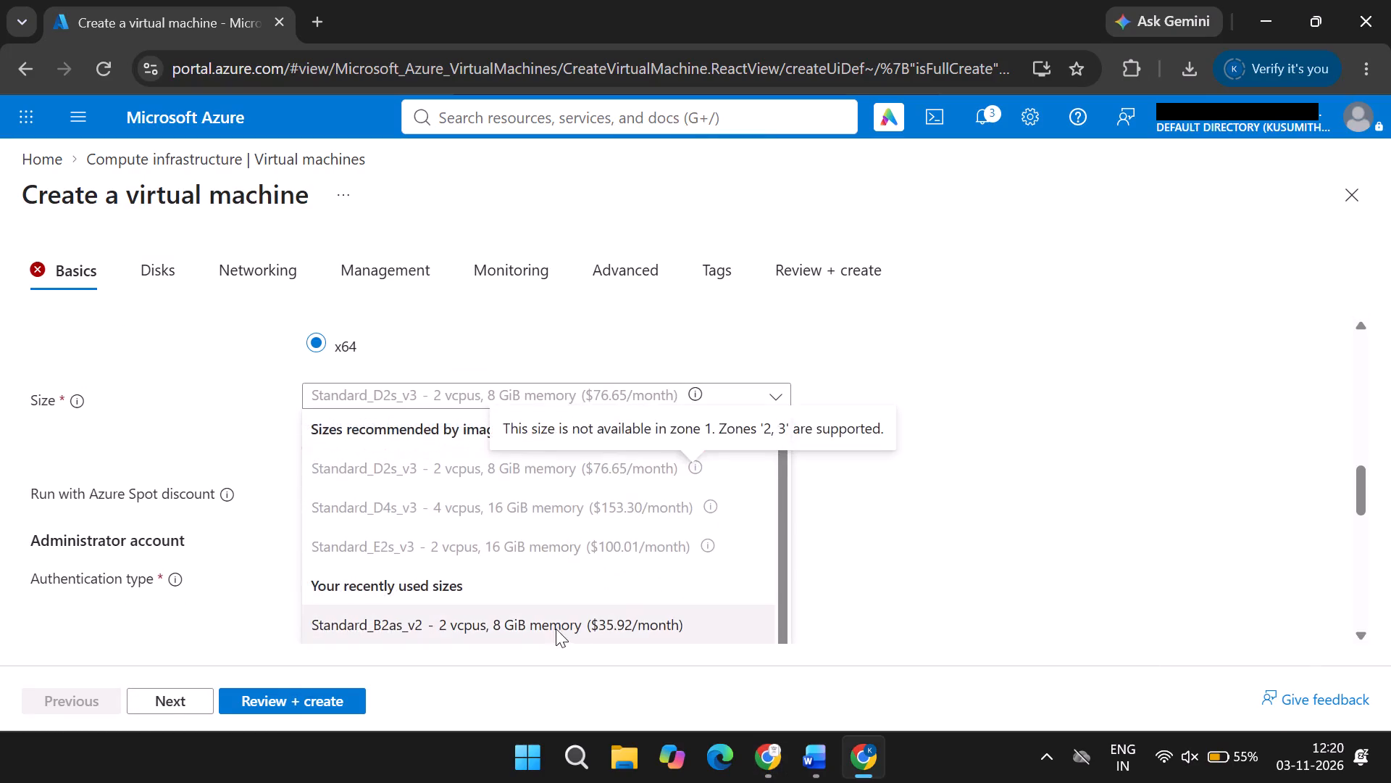
click(556, 629)
click(585, 394)
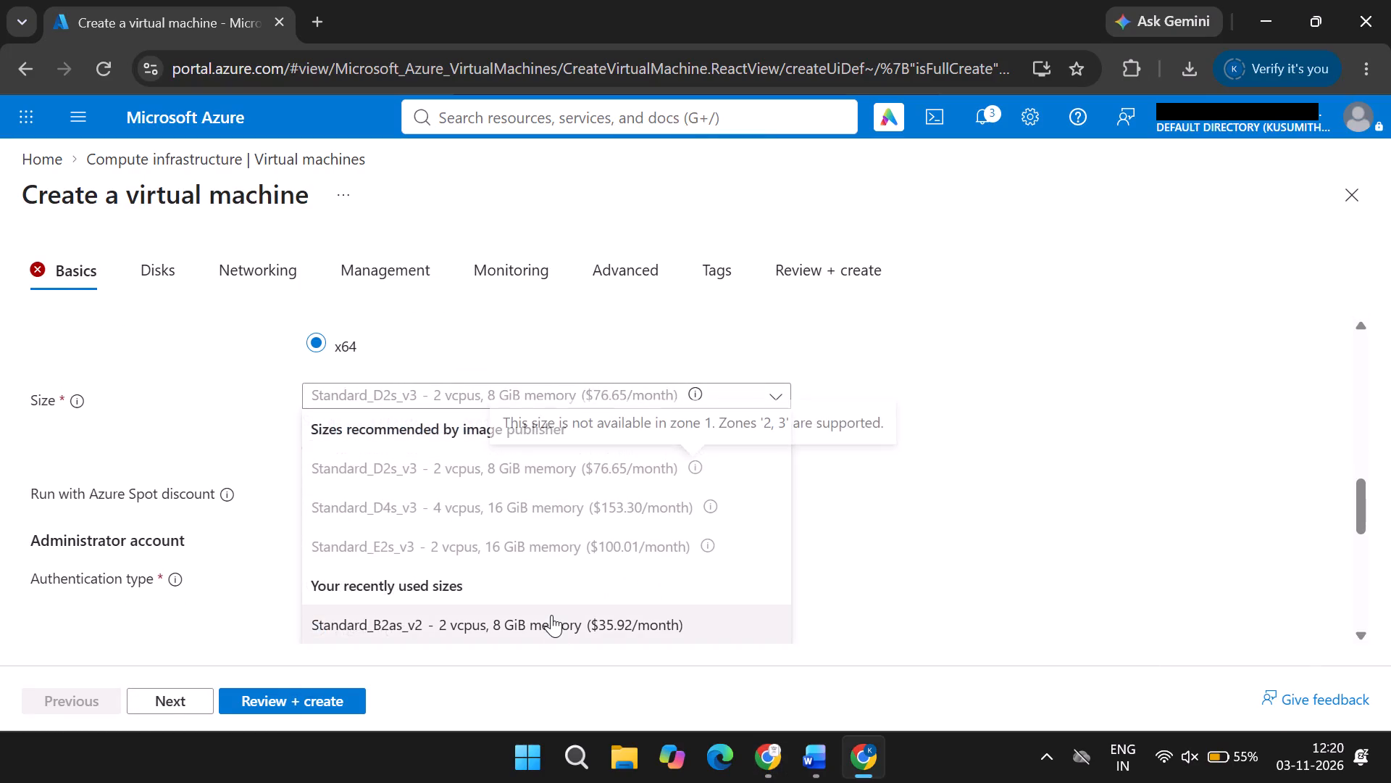
click(551, 615)
click(358, 584)
click(359, 556)
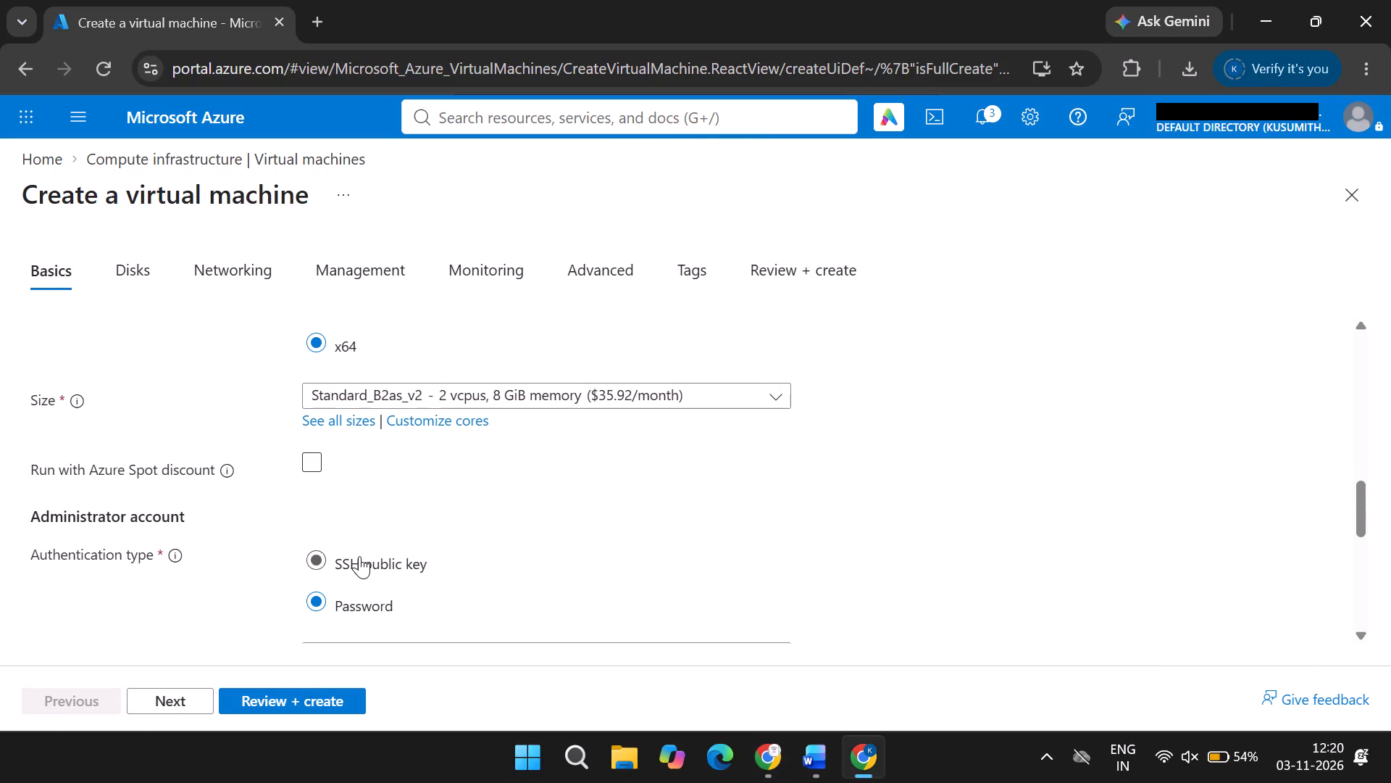
scroll(359, 556, down, 3)
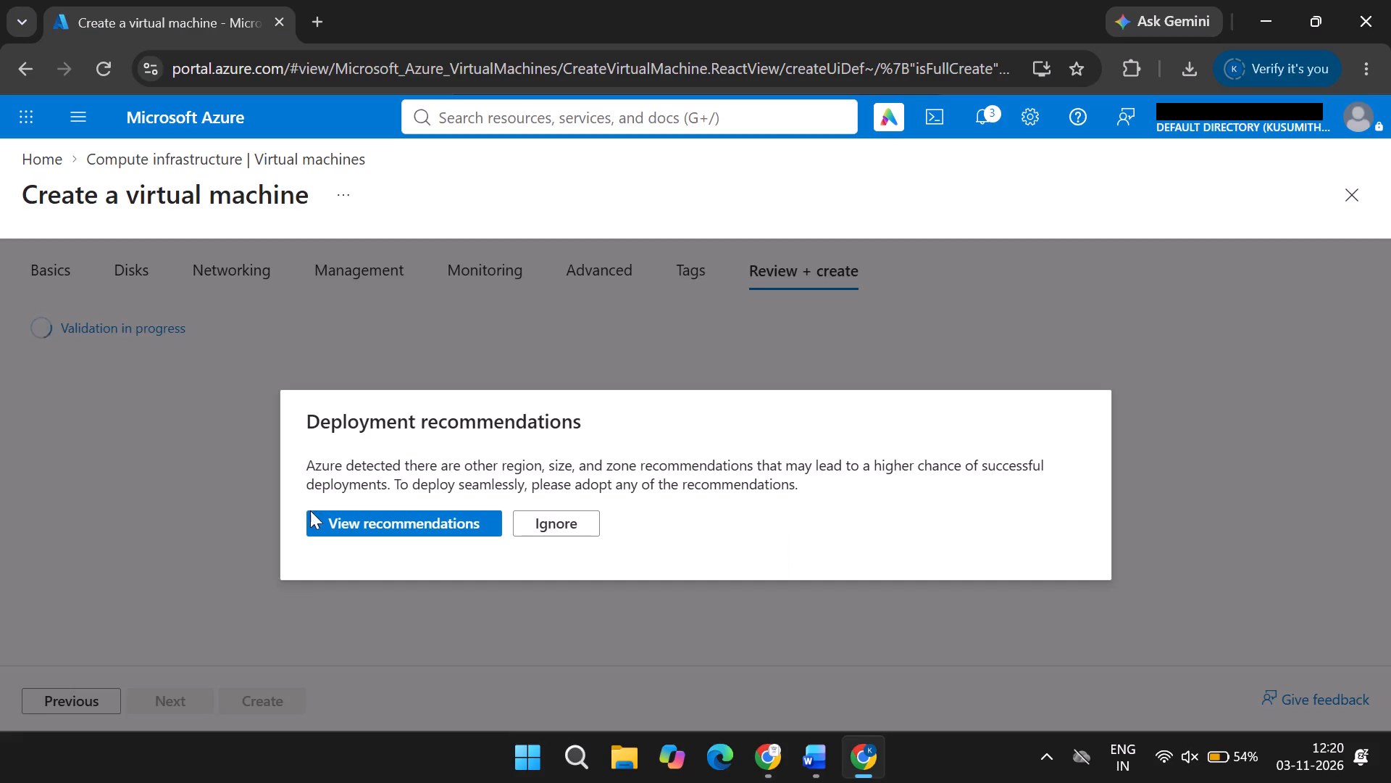
click(446, 521)
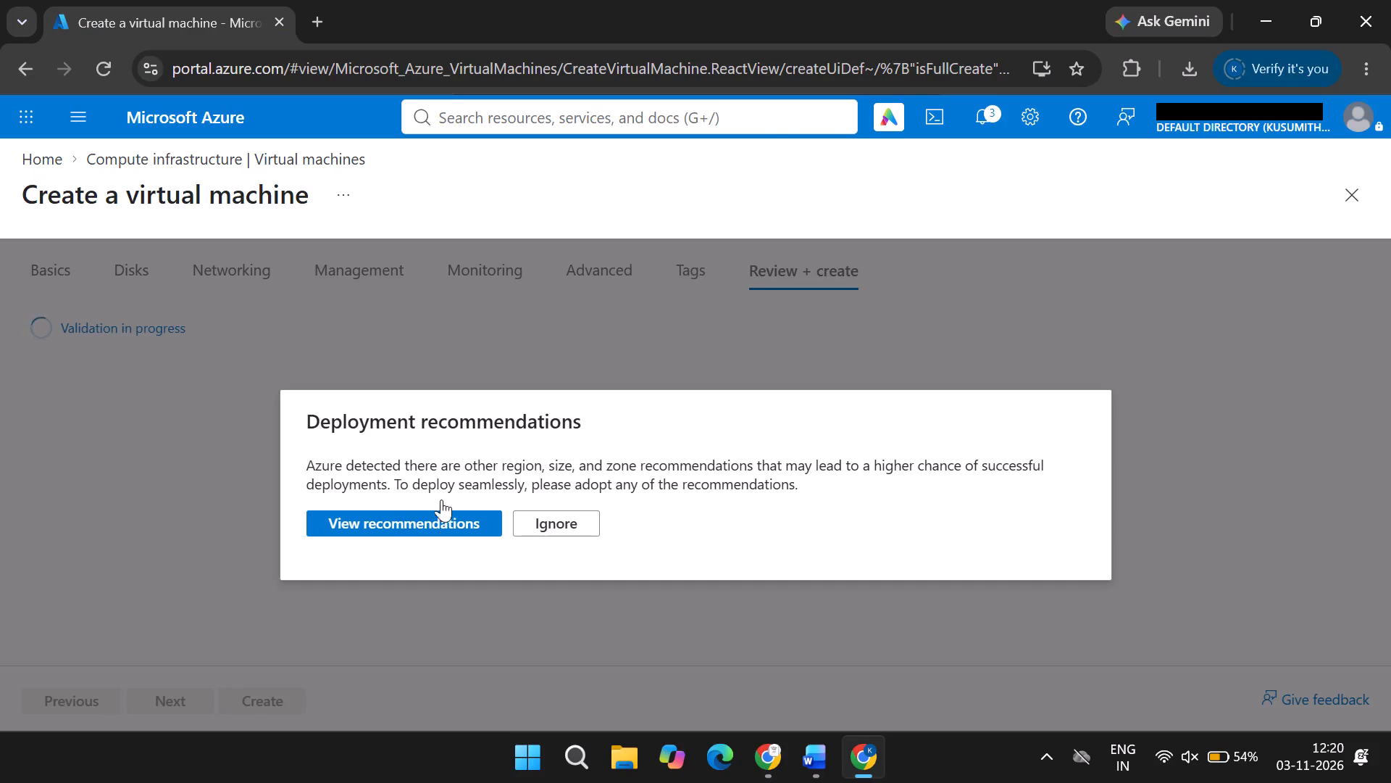
click(522, 365)
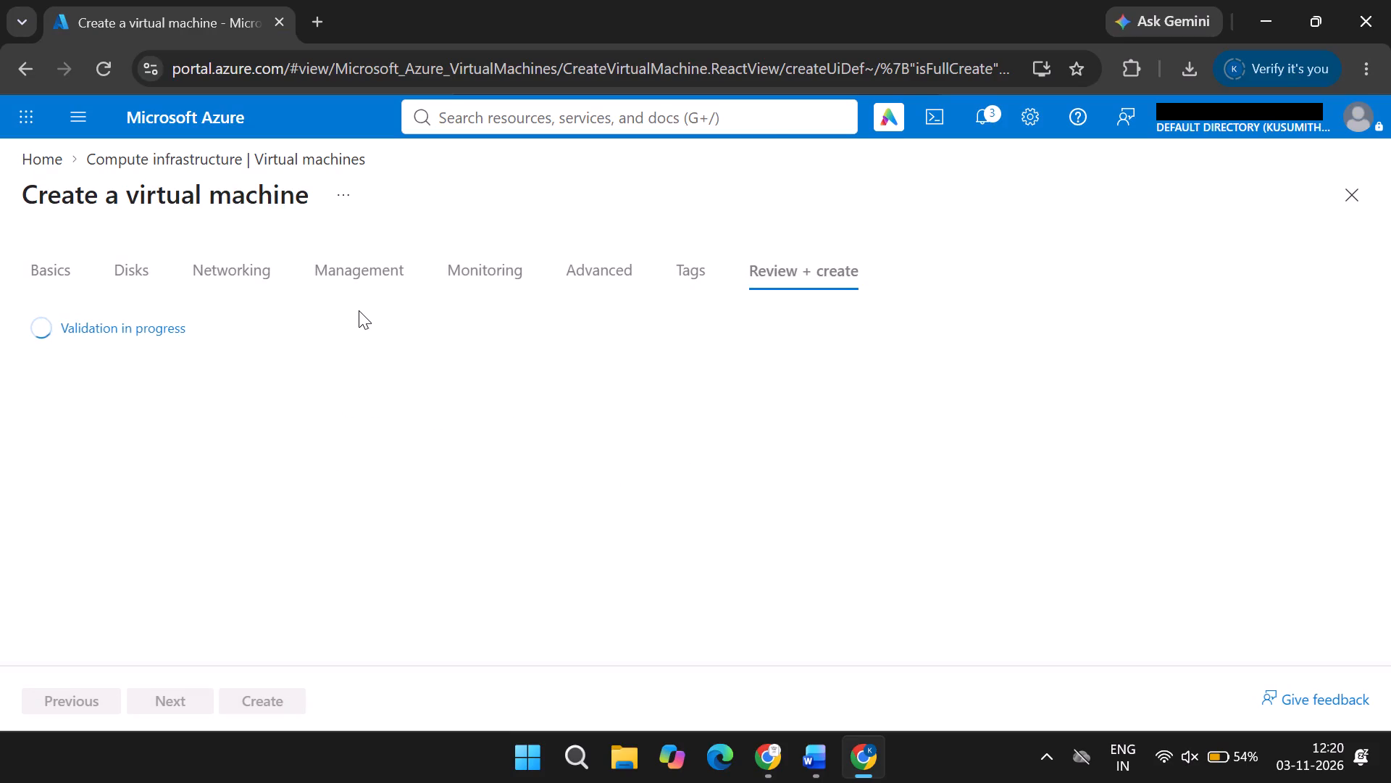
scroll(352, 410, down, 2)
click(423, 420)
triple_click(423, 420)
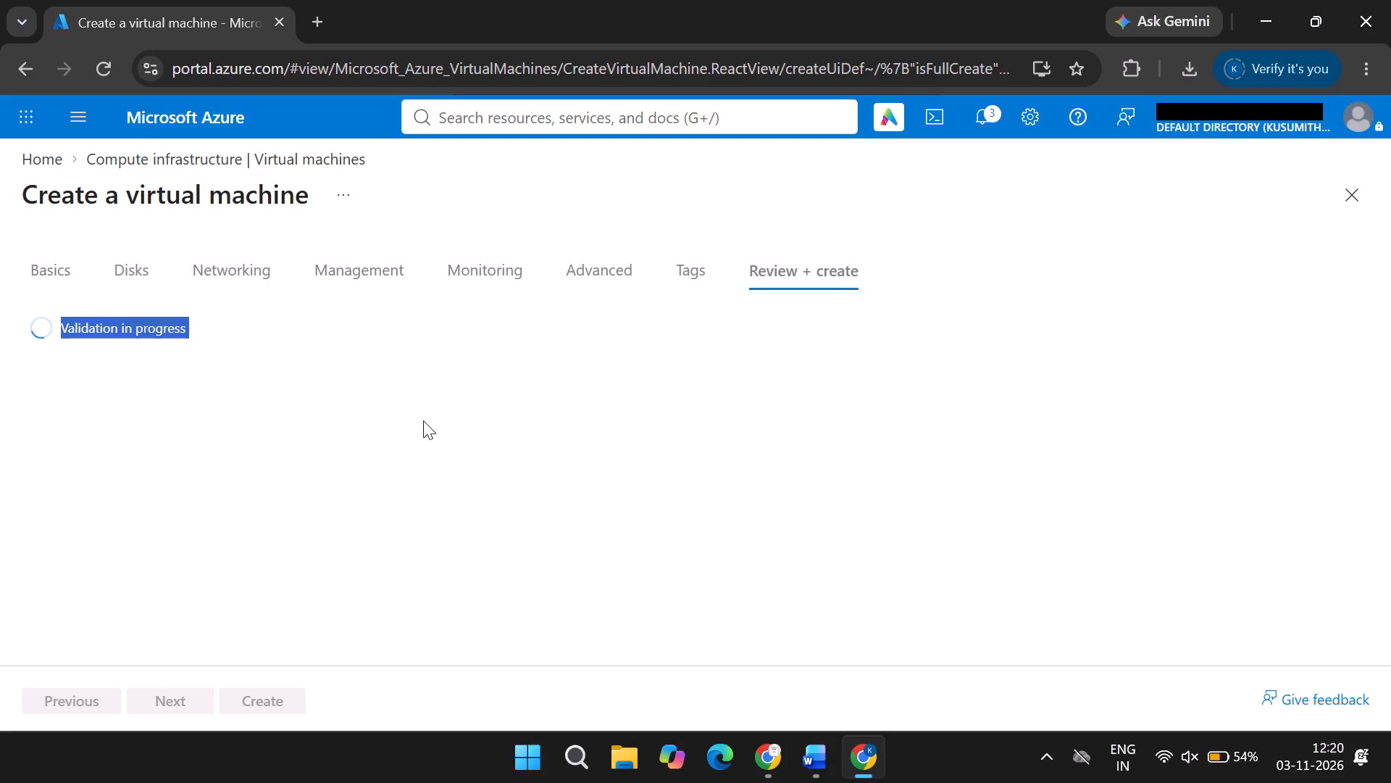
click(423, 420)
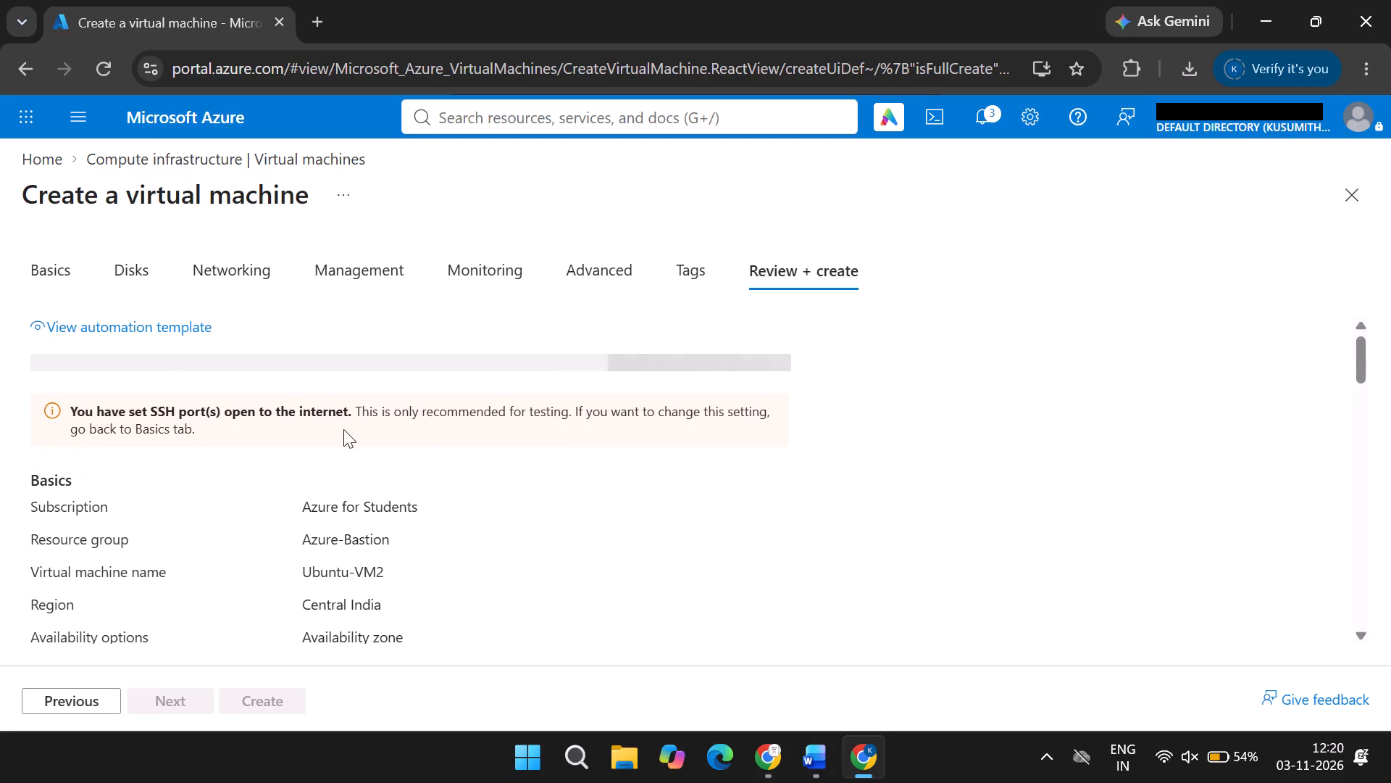
Examine the Ubuntu-VM2 review summary, covering the basics, disks, networking and management settings.
click(302, 420)
scroll(302, 420, down, 1)
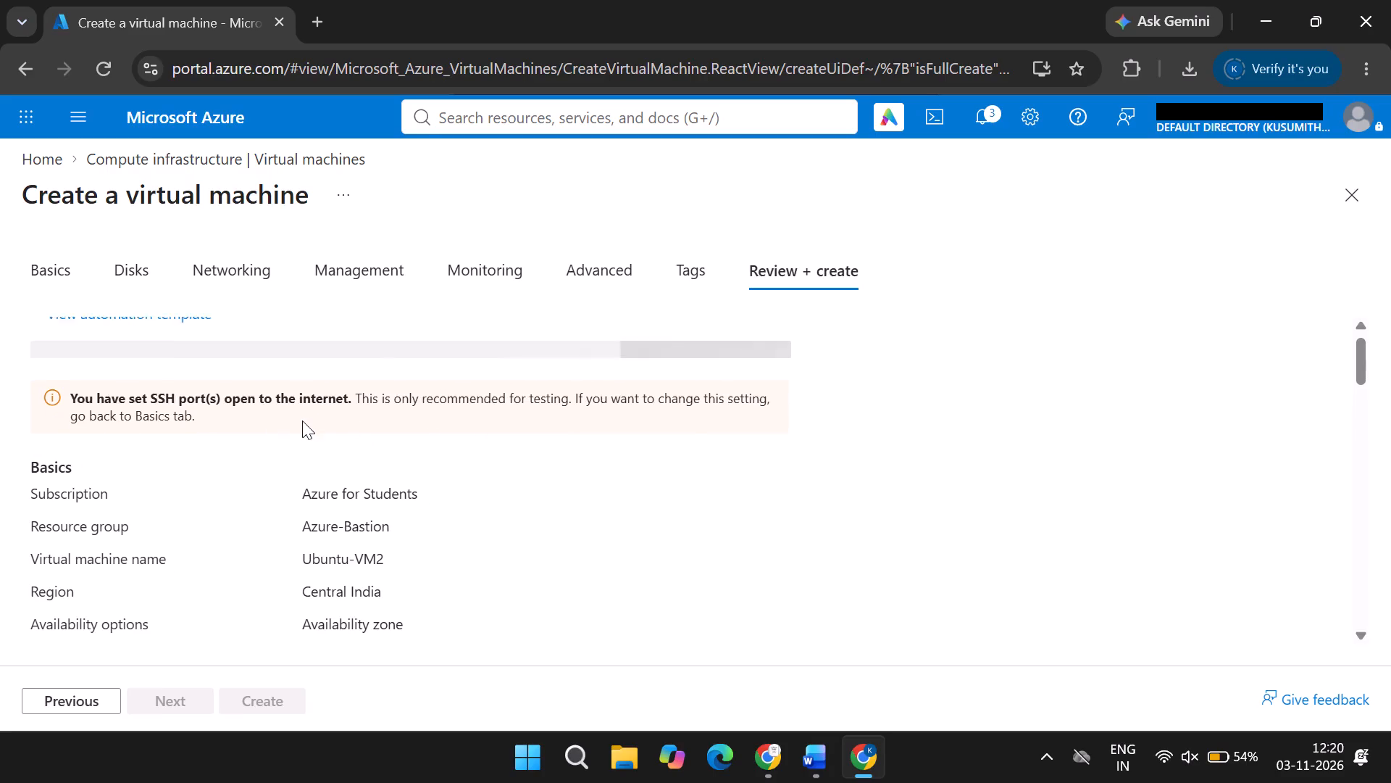
scroll(302, 420, down, 6)
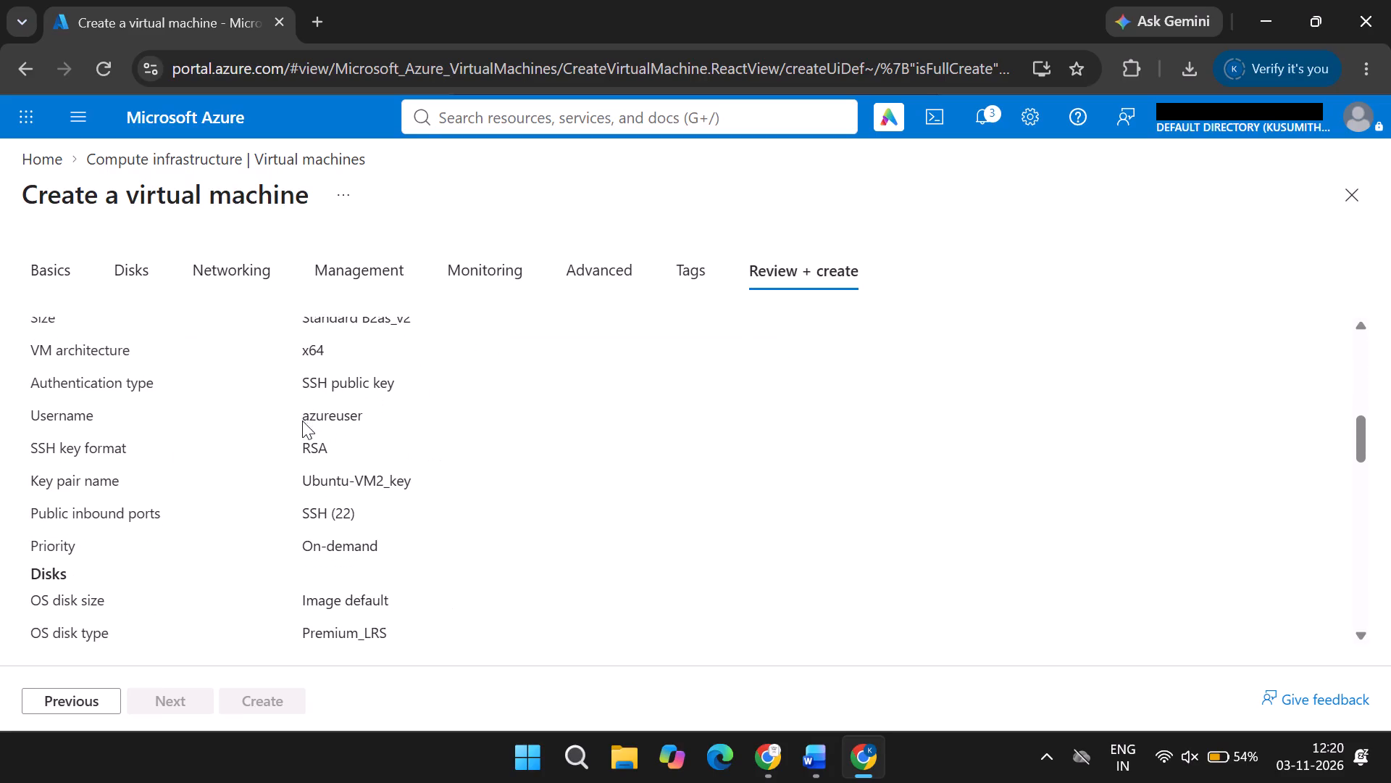
click(367, 372)
scroll(367, 372, down, 2)
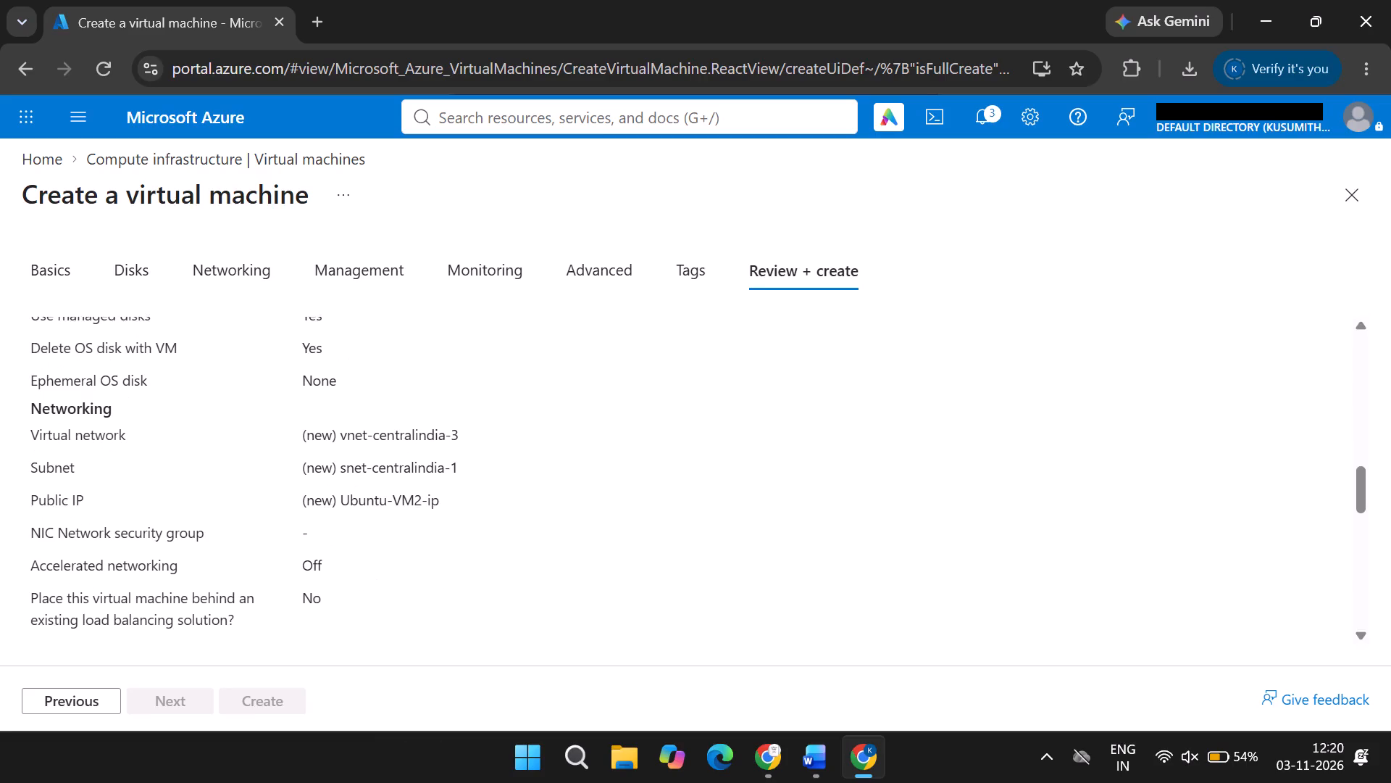
scroll(383, 446, down, 4)
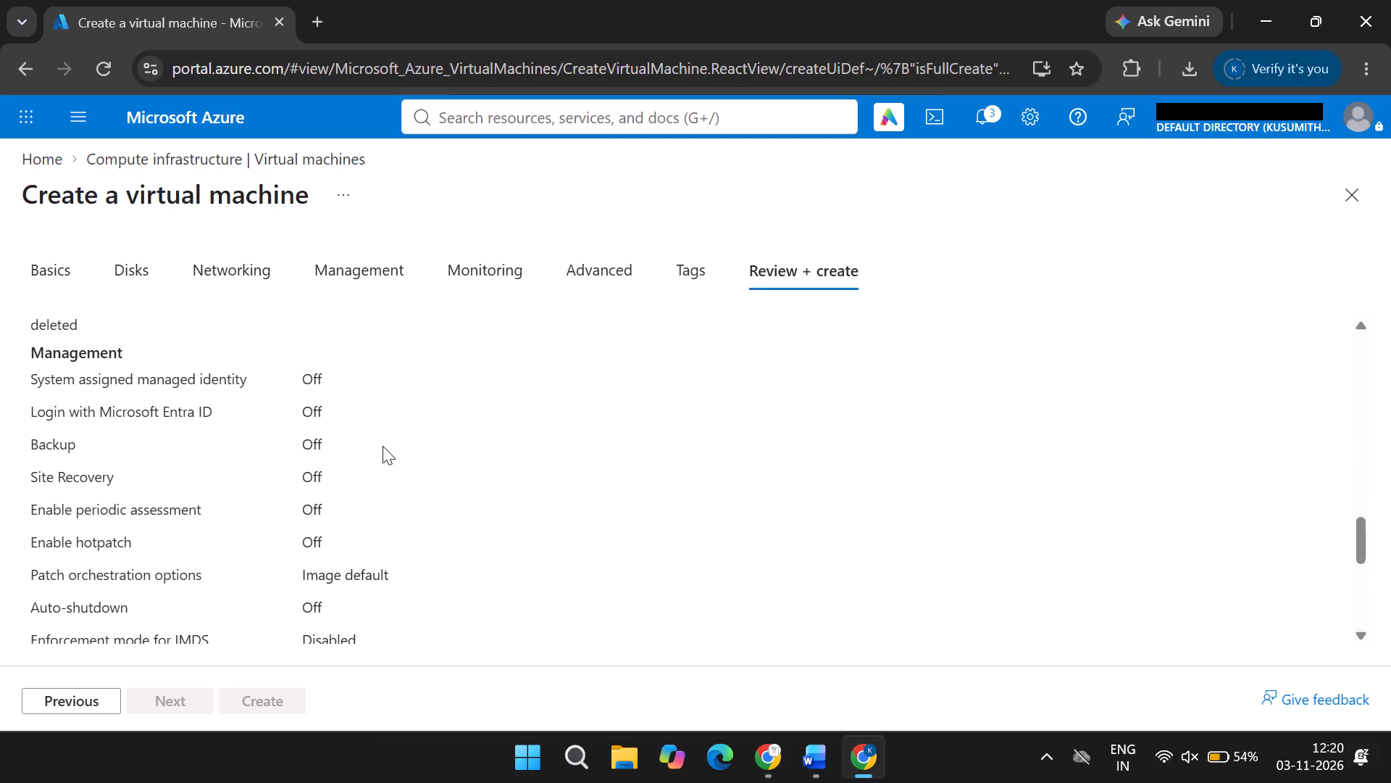
scroll(383, 446, down, 1)
scroll(372, 508, down, 2)
scroll(372, 508, up, 8)
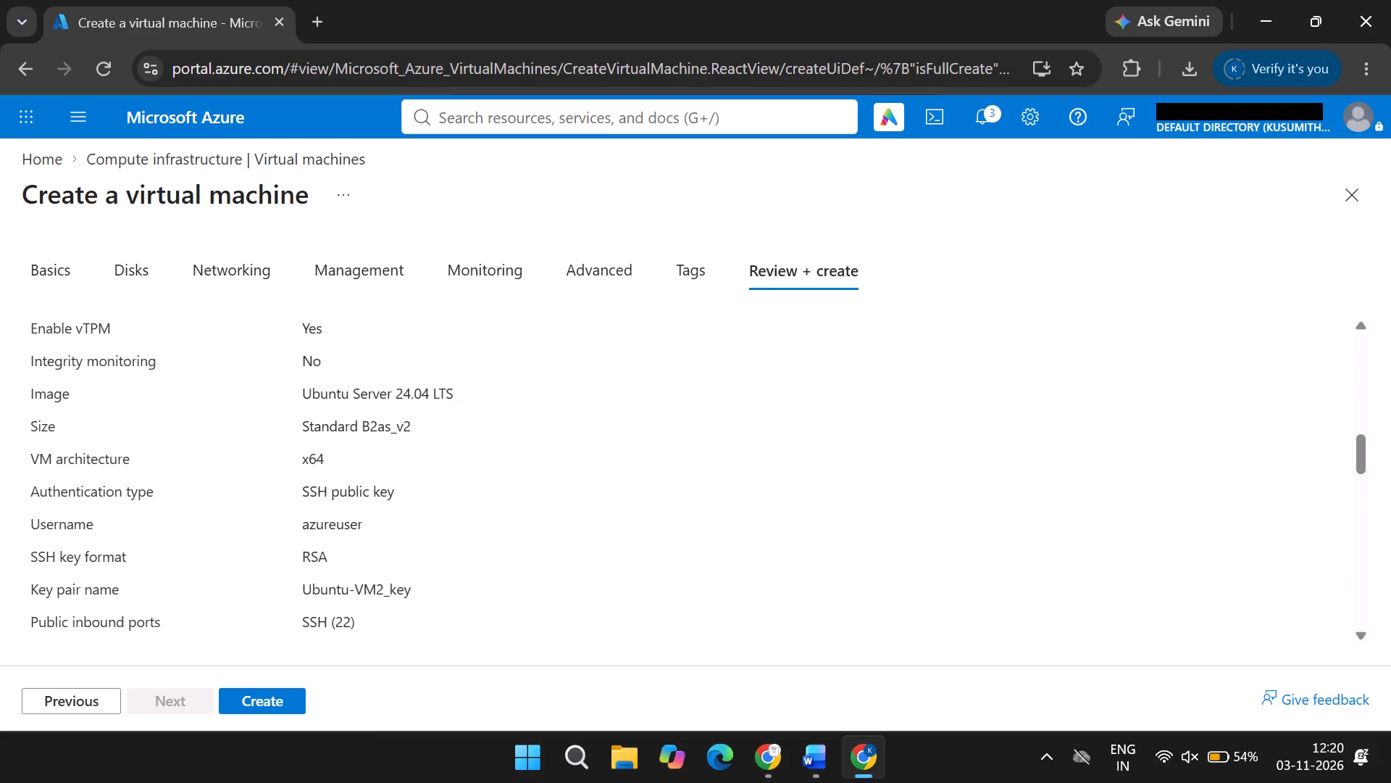
scroll(356, 481, up, 7)
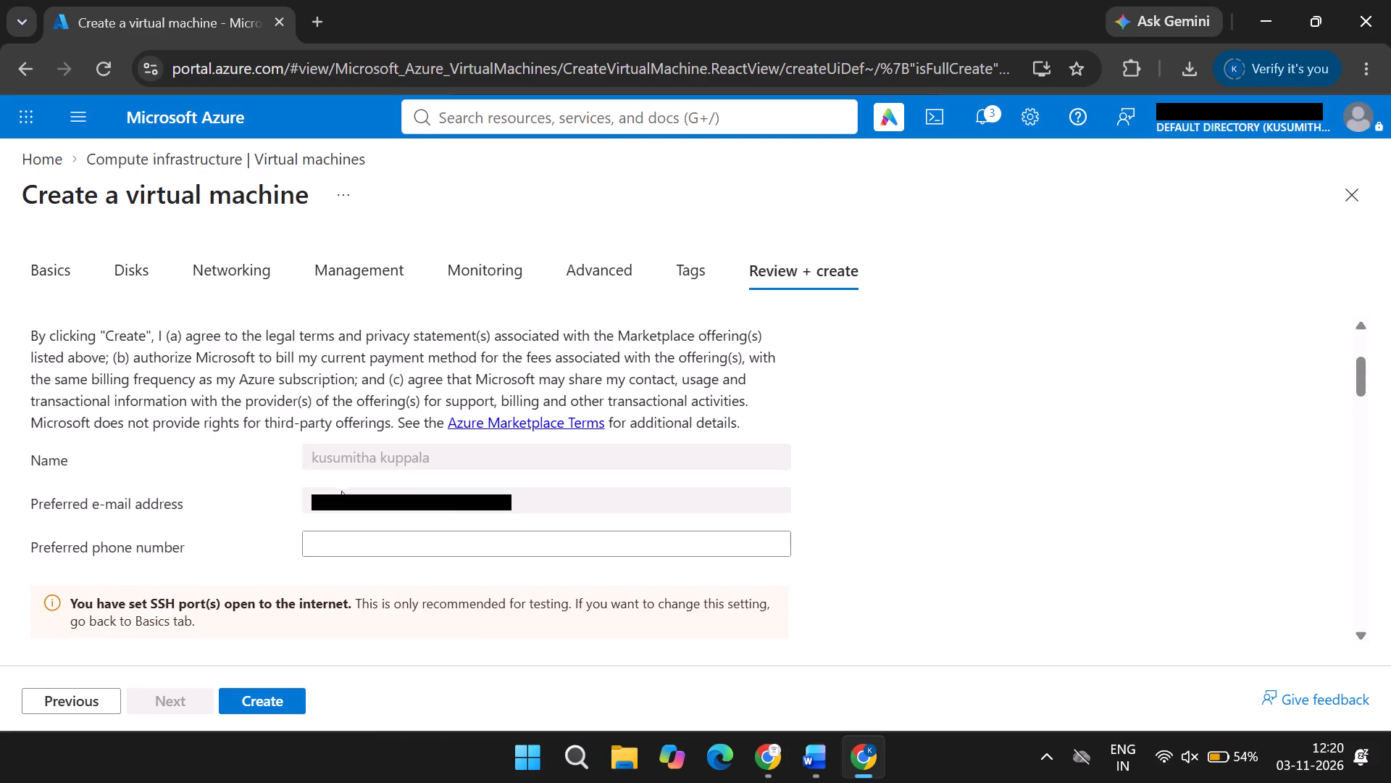
Create the Ubuntu-VM2 virtual machine from the review summary and download its generated SSH private key.
scroll(341, 491, down, 2)
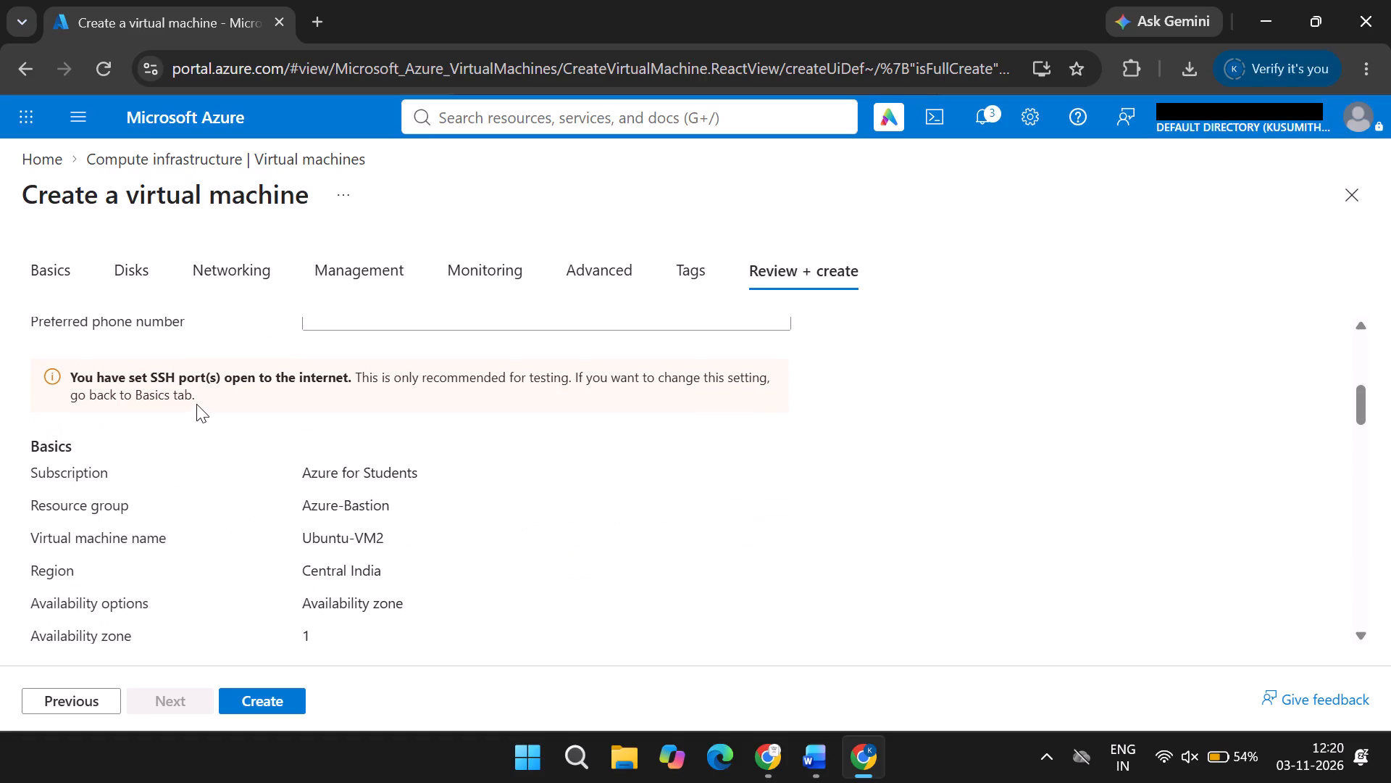
click(196, 404)
scroll(309, 434, down, 1)
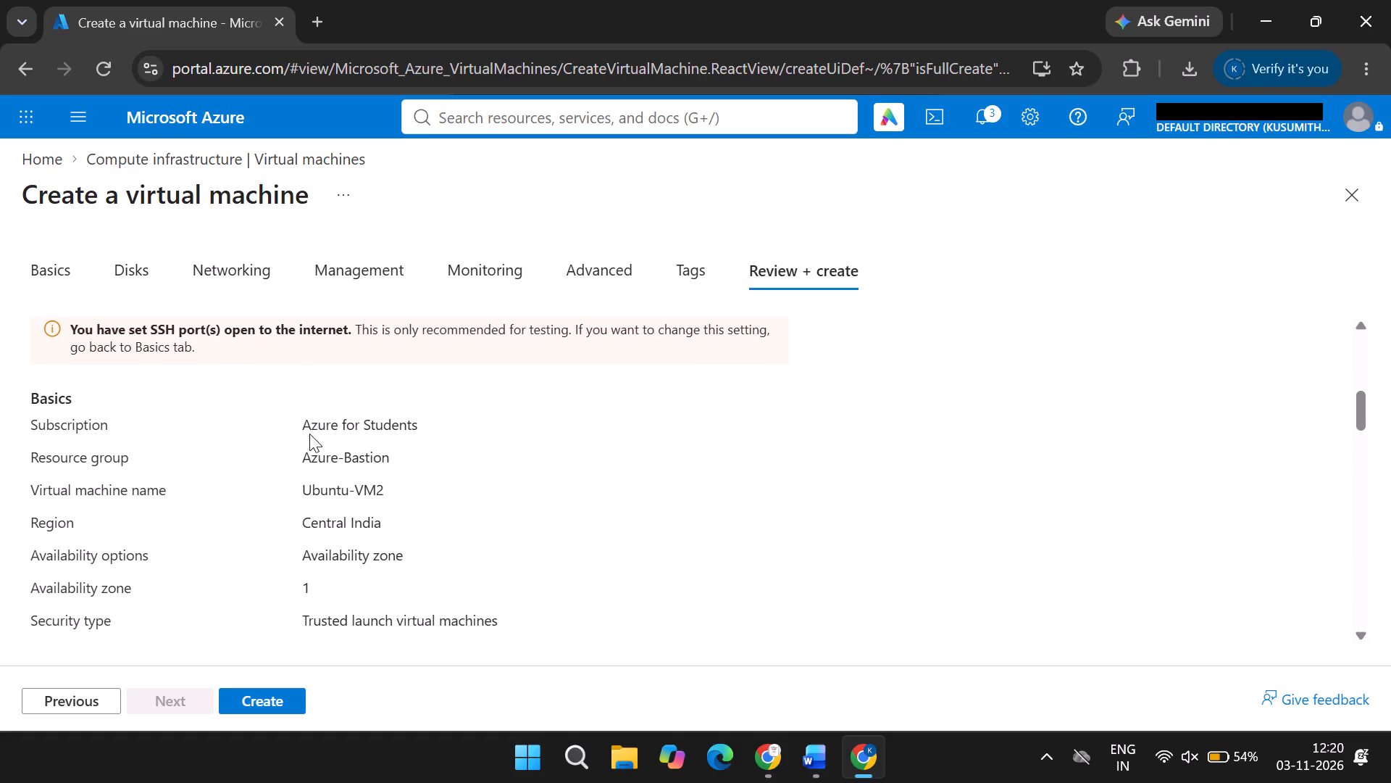
scroll(309, 434, down, 1)
click(254, 699)
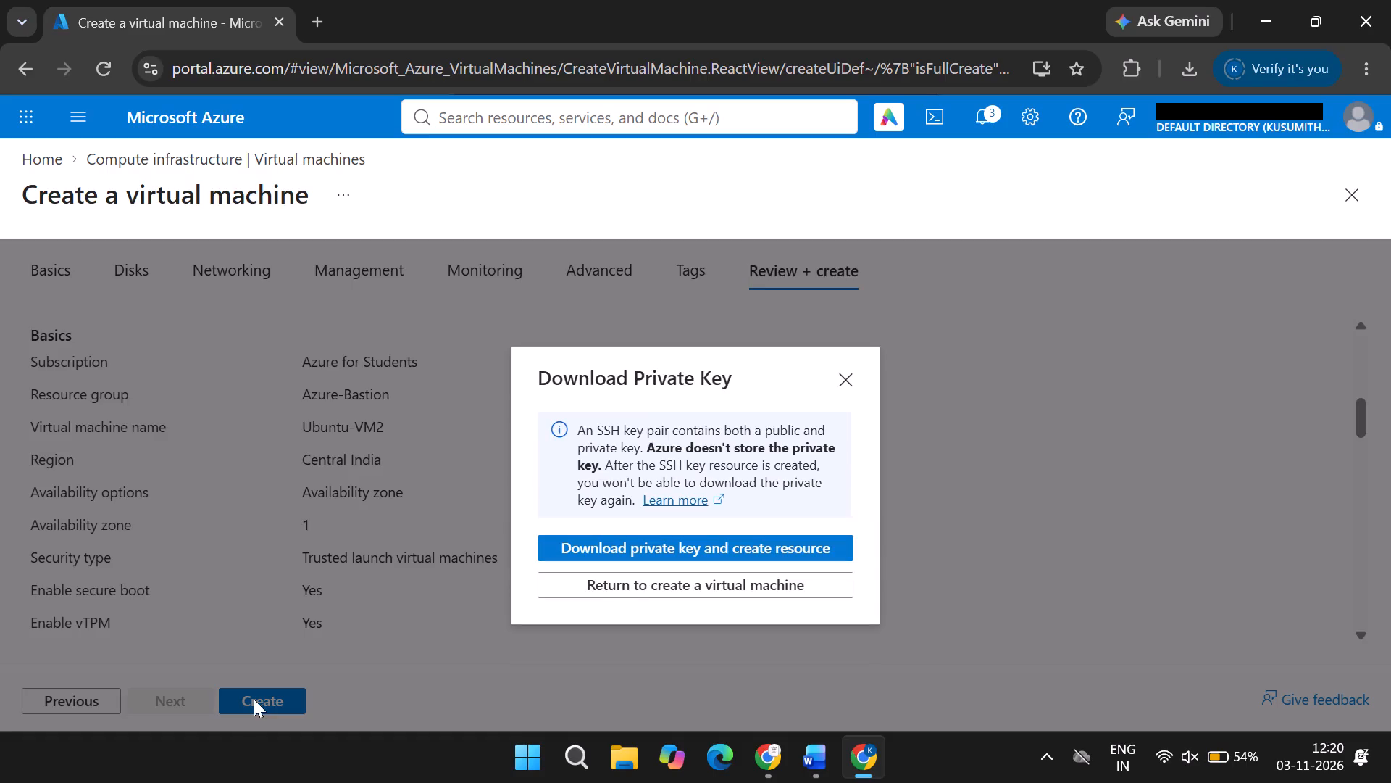
click(764, 540)
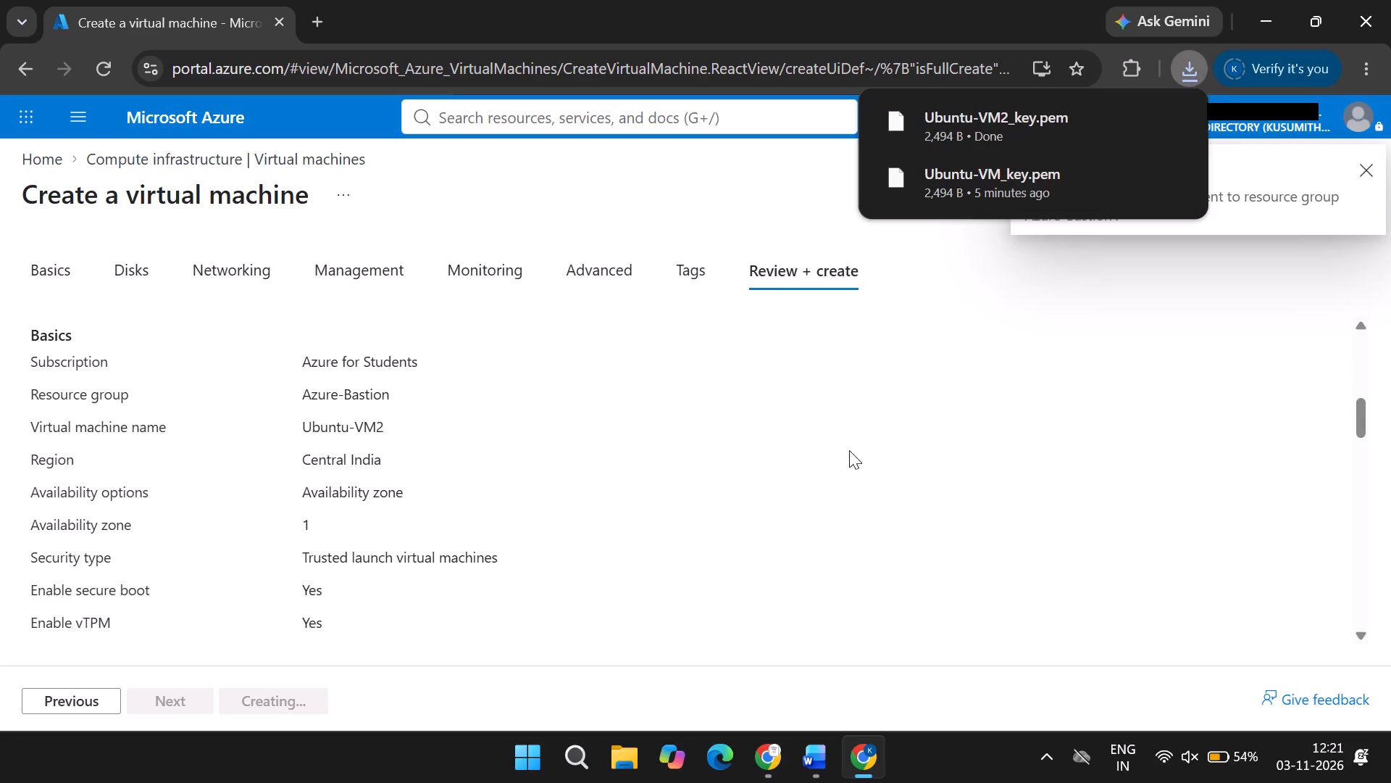
scroll(659, 436, down, 1)
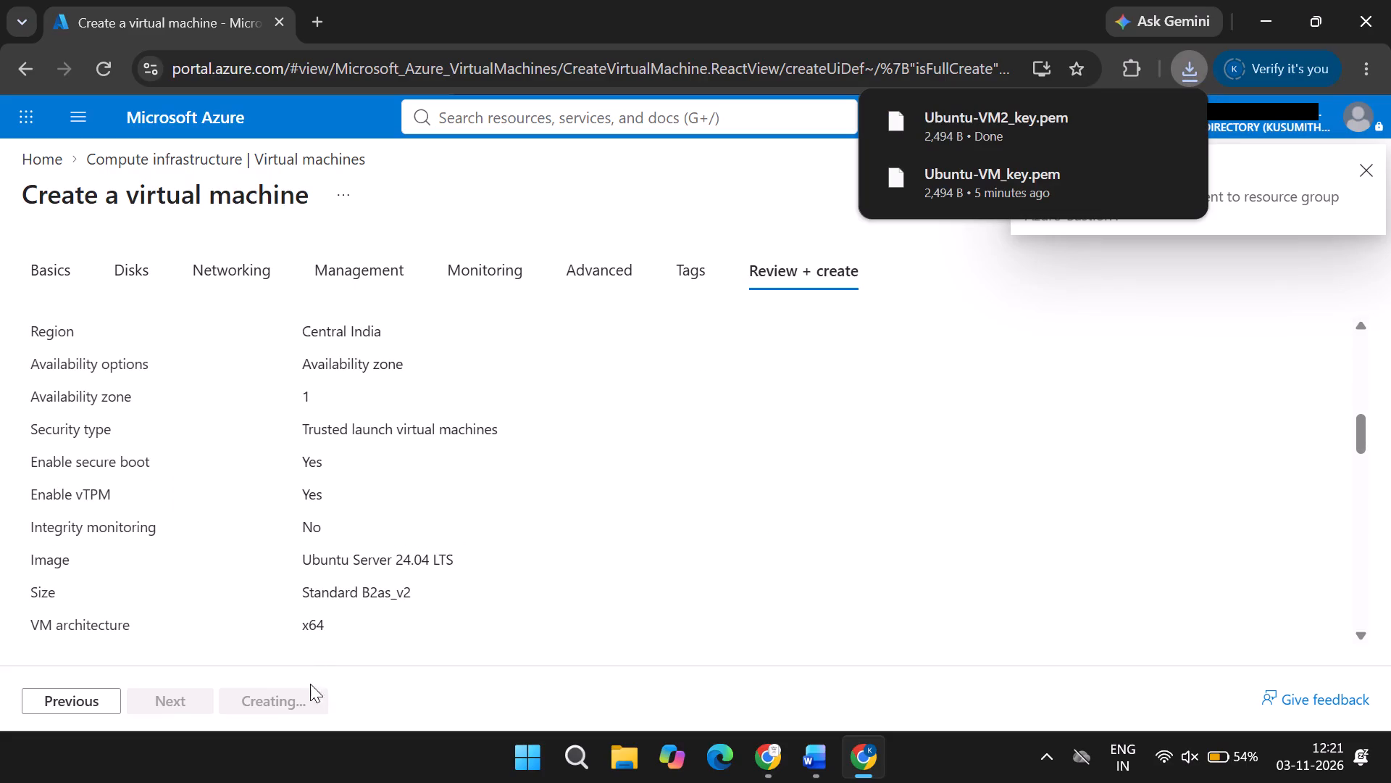
click(994, 354)
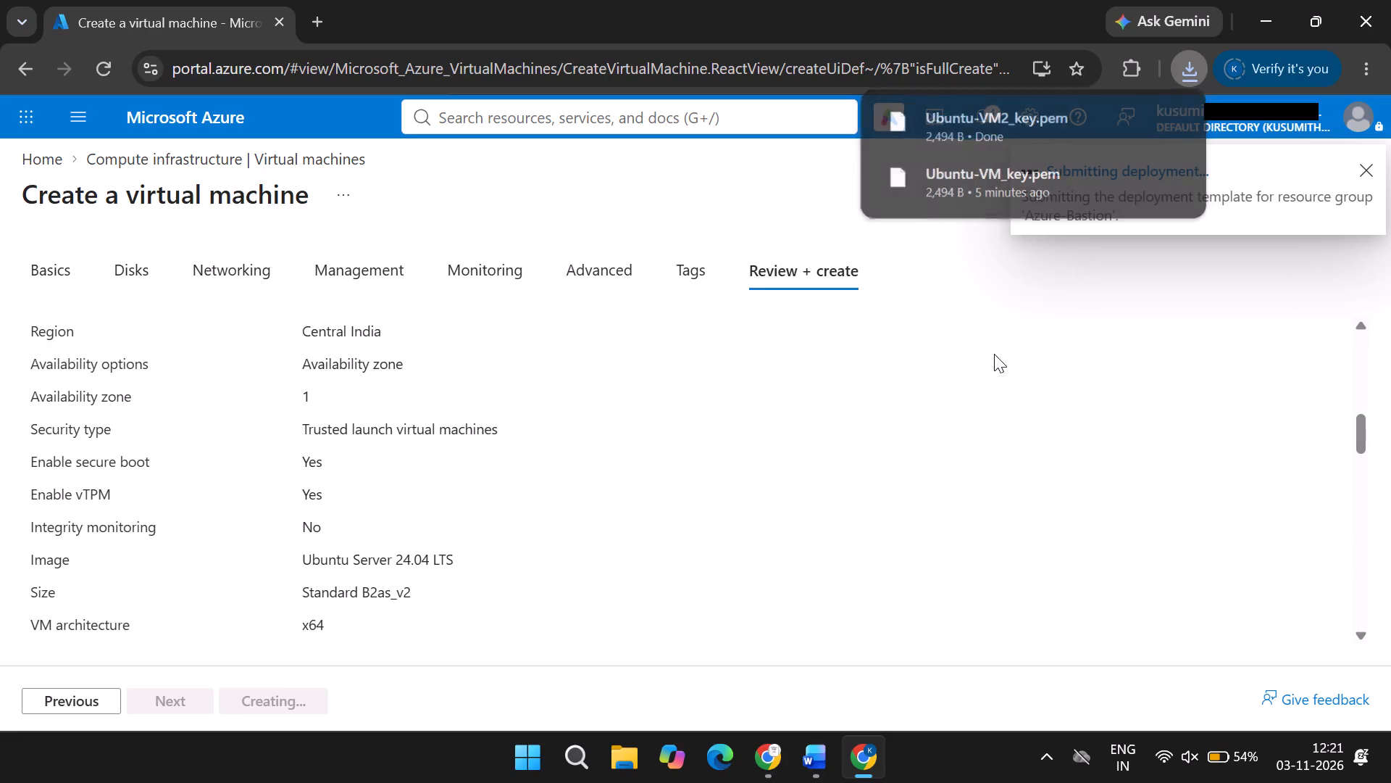
Monitor the Ubuntu-VM2 deployment's progress and resource details, and reread ChatGPT's verification and next-action guidance.
scroll(994, 354, down, 1)
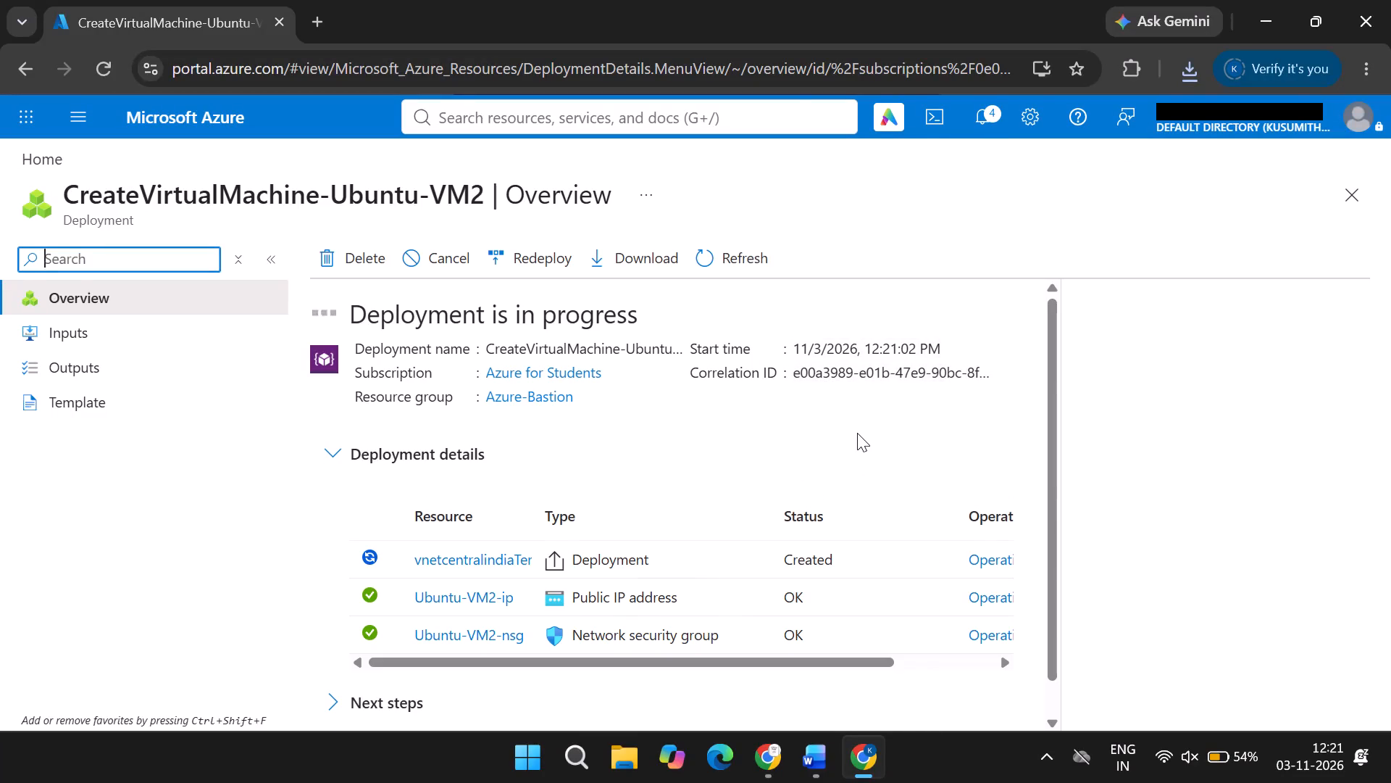
scroll(680, 564, down, 2)
scroll(680, 564, up, 1)
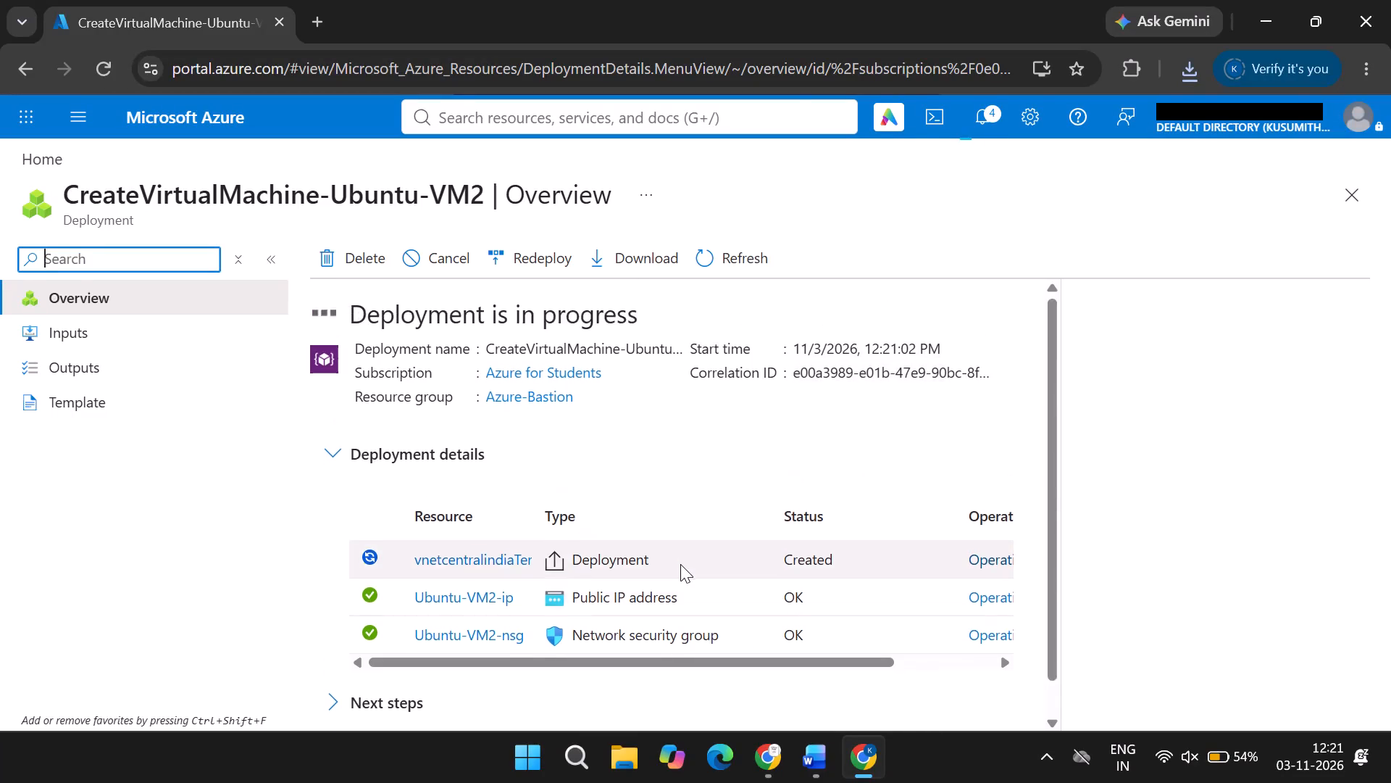
scroll(680, 564, up, 1)
click(772, 750)
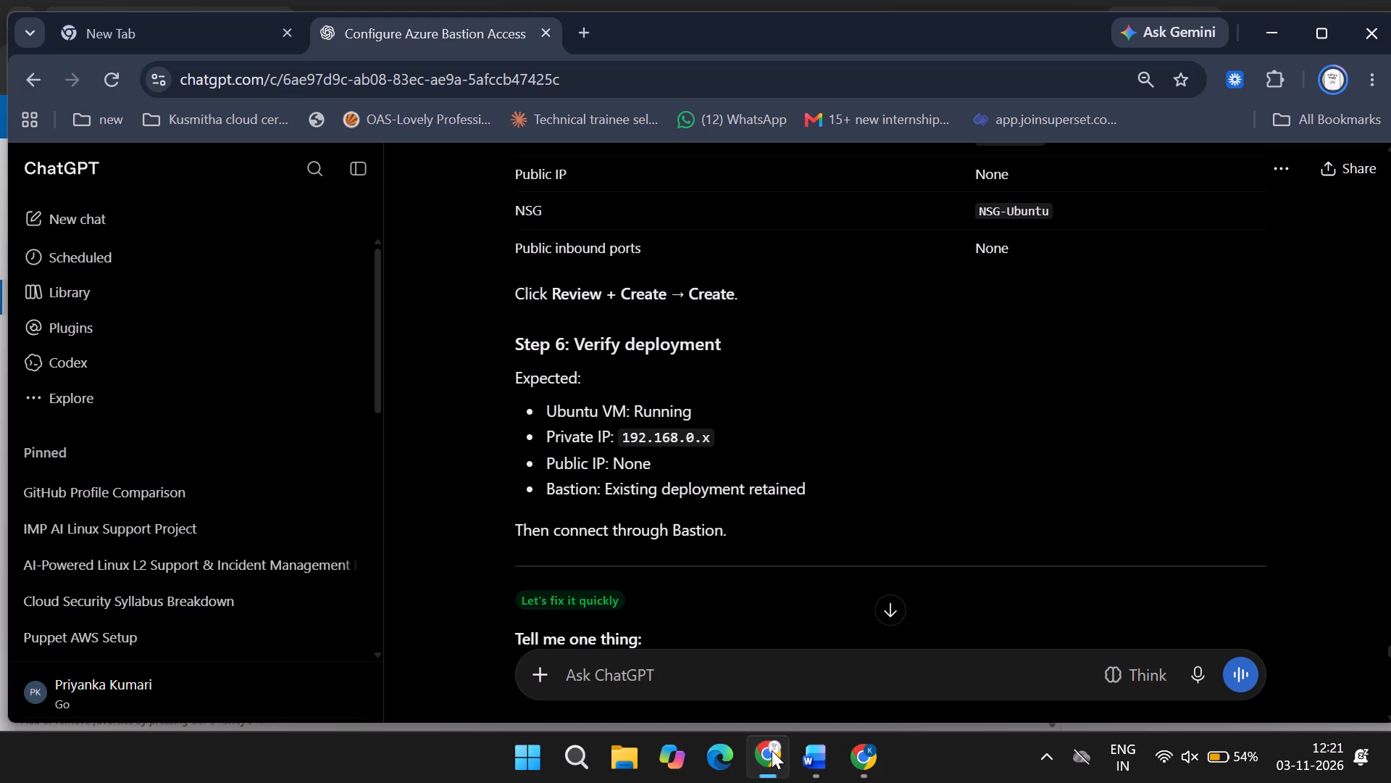
scroll(819, 631, down, 6)
scroll(890, 443, down, 19)
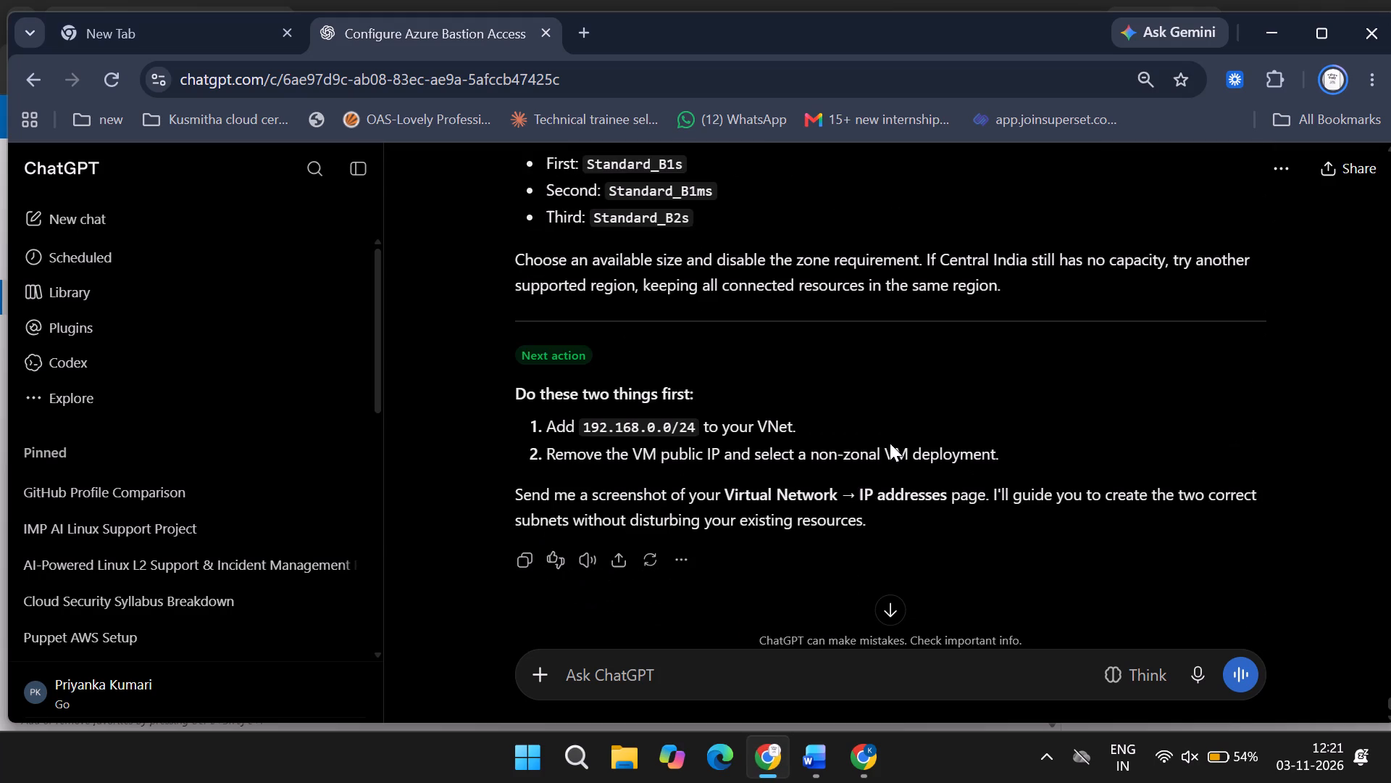
scroll(890, 443, down, 3)
click(766, 779)
scroll(708, 590, down, 1)
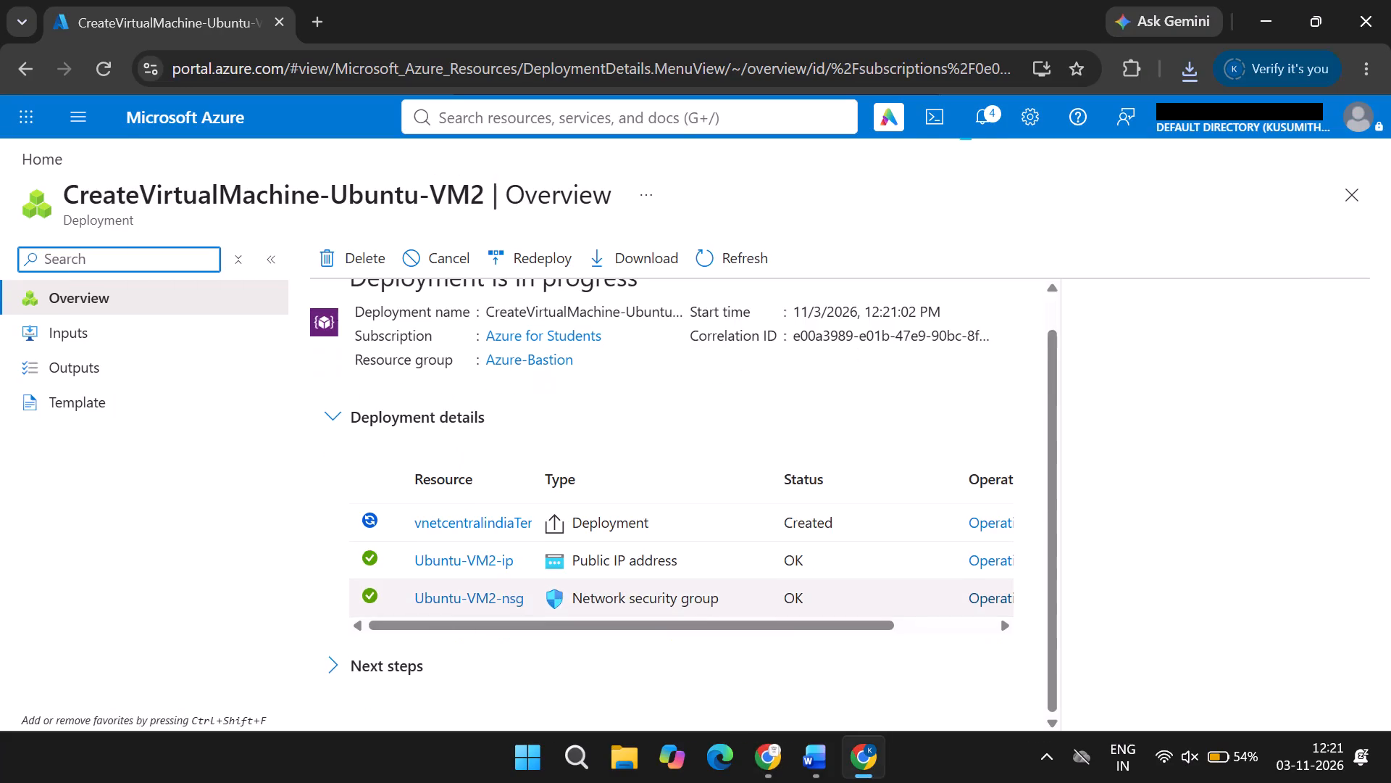
scroll(708, 590, down, 1)
scroll(708, 590, up, 3)
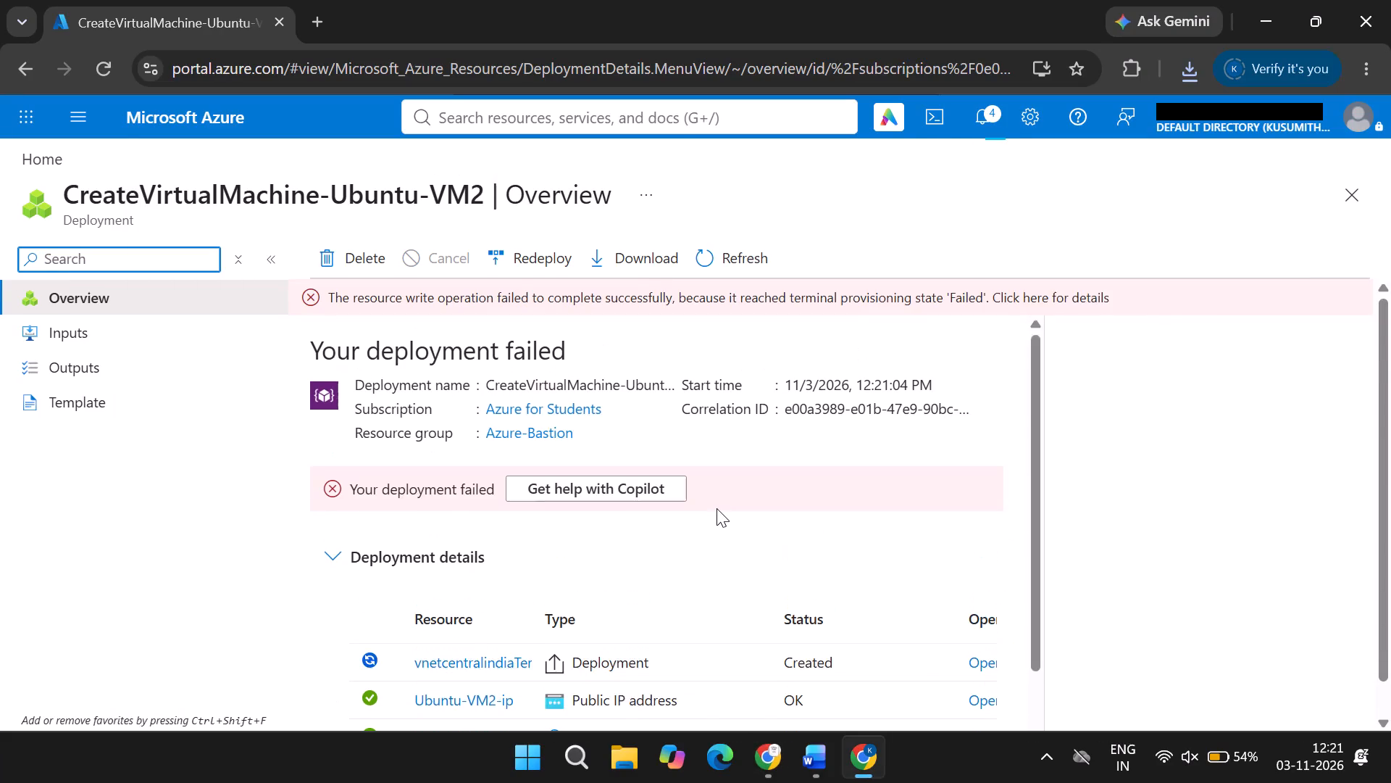
scroll(709, 510, up, 1)
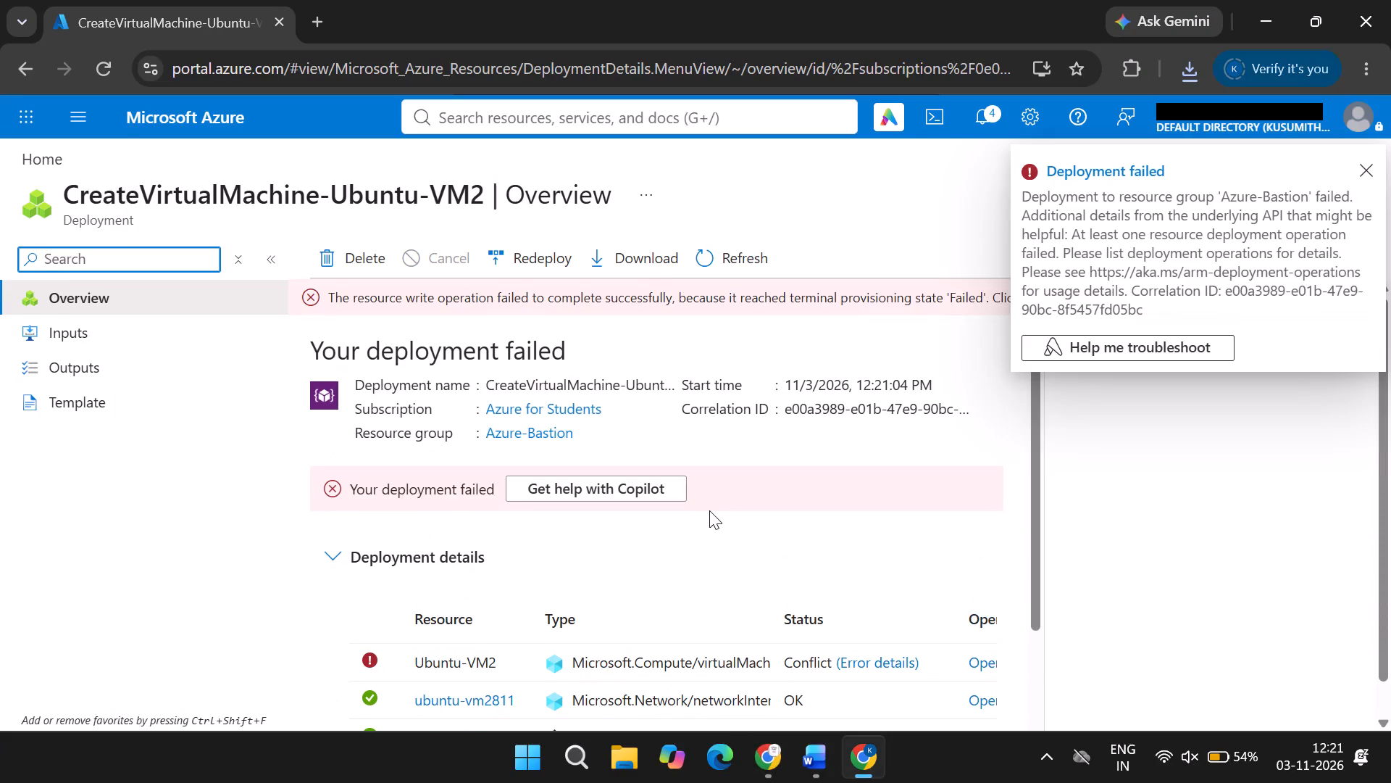
scroll(709, 510, up, 1)
click(792, 460)
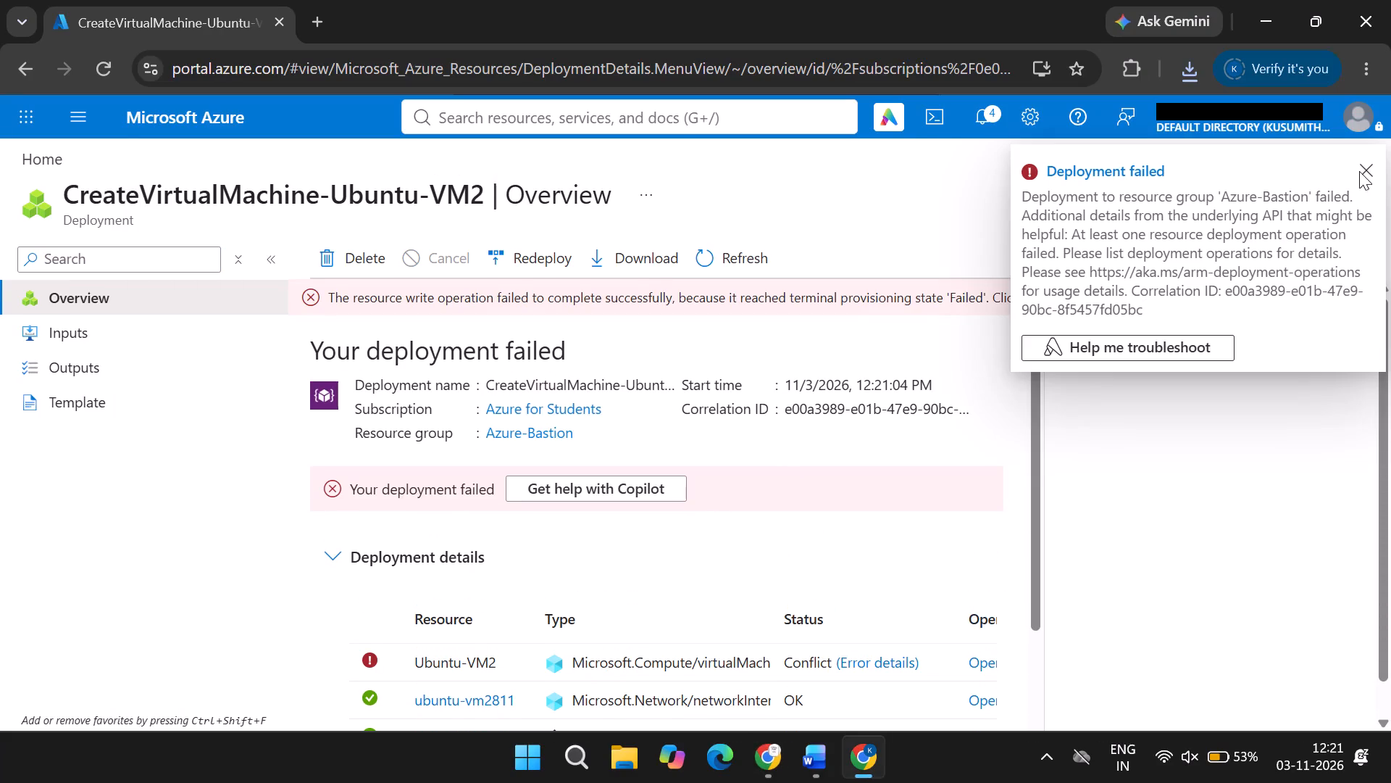
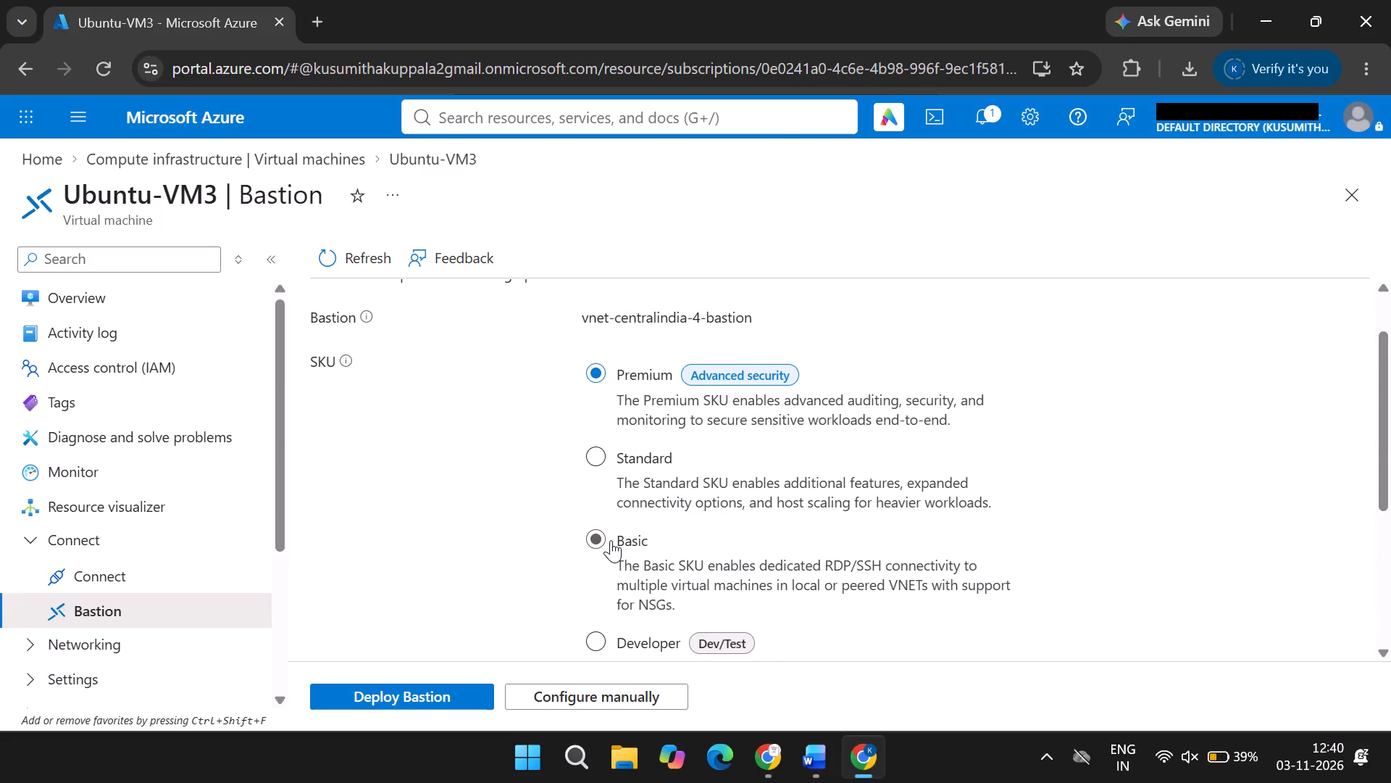
scroll(611, 540, down, 1)
click(602, 572)
Examine the Developer SKU's authentication settings and prerequisites, and compare the page with ChatGPT's recommended Bastion settings.
scroll(736, 537, down, 1)
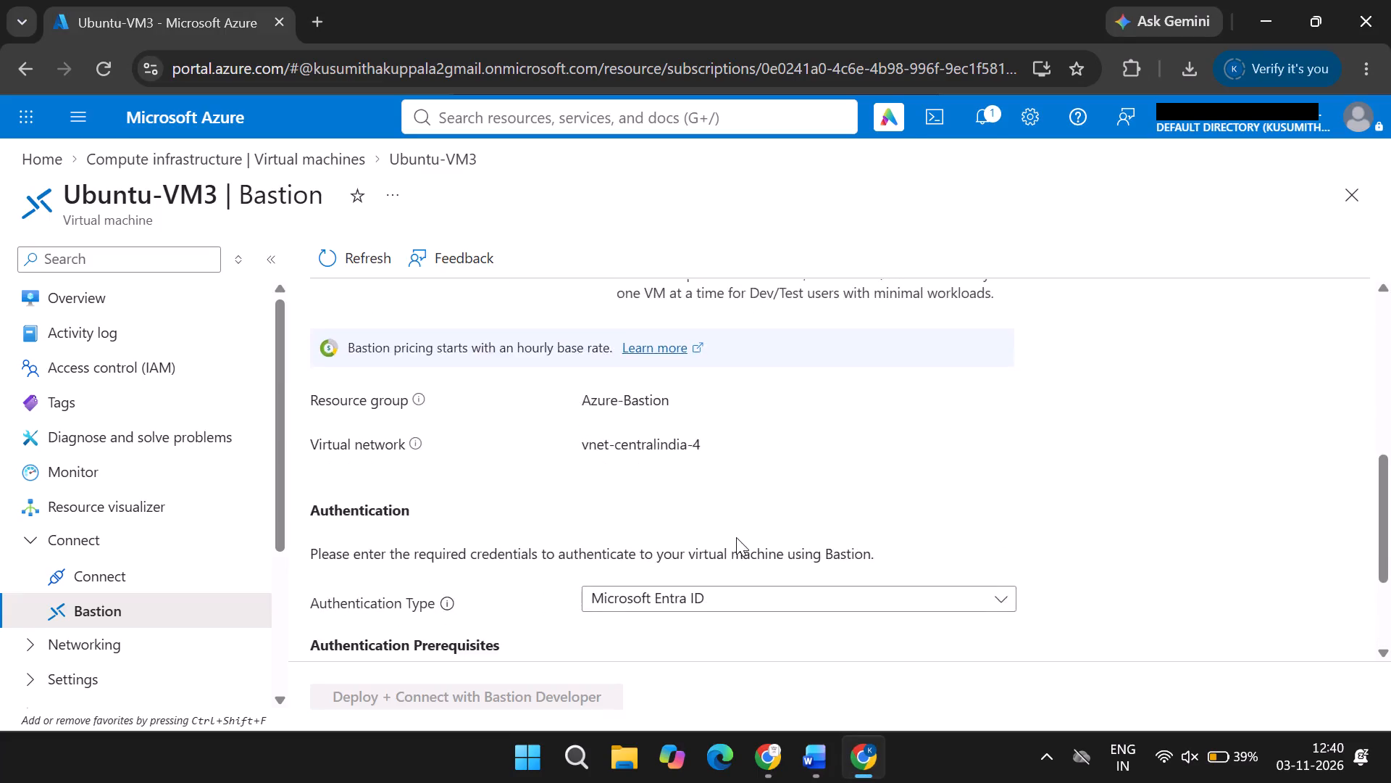
scroll(736, 537, down, 2)
click(768, 758)
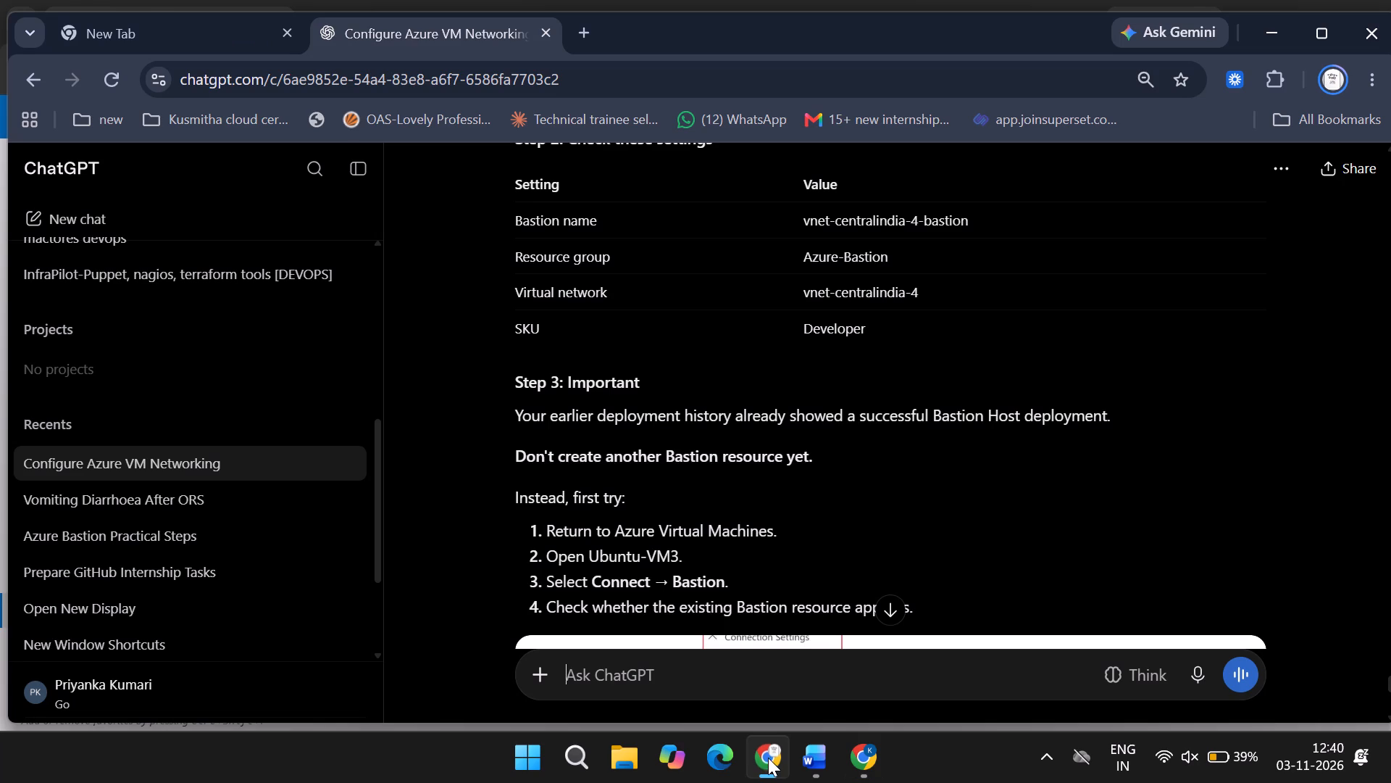
scroll(775, 488, up, 2)
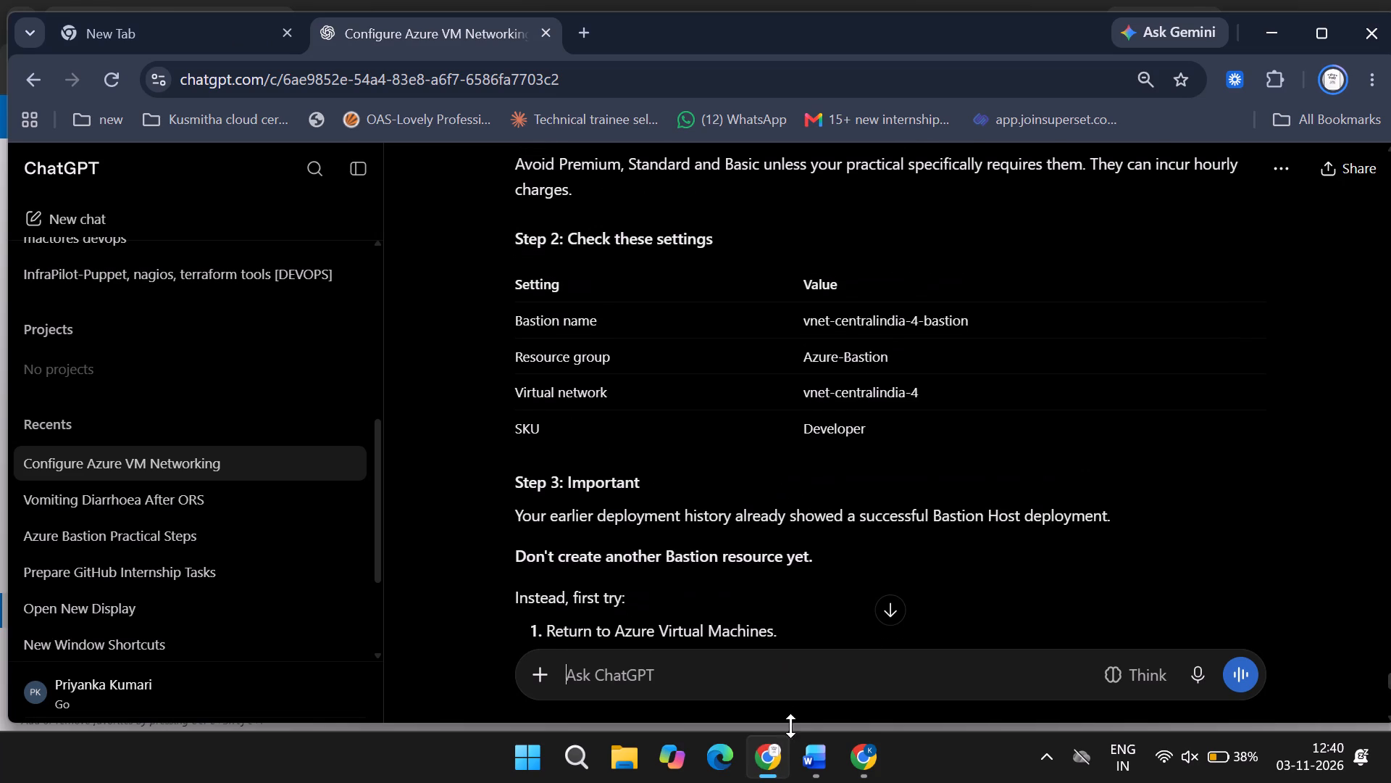
click(774, 776)
scroll(842, 579, down, 2)
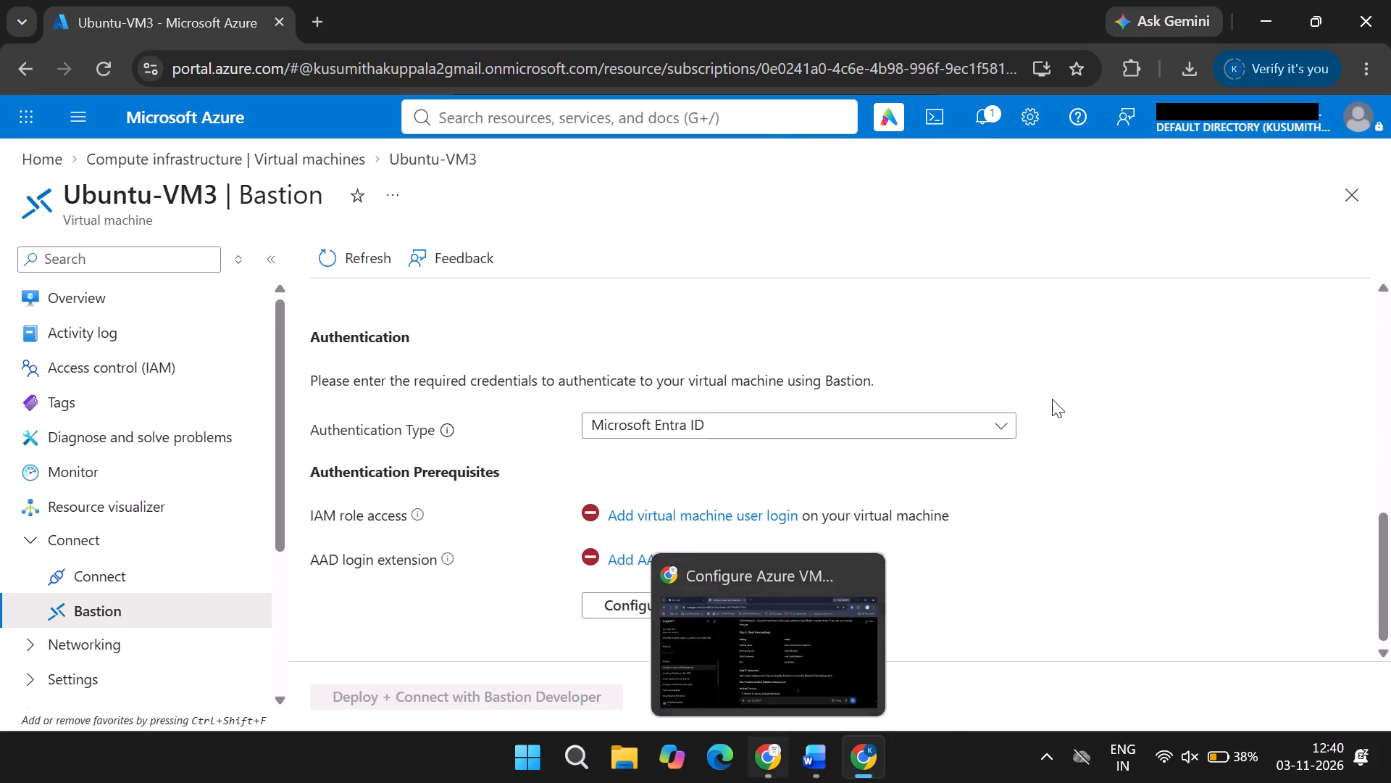
scroll(985, 362, up, 1)
scroll(964, 417, down, 1)
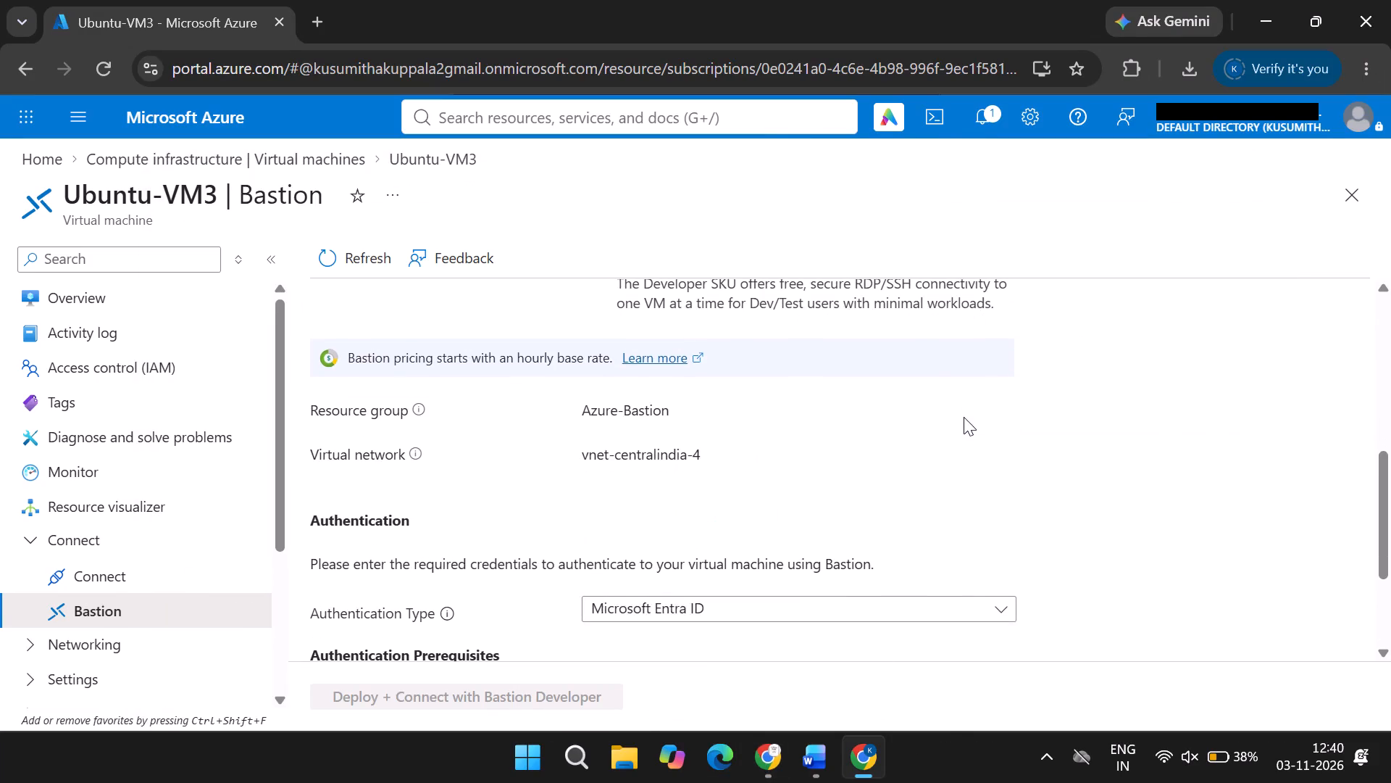
scroll(964, 417, down, 1)
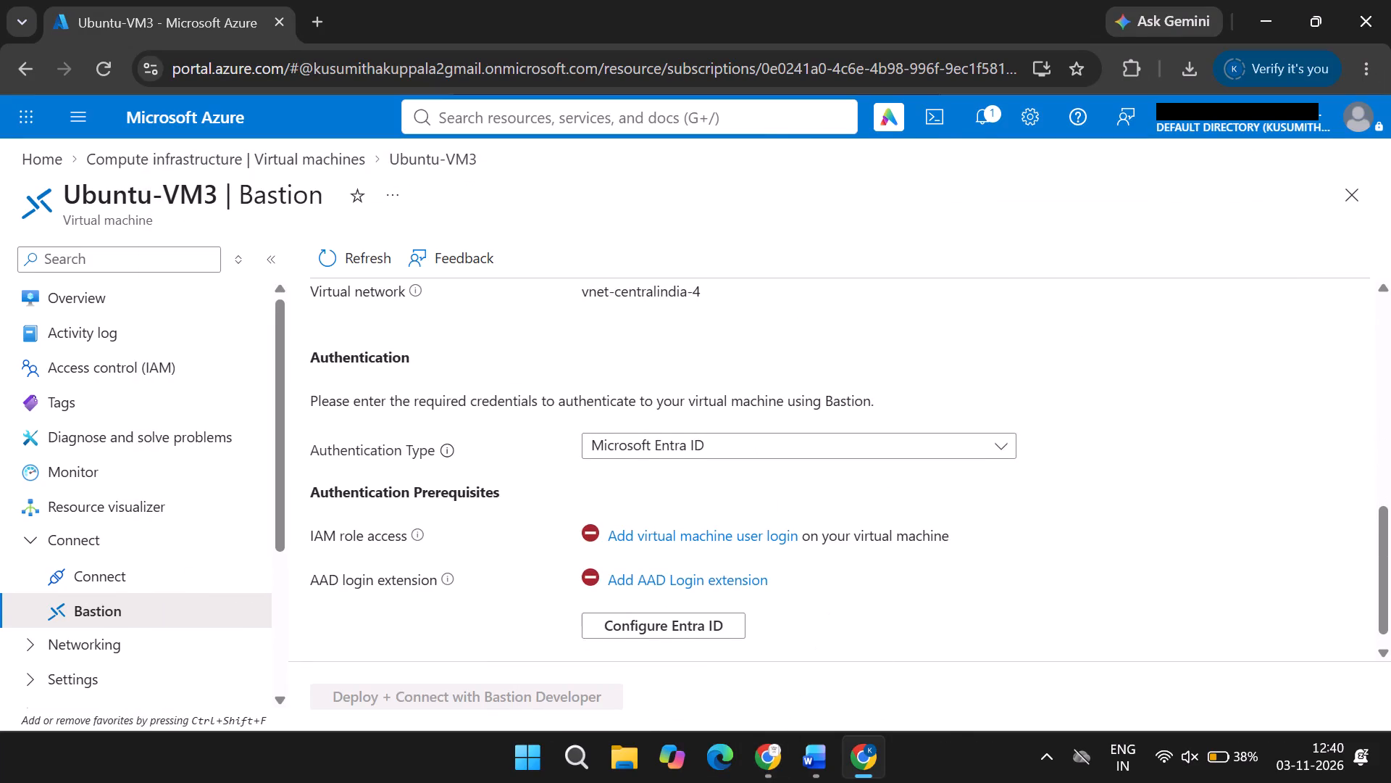
Examine the authentication types offered for Ubuntu-VM3's Bastion connection and the Microsoft Entra ID prerequisites.
scroll(935, 526, down, 2)
scroll(927, 454, down, 1)
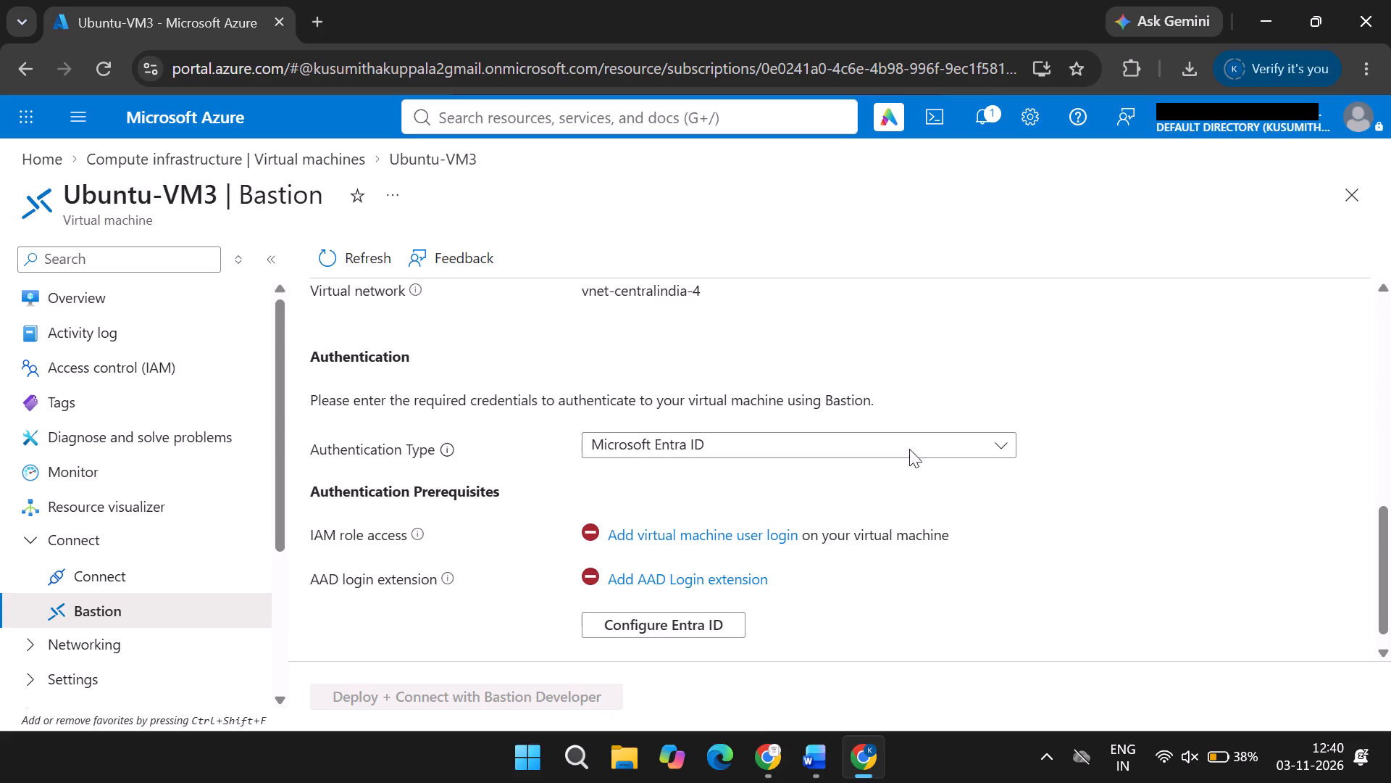
click(863, 414)
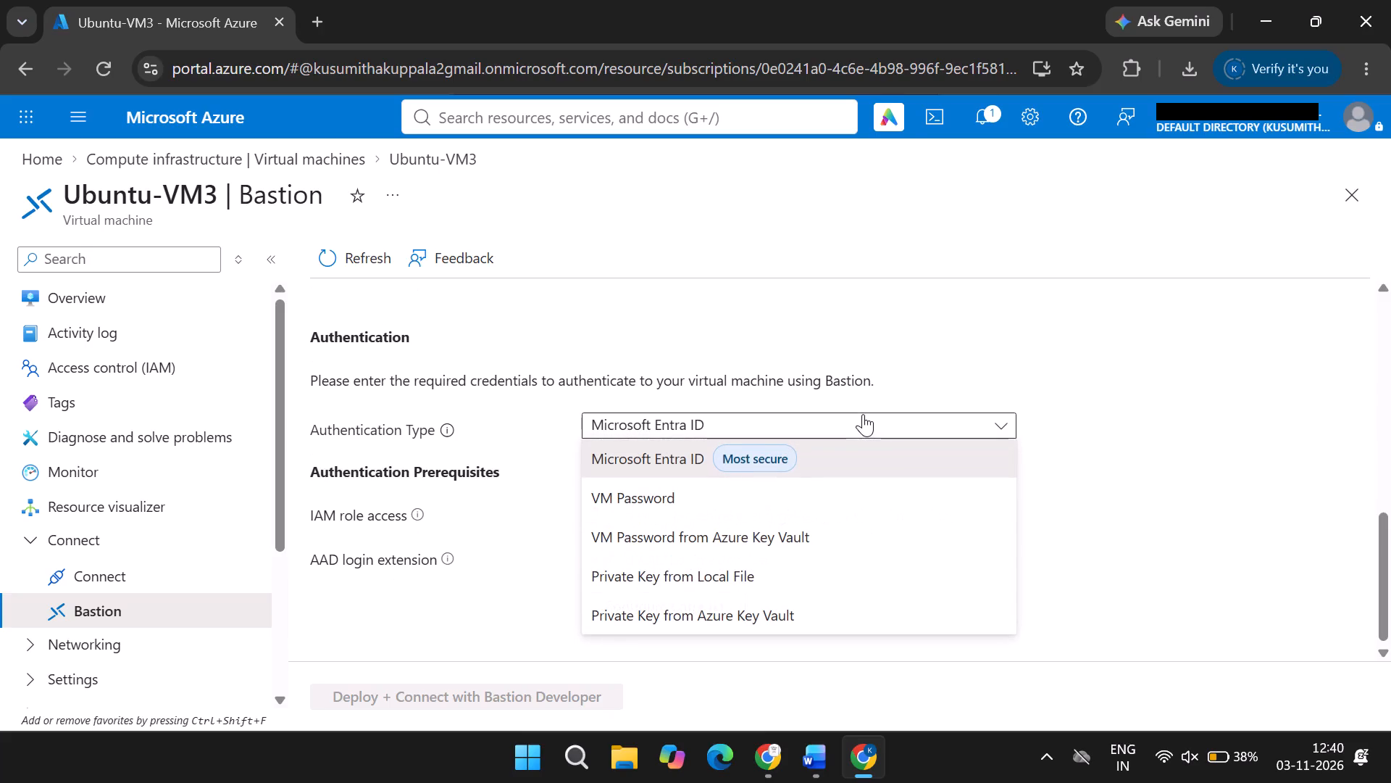
click(863, 414)
scroll(863, 414, up, 1)
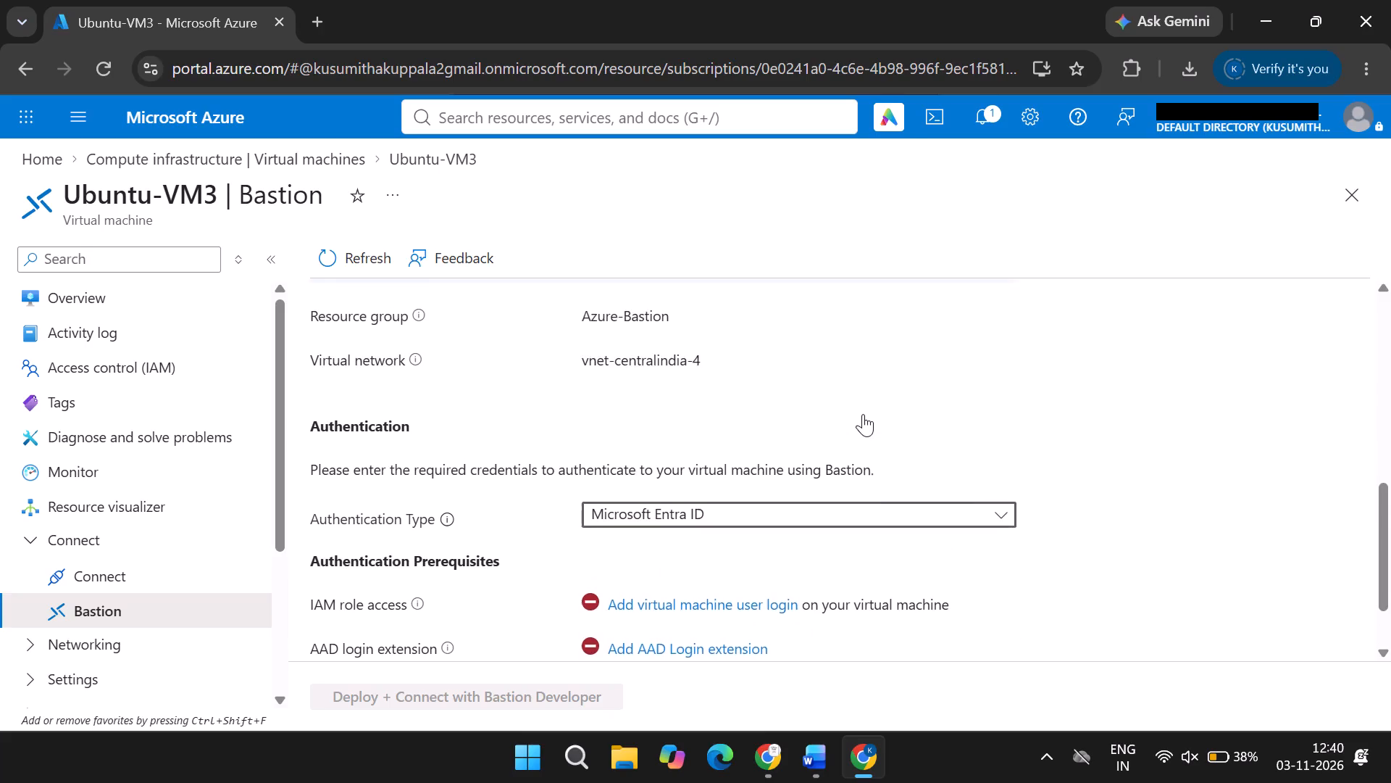
scroll(863, 414, up, 1)
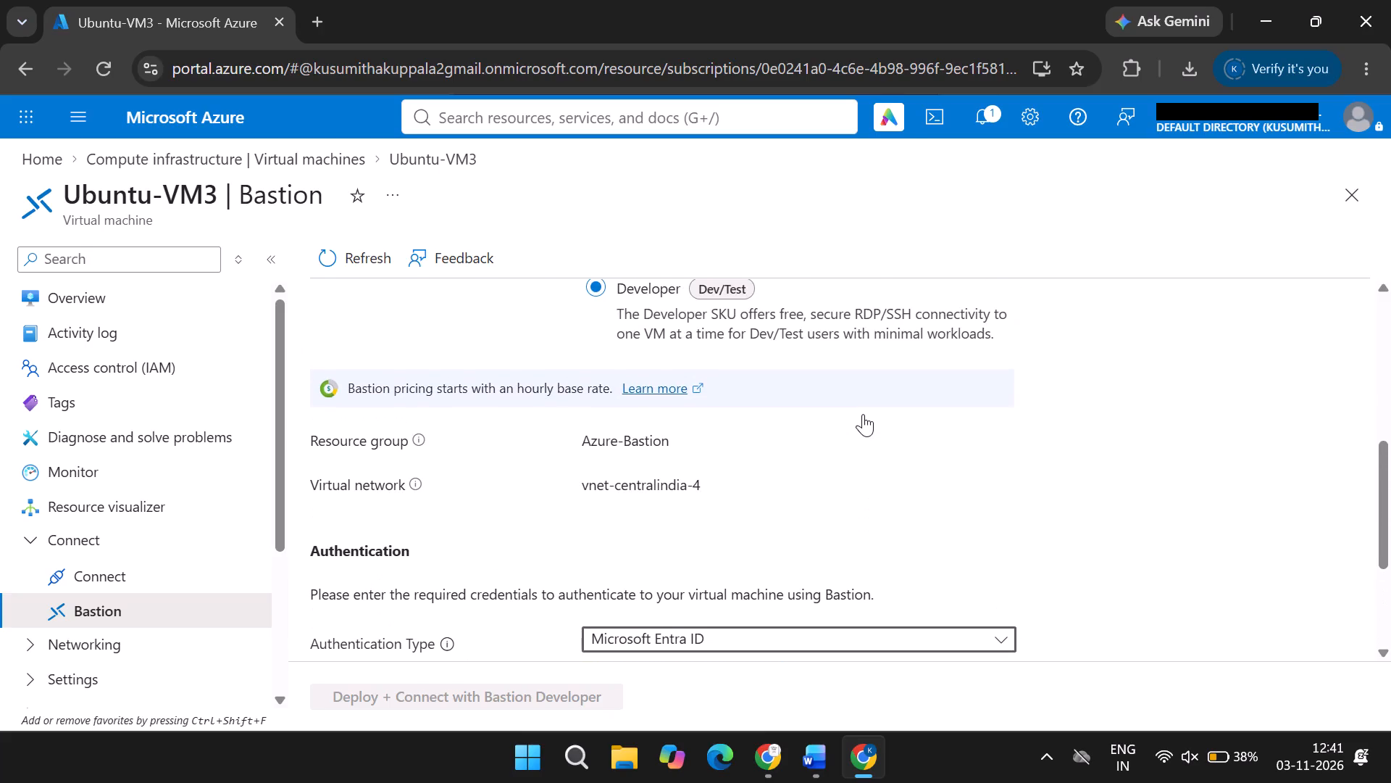
scroll(863, 414, down, 1)
scroll(815, 452, up, 1)
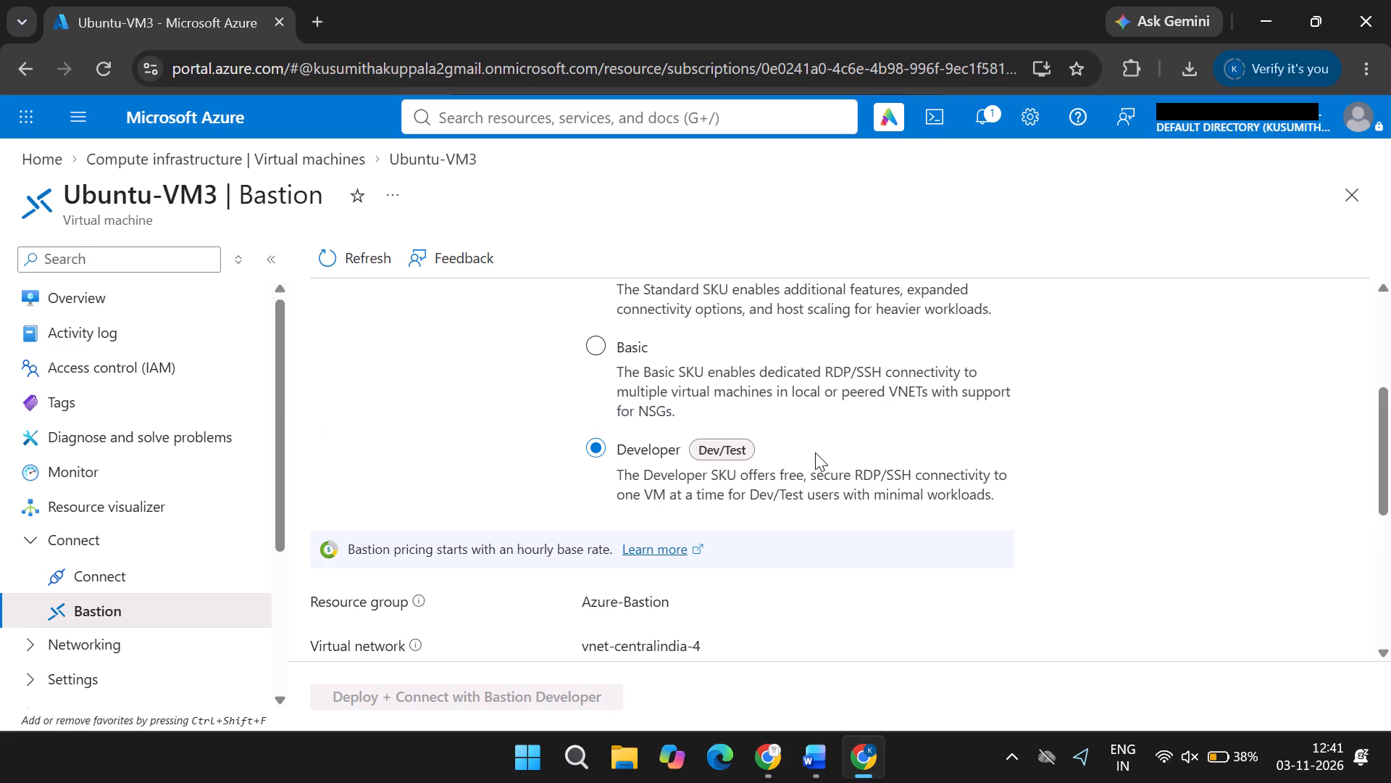
scroll(815, 452, down, 3)
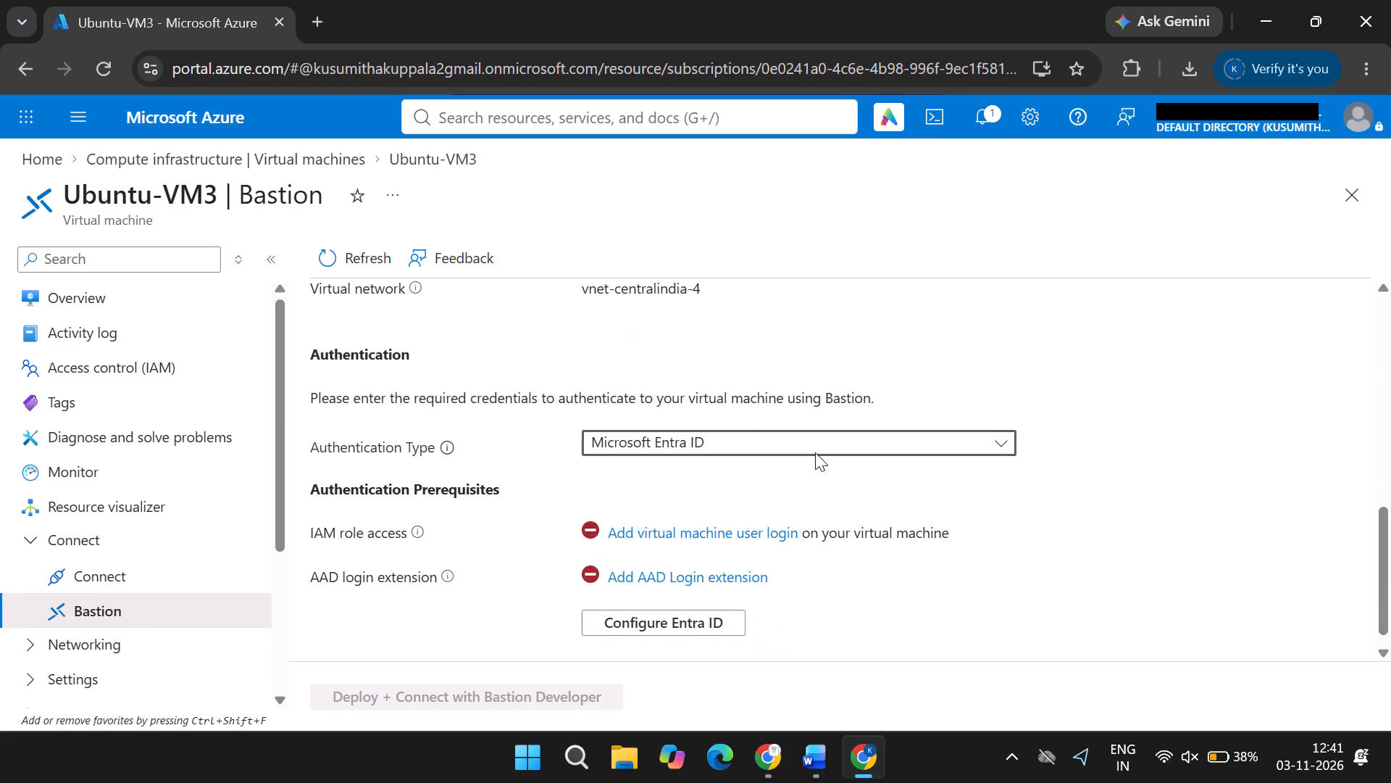
scroll(815, 452, up, 1)
scroll(815, 452, down, 2)
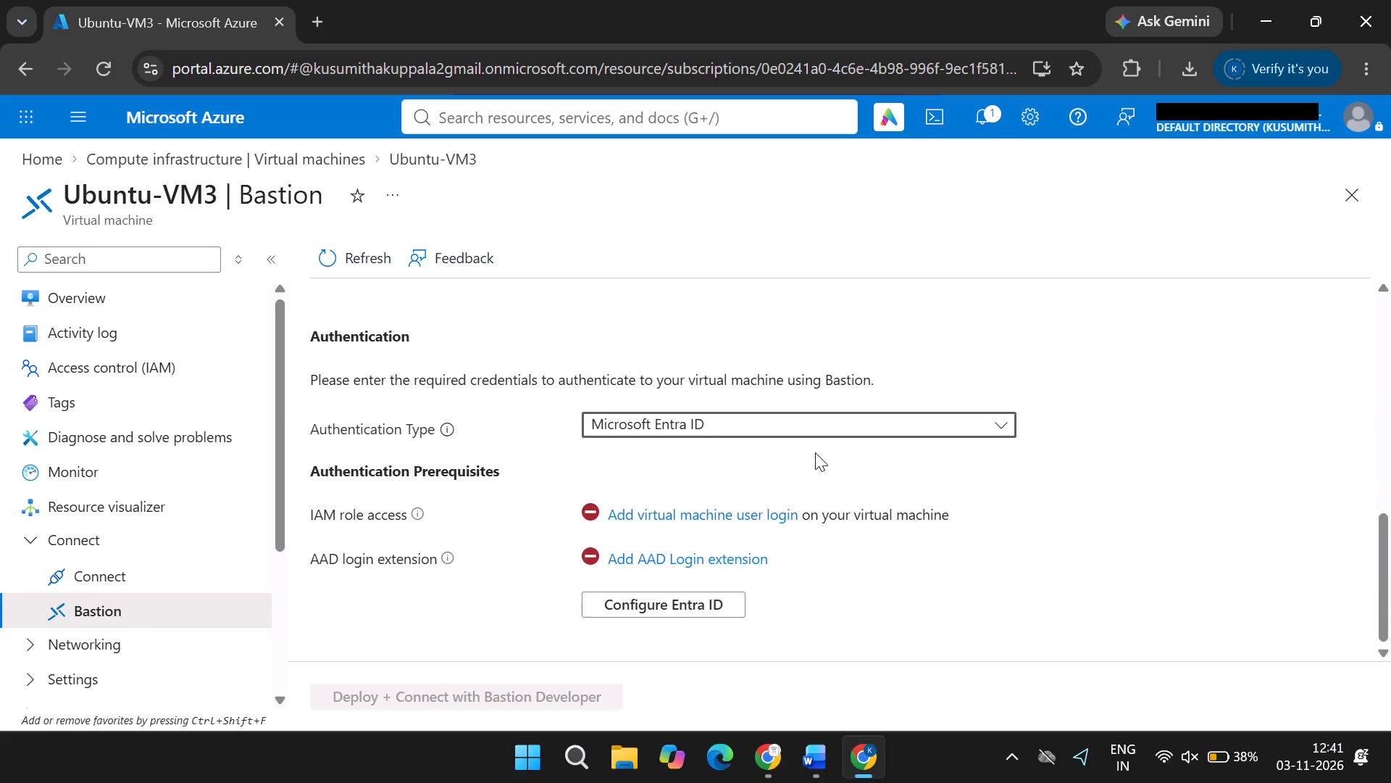
scroll(789, 462, down, 2)
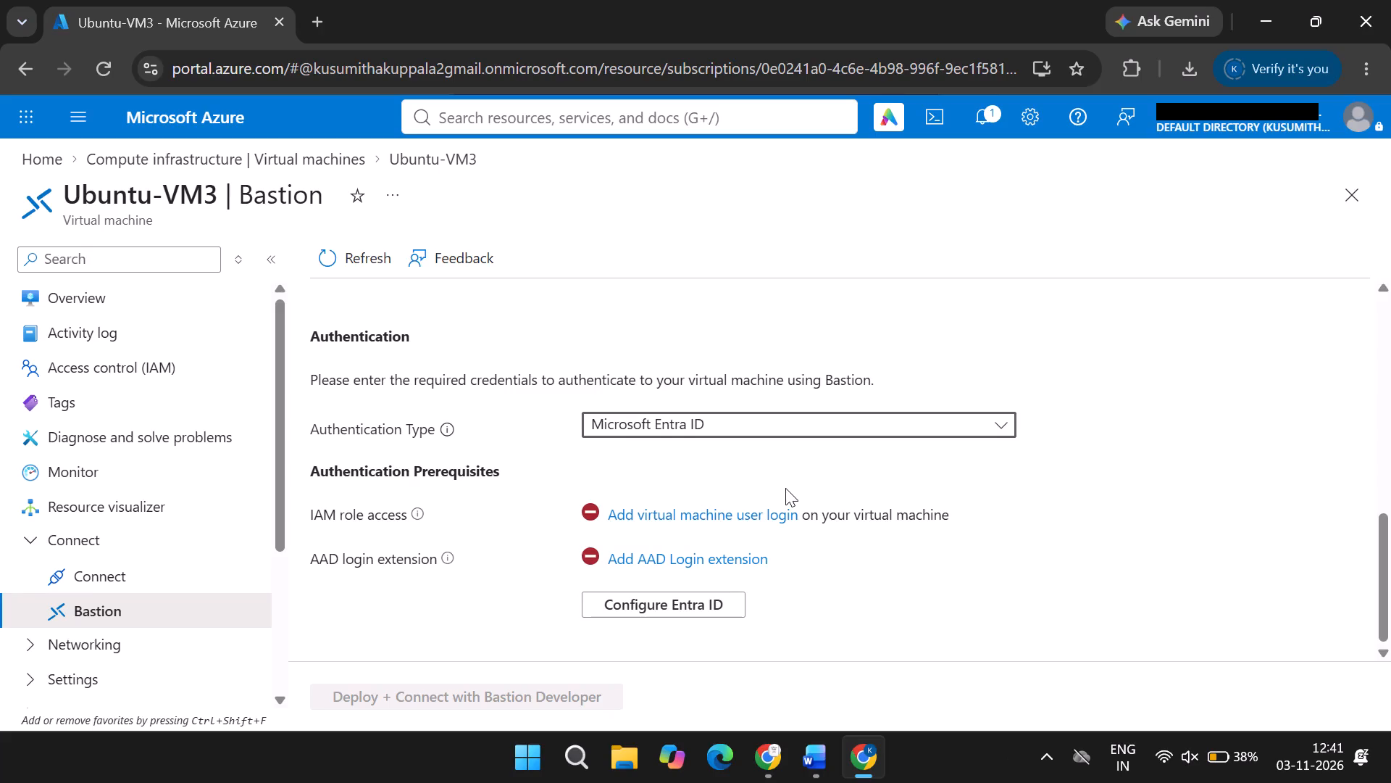
scroll(785, 488, up, 2)
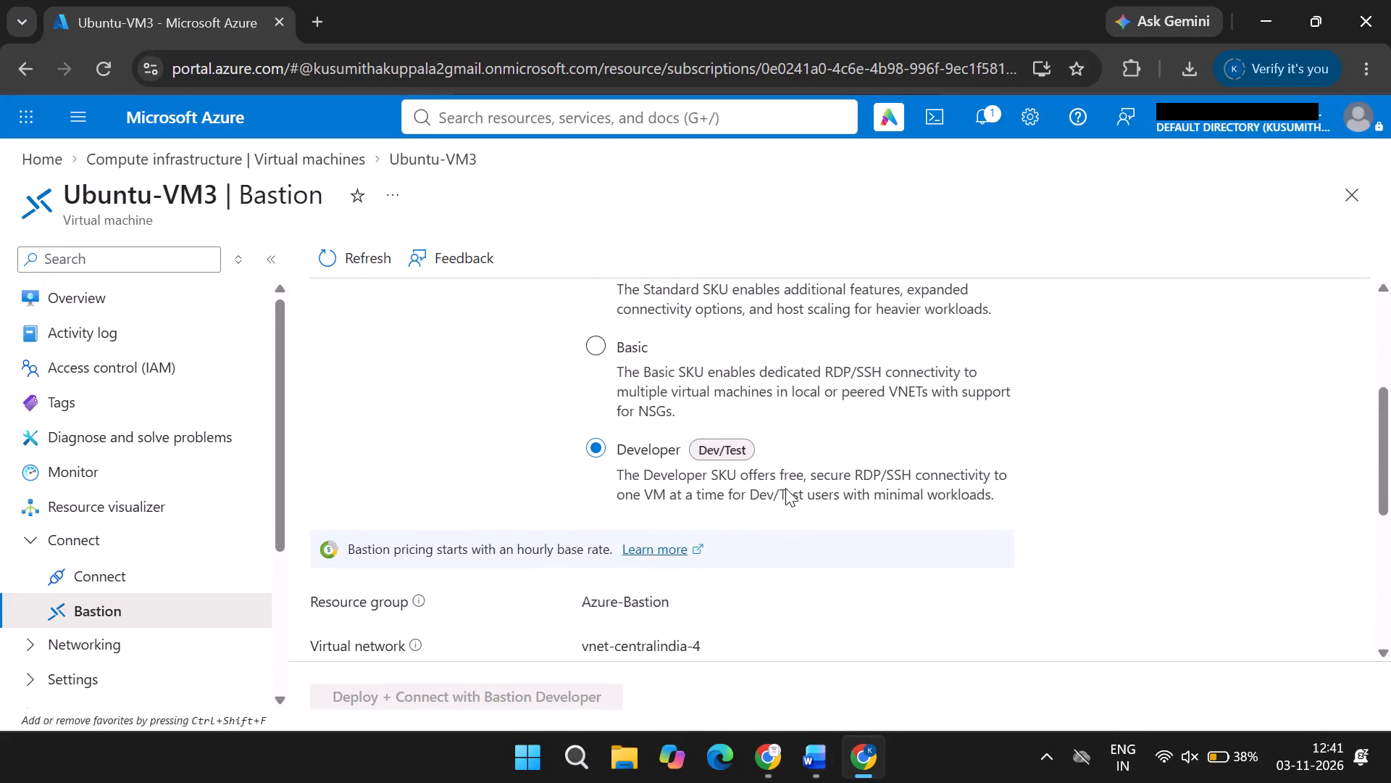
scroll(918, 481, down, 2)
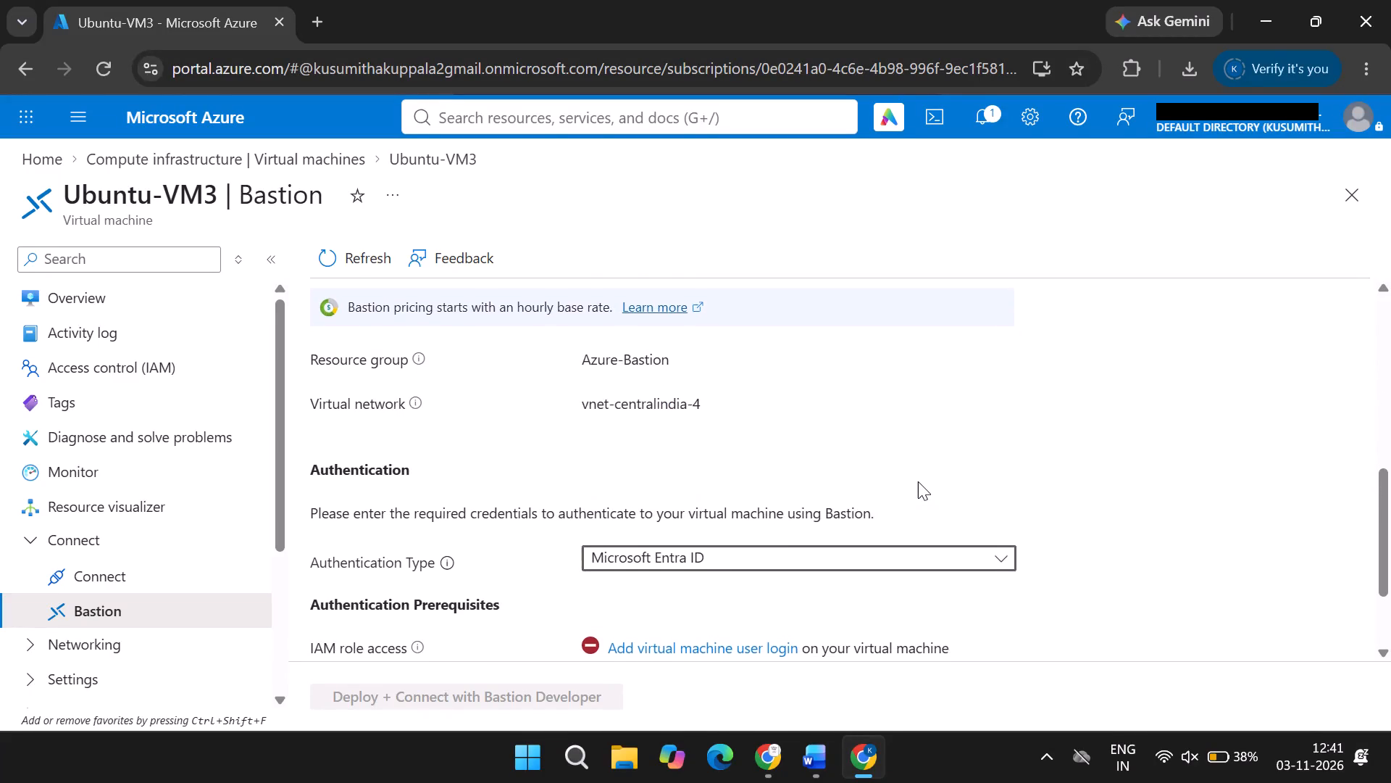
scroll(856, 503, down, 2)
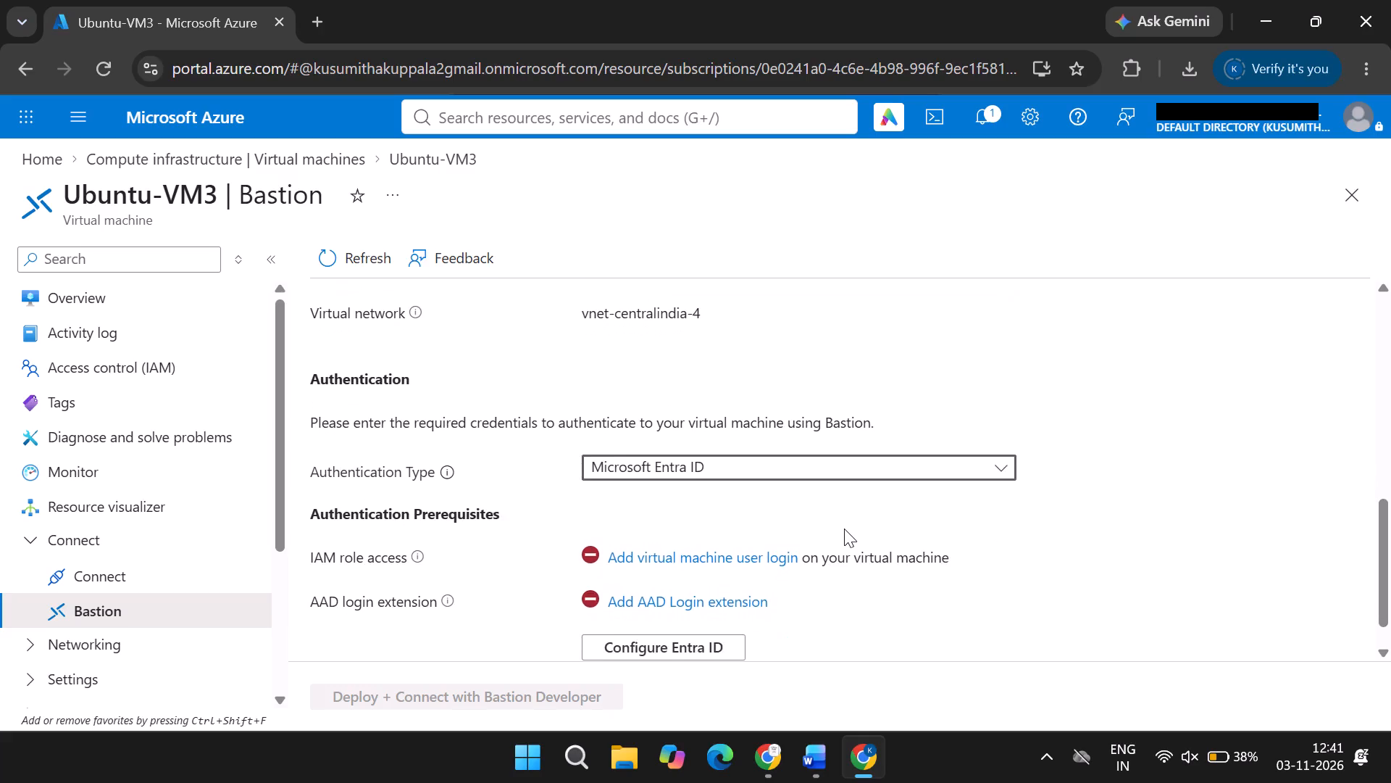
scroll(844, 529, down, 1)
scroll(808, 477, up, 1)
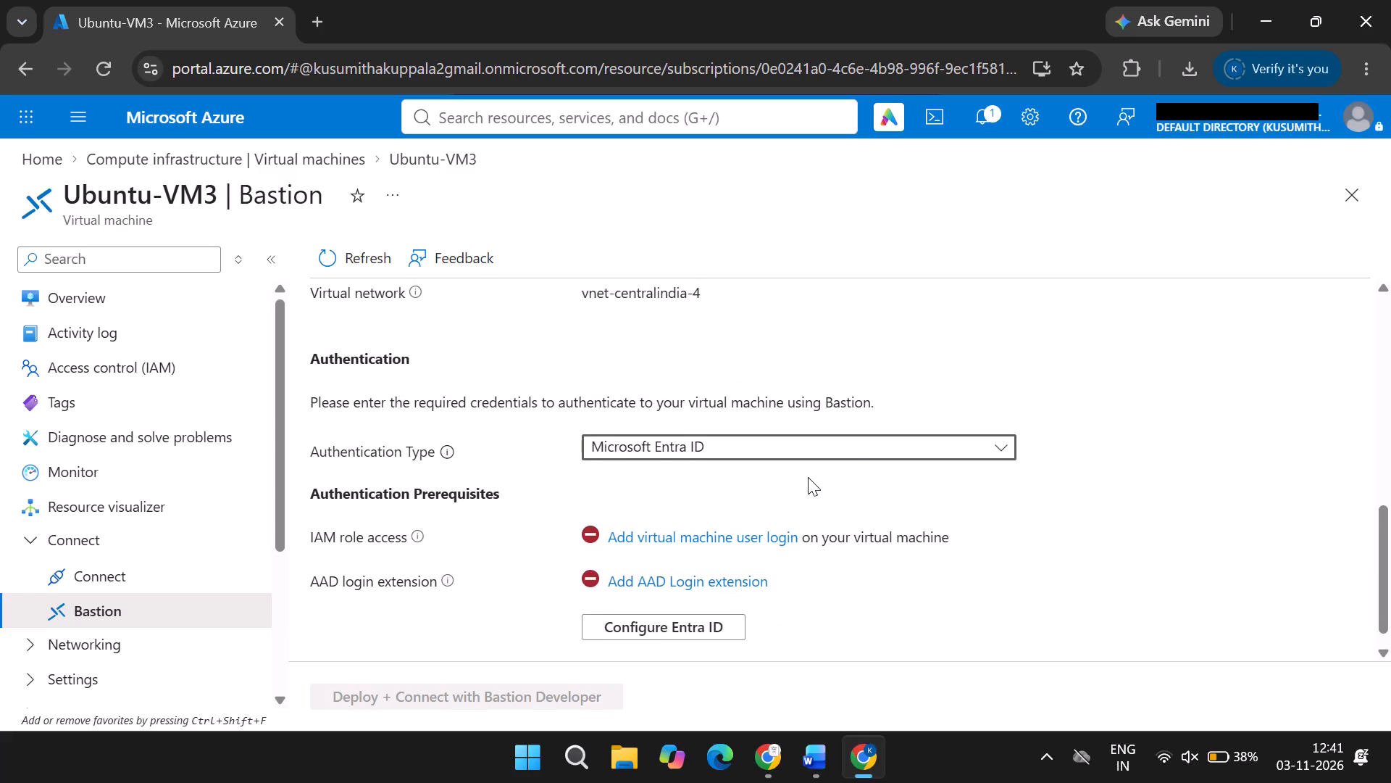
scroll(808, 477, up, 1)
click(801, 437)
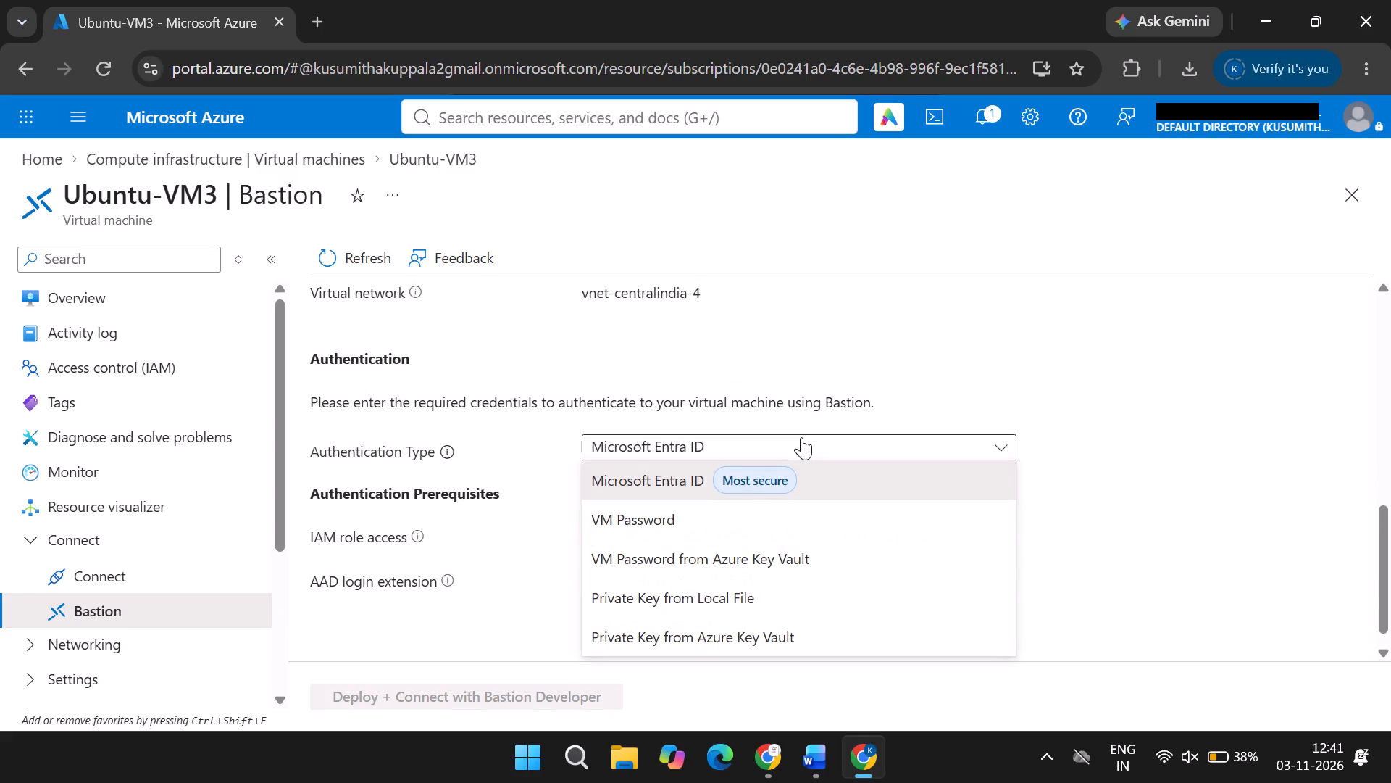
scroll(801, 437, down, 1)
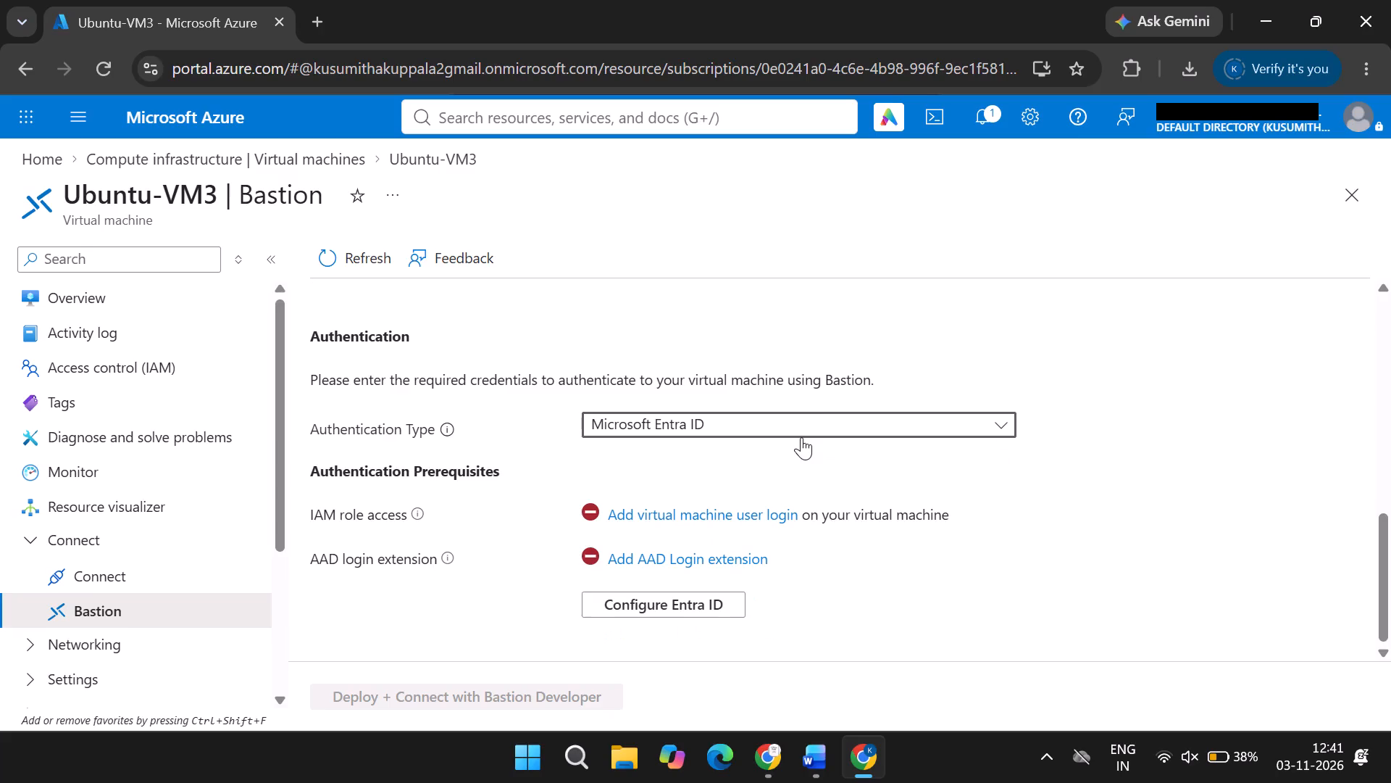
Recheck the Bastion SKU choices with Developer picked, along with the resource group, virtual network and authentication prerequisites.
scroll(824, 395, up, 2)
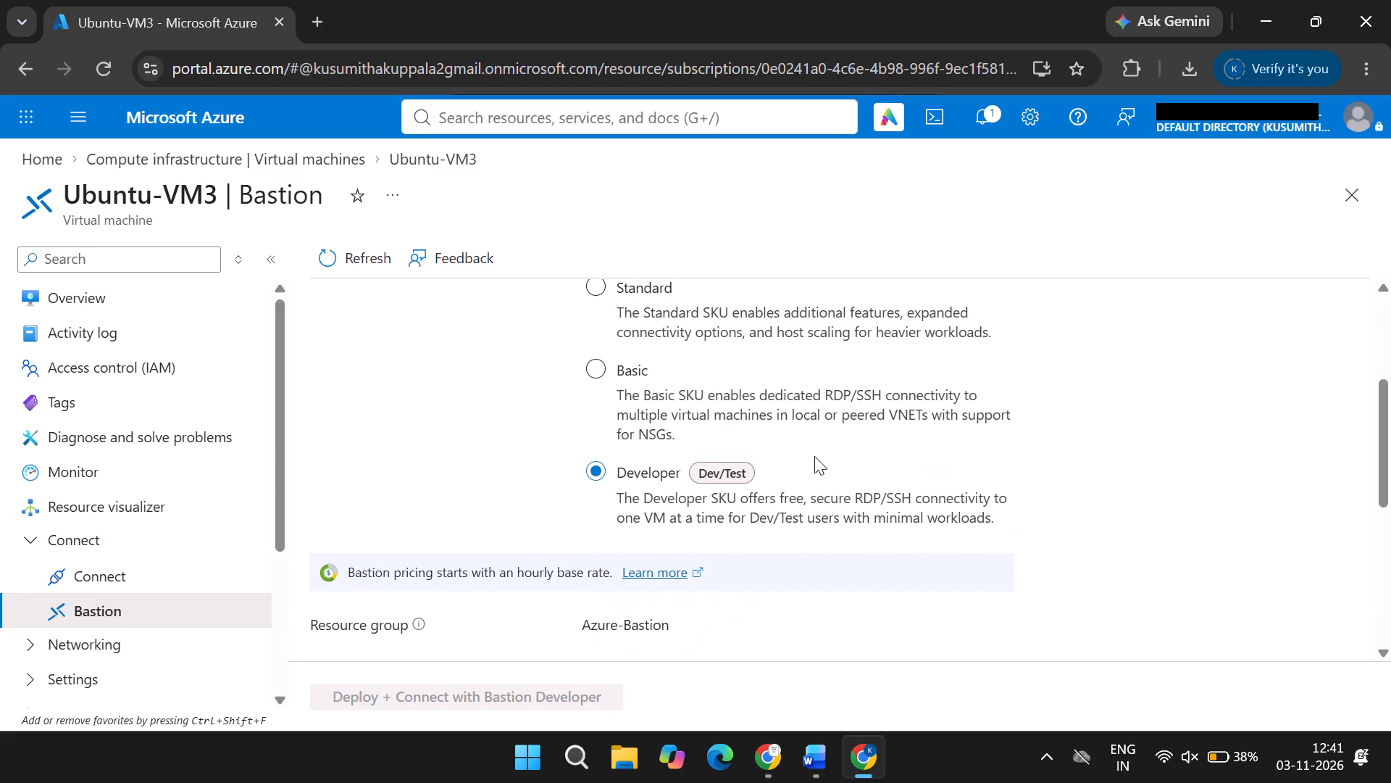
scroll(814, 456, down, 1)
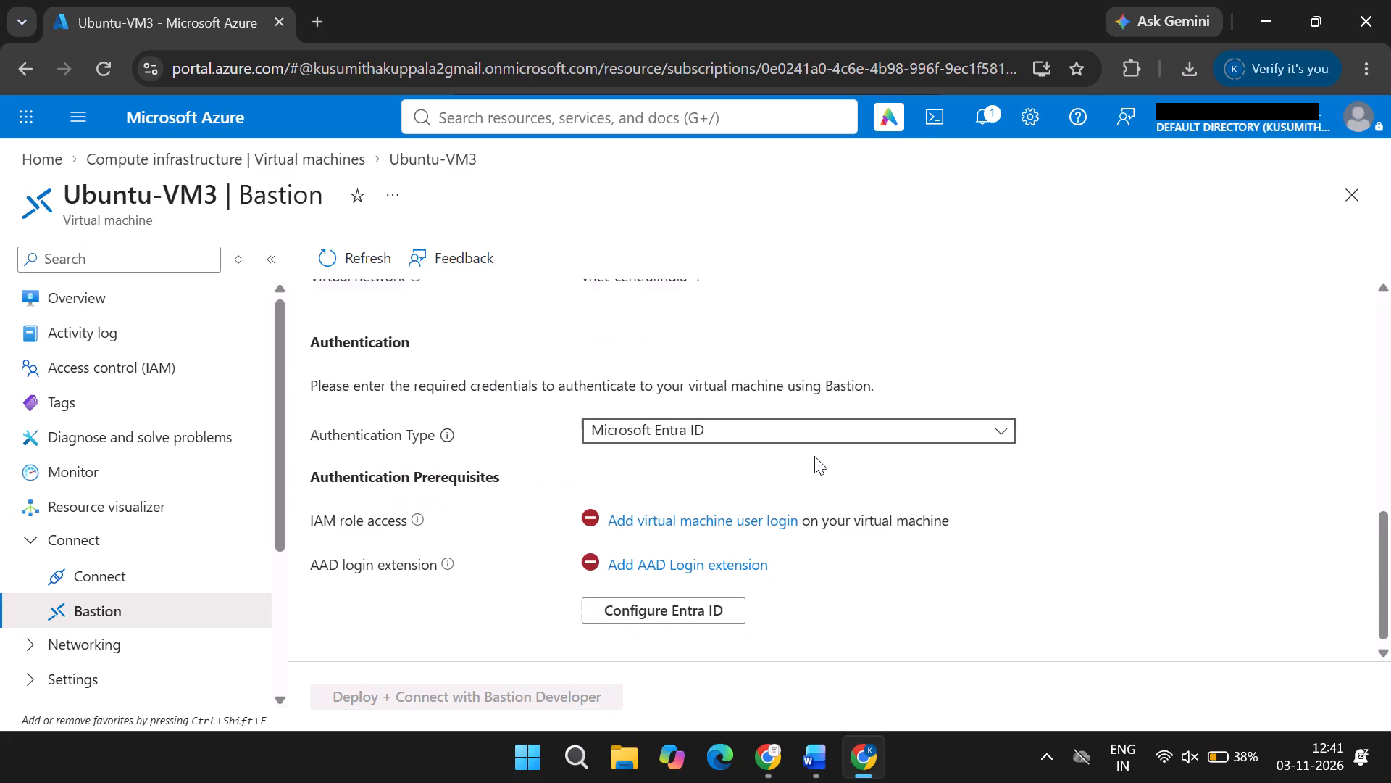
scroll(814, 456, down, 3)
scroll(814, 456, up, 4)
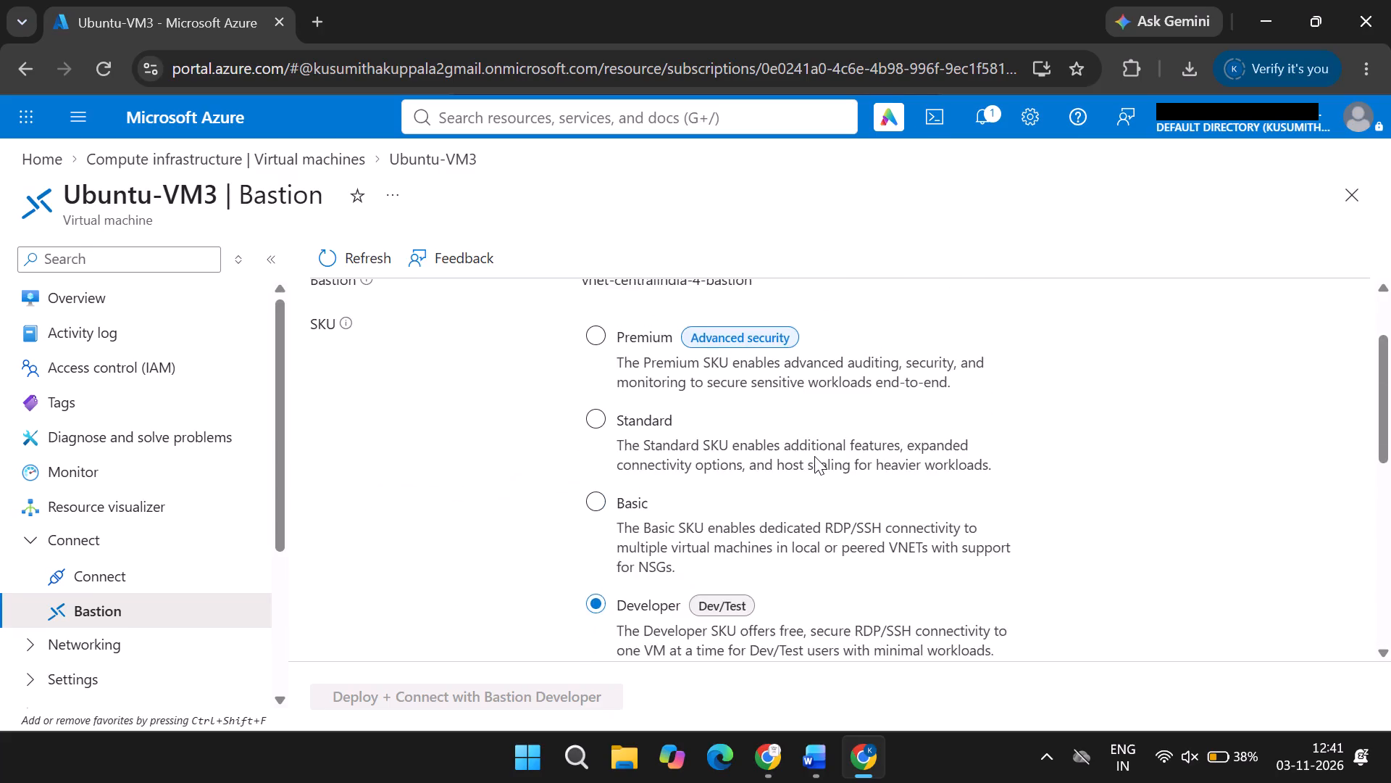
scroll(761, 447, up, 1)
scroll(761, 447, down, 1)
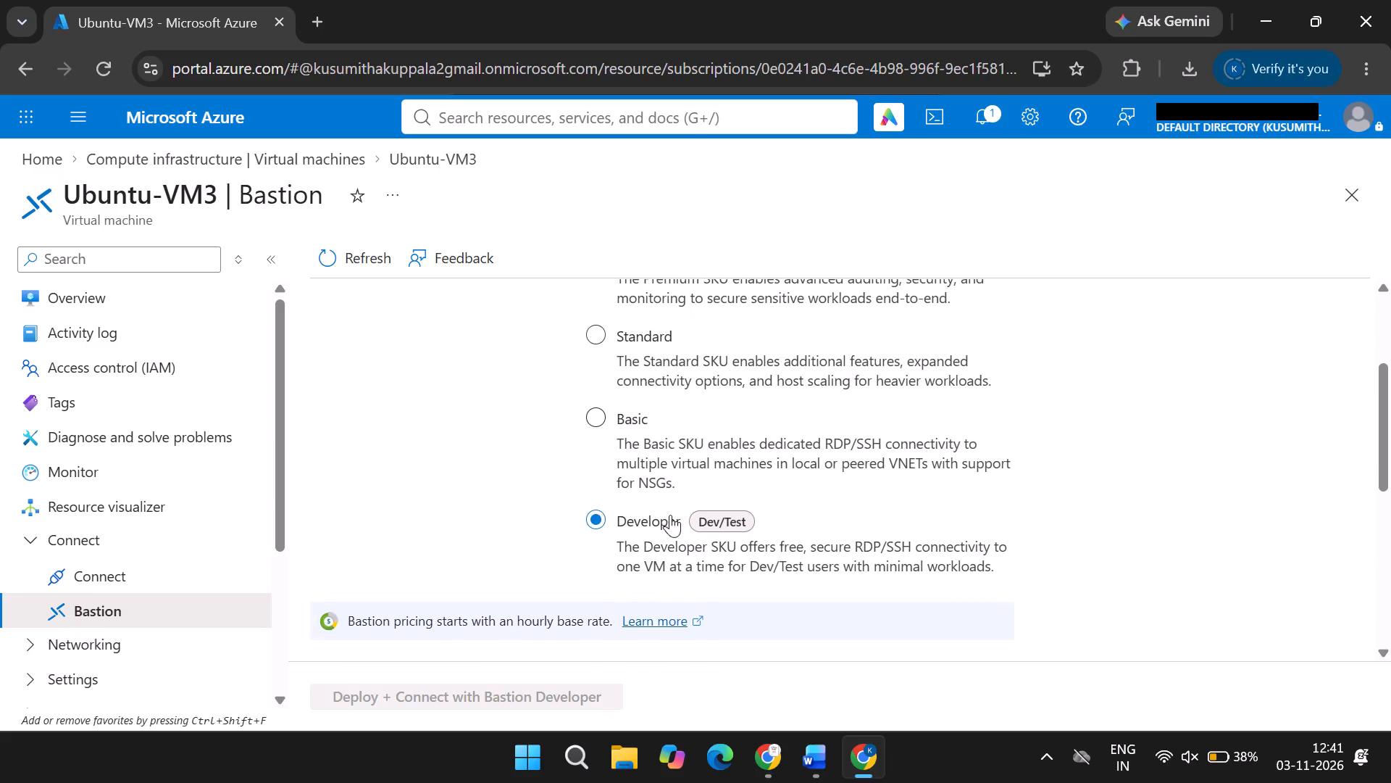
click(666, 522)
scroll(666, 522, down, 3)
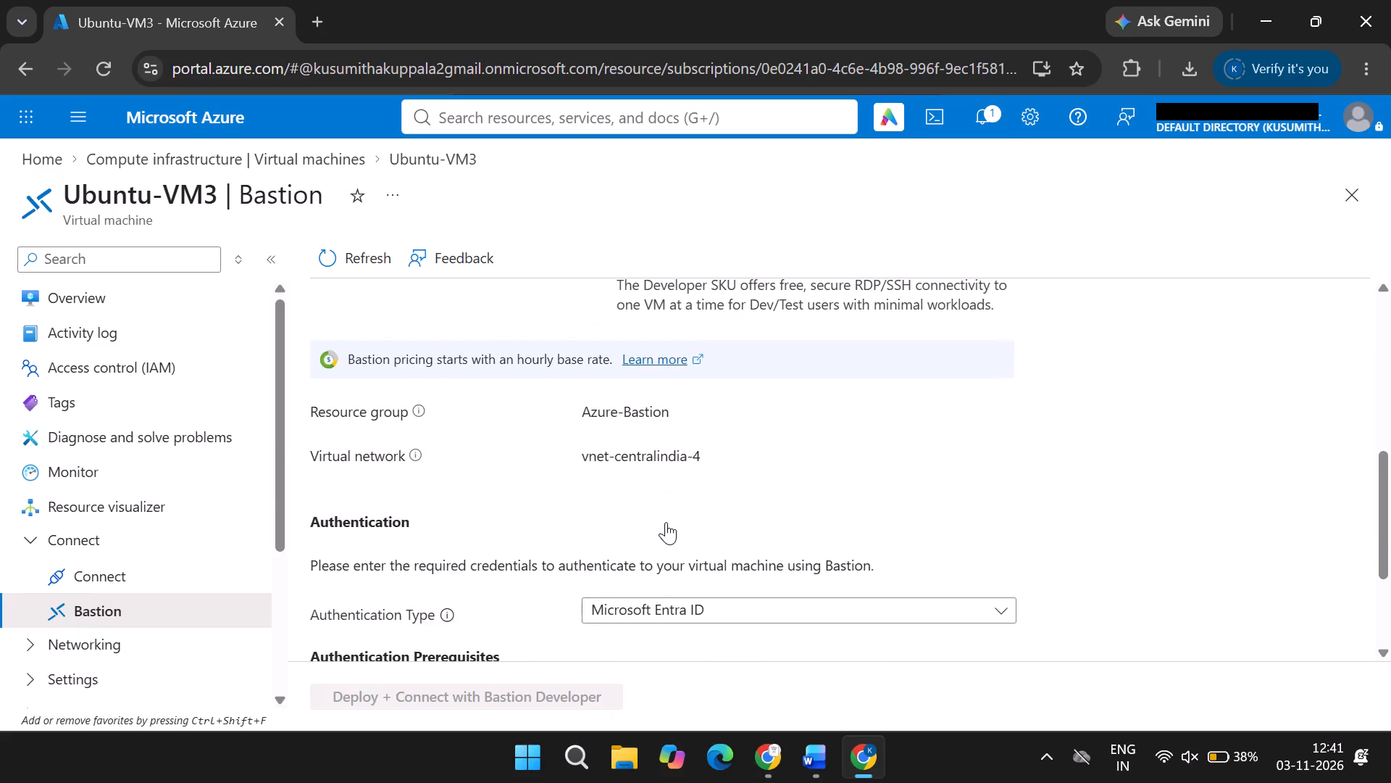
scroll(666, 522, down, 2)
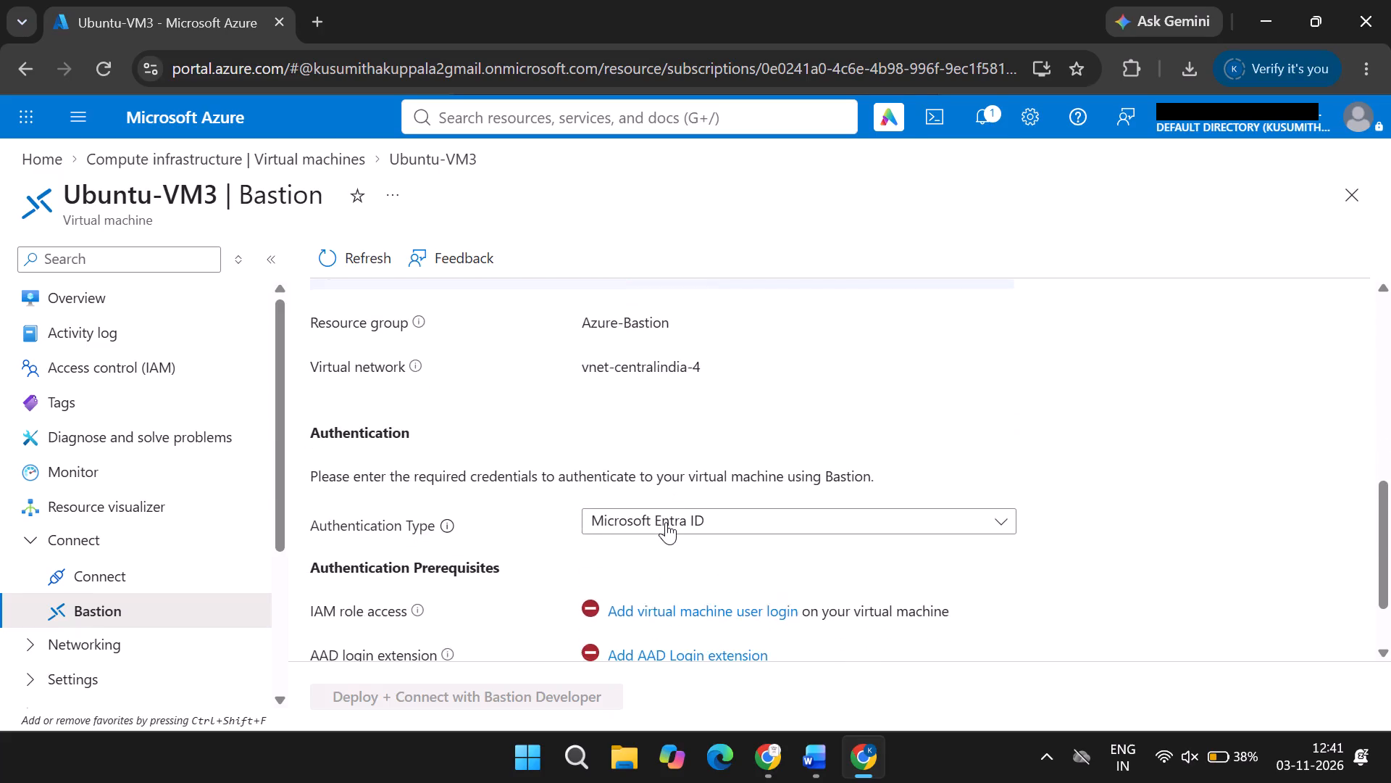
scroll(666, 522, down, 1)
scroll(682, 461, down, 1)
scroll(671, 457, up, 1)
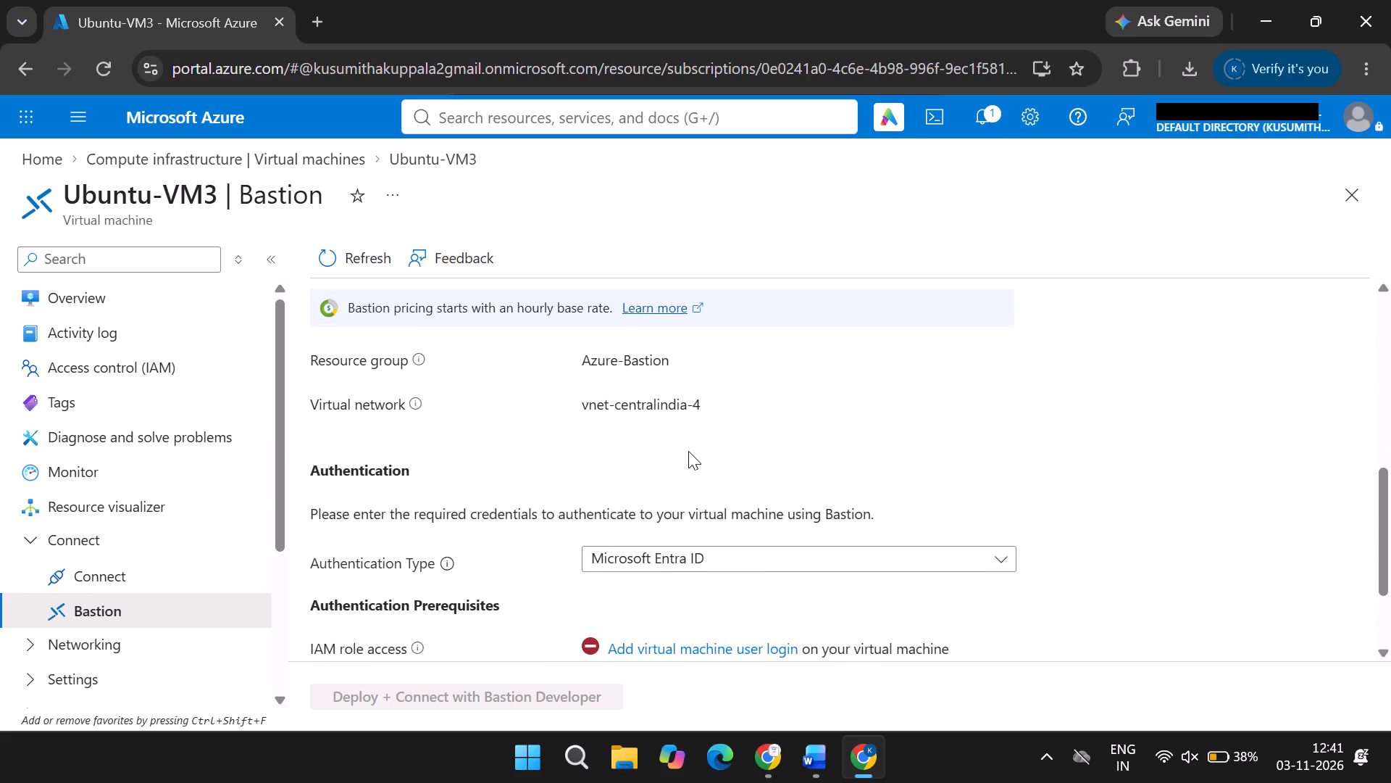
scroll(688, 451, up, 3)
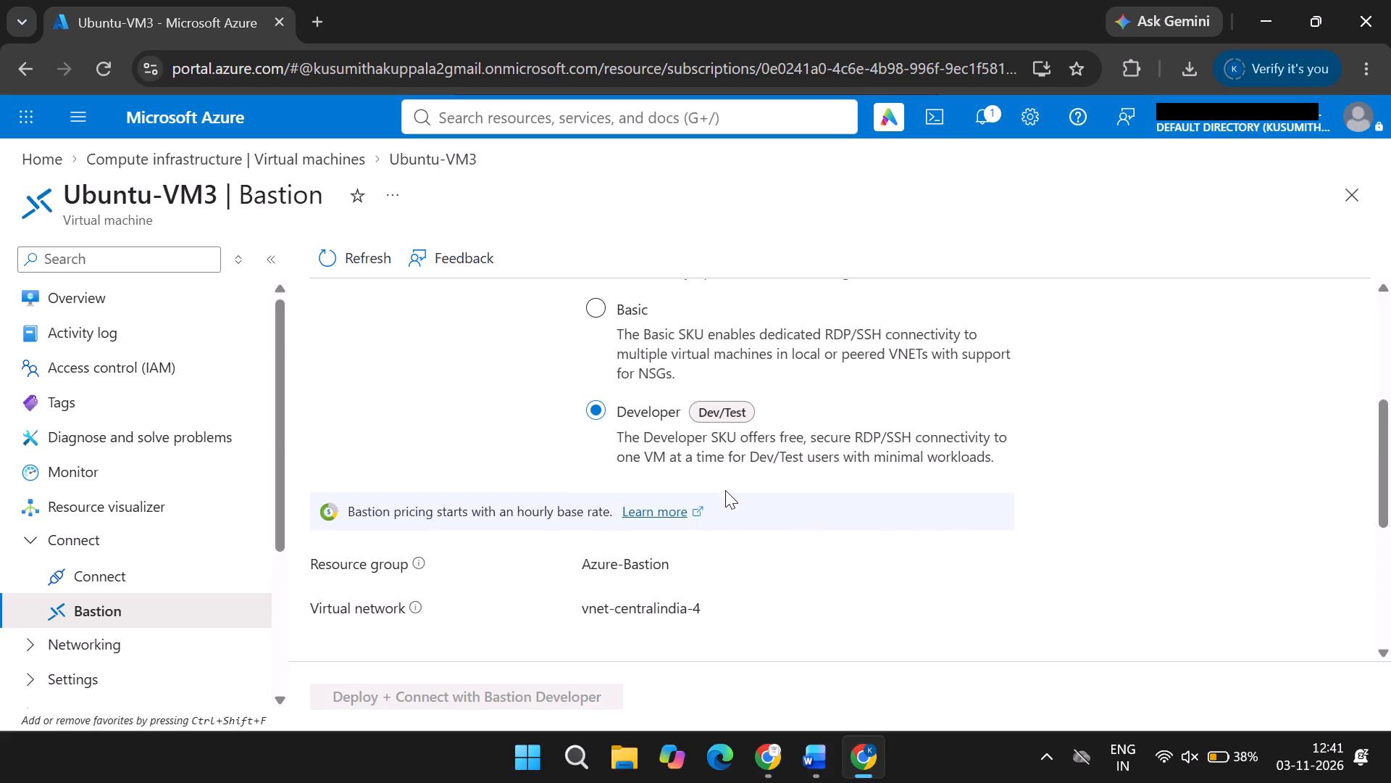
scroll(732, 495, up, 2)
scroll(773, 495, down, 1)
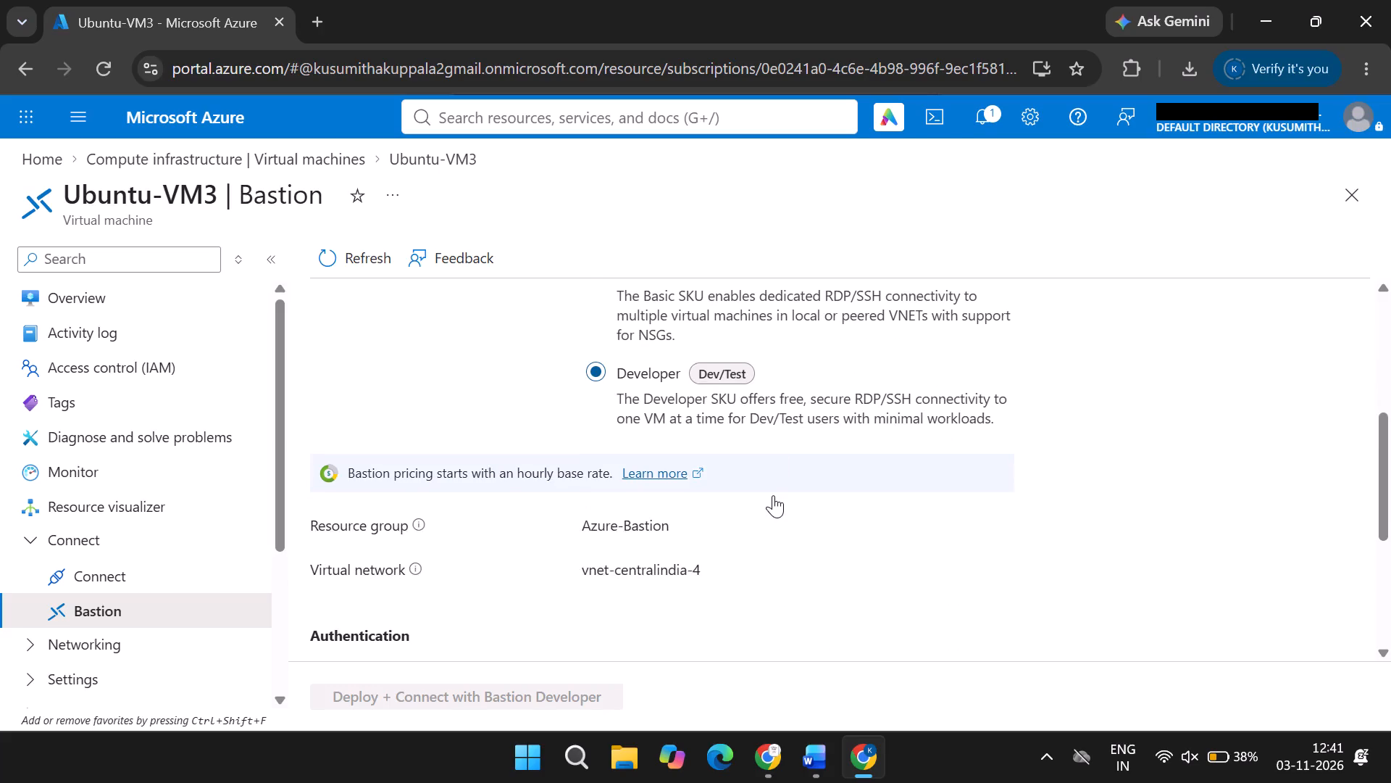
scroll(773, 495, down, 3)
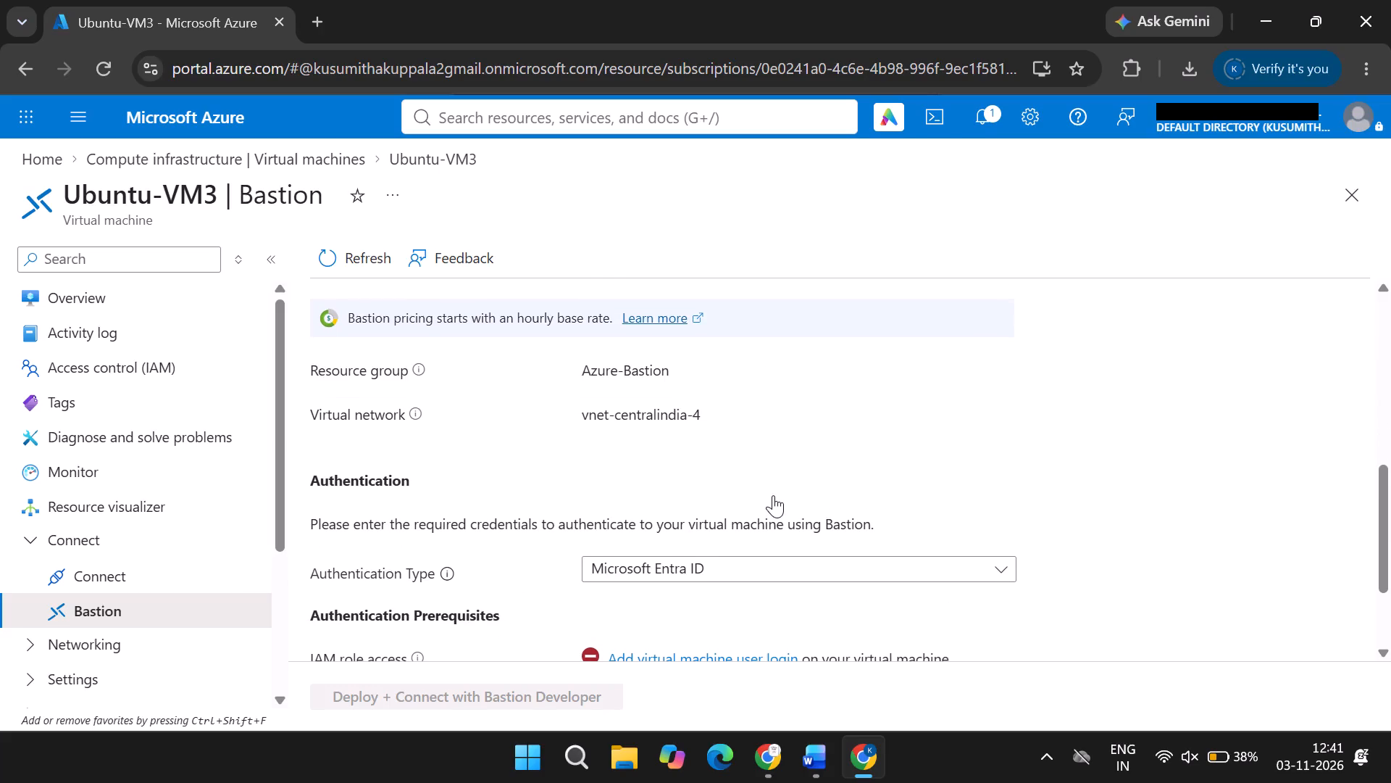
scroll(773, 495, down, 3)
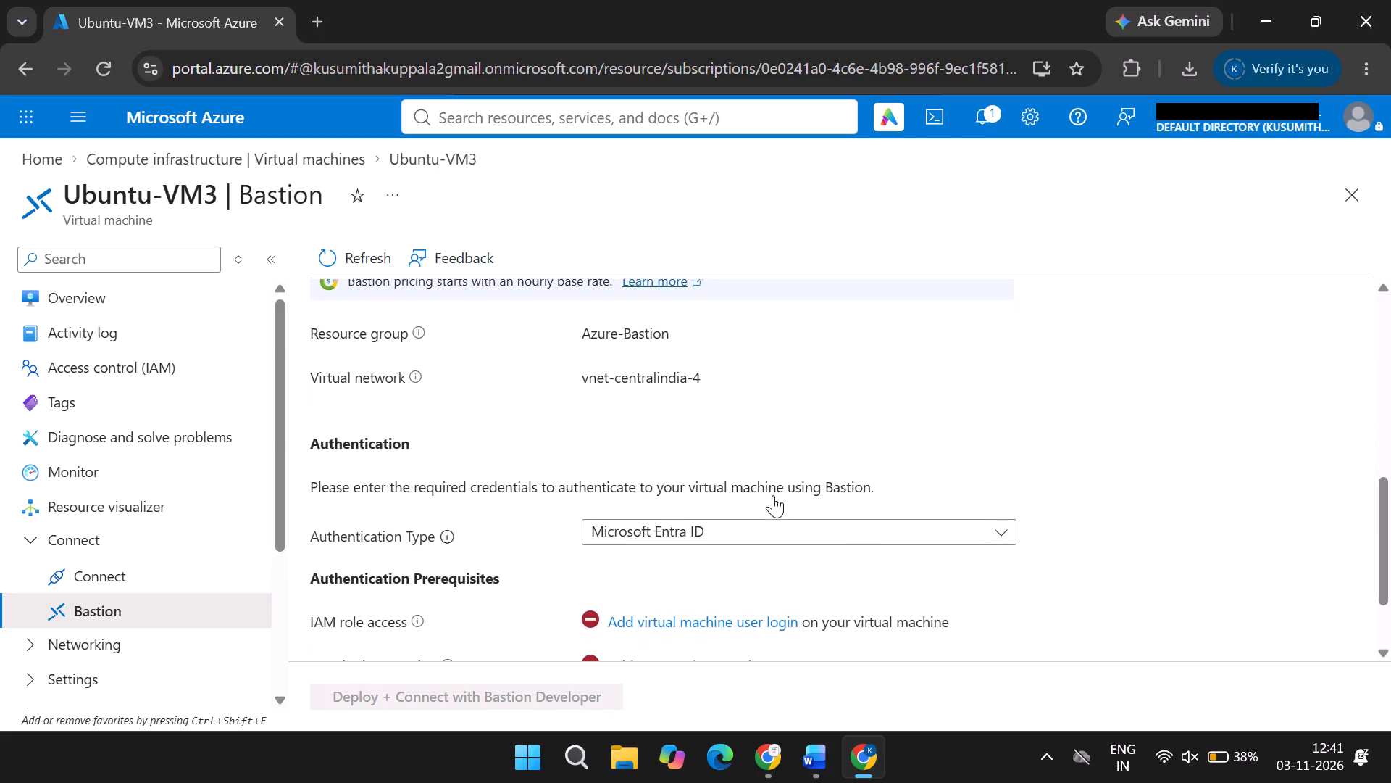
scroll(773, 495, down, 2)
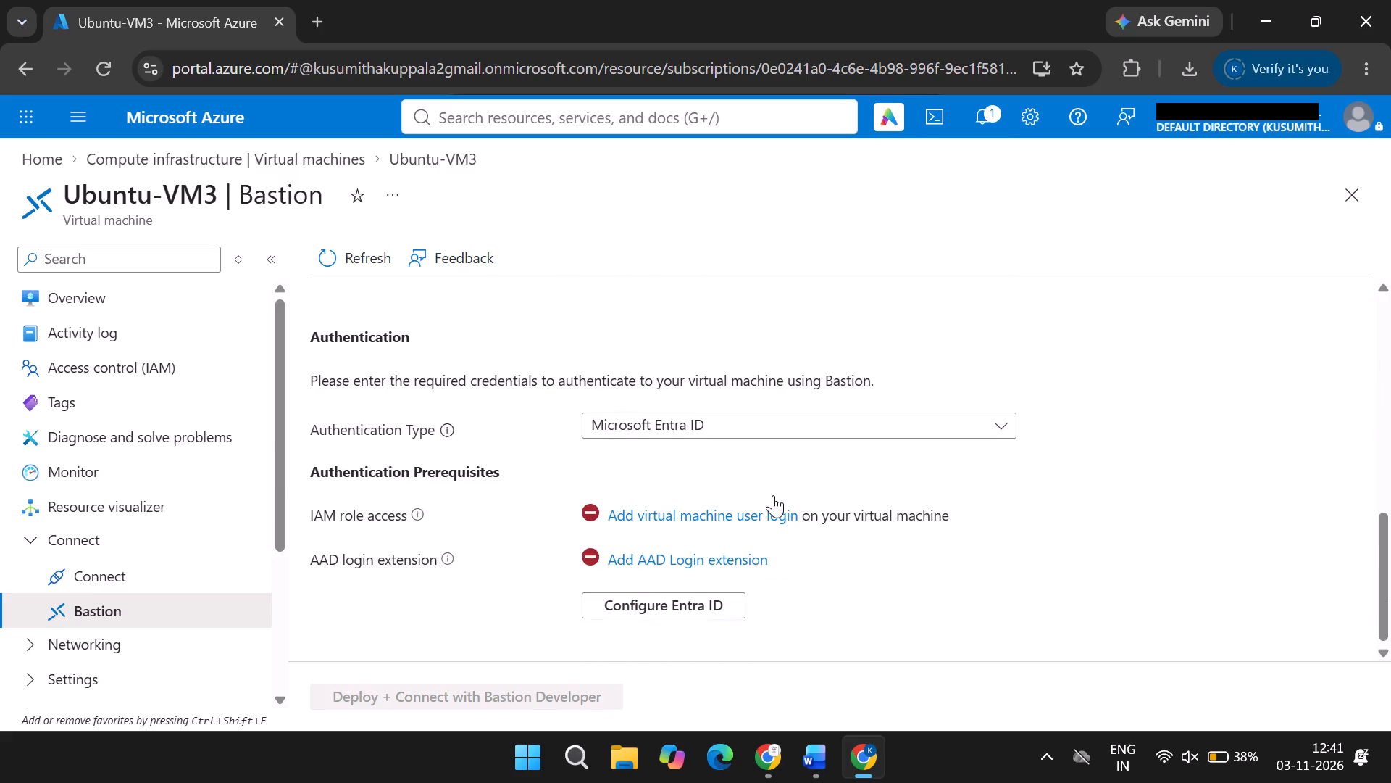
scroll(773, 495, up, 3)
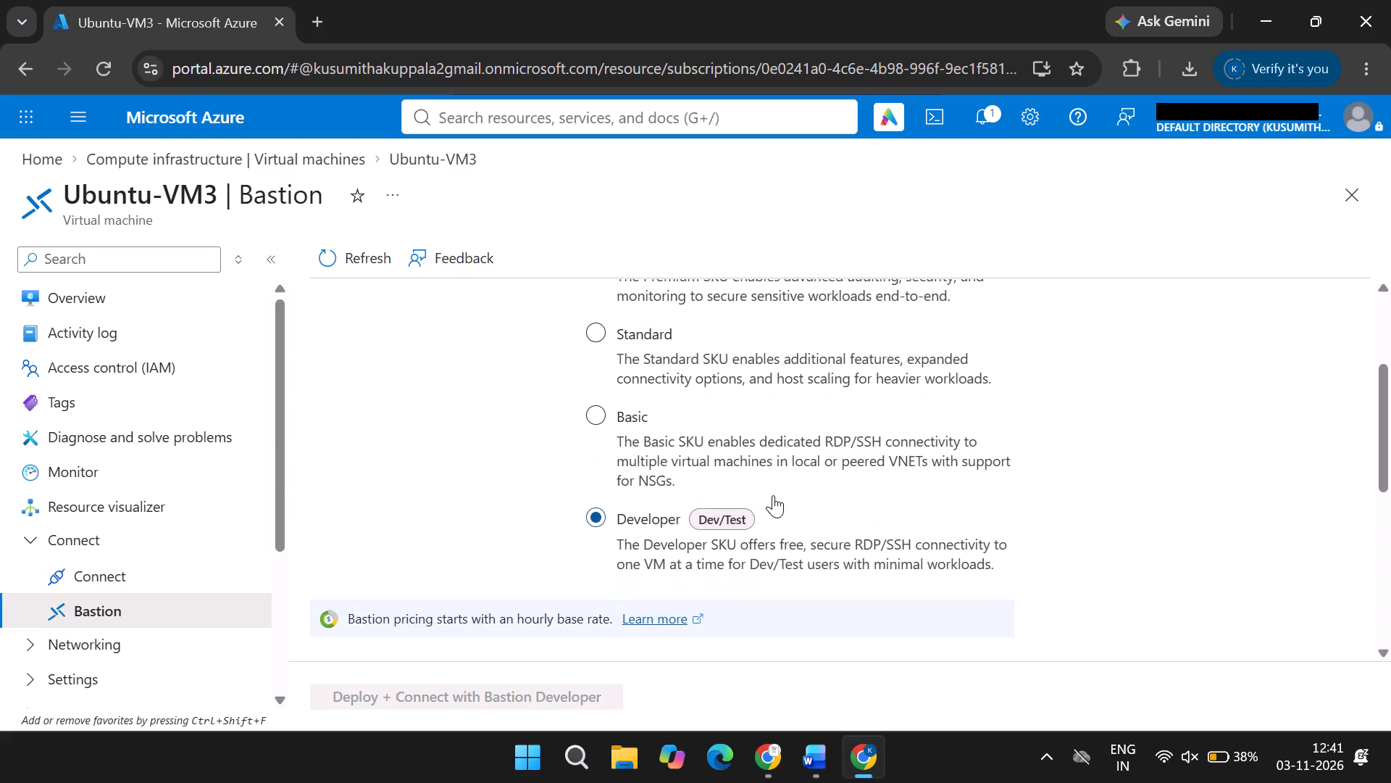
scroll(773, 495, up, 2)
scroll(748, 539, down, 1)
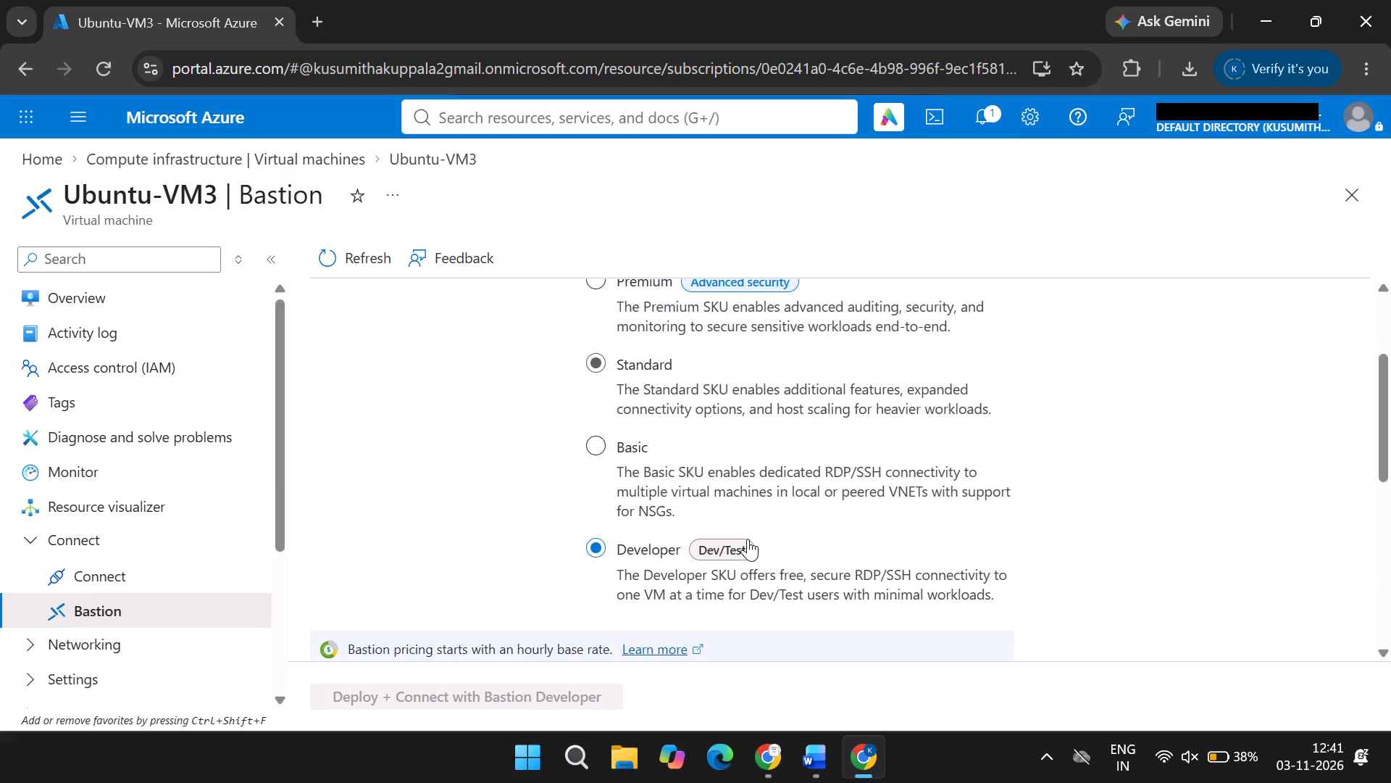
scroll(748, 539, down, 2)
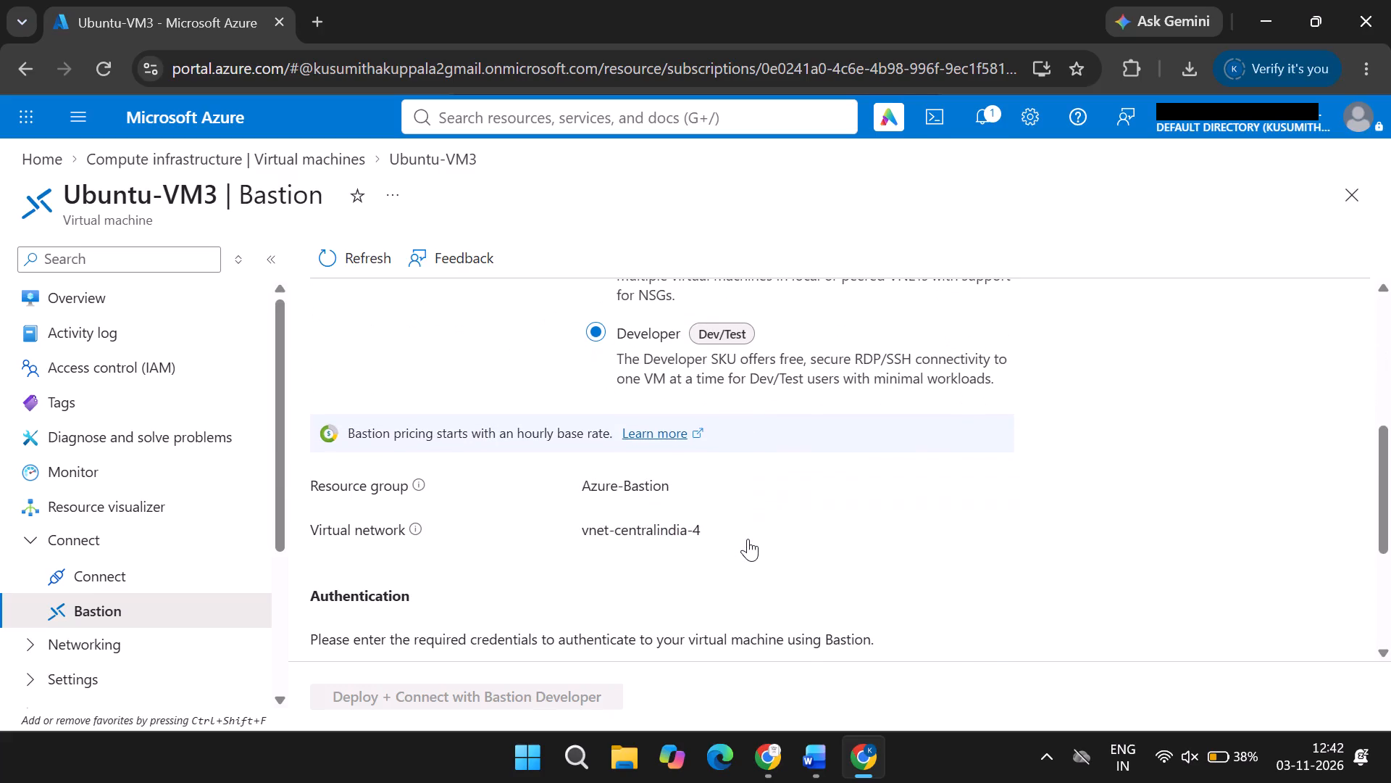
scroll(748, 539, down, 1)
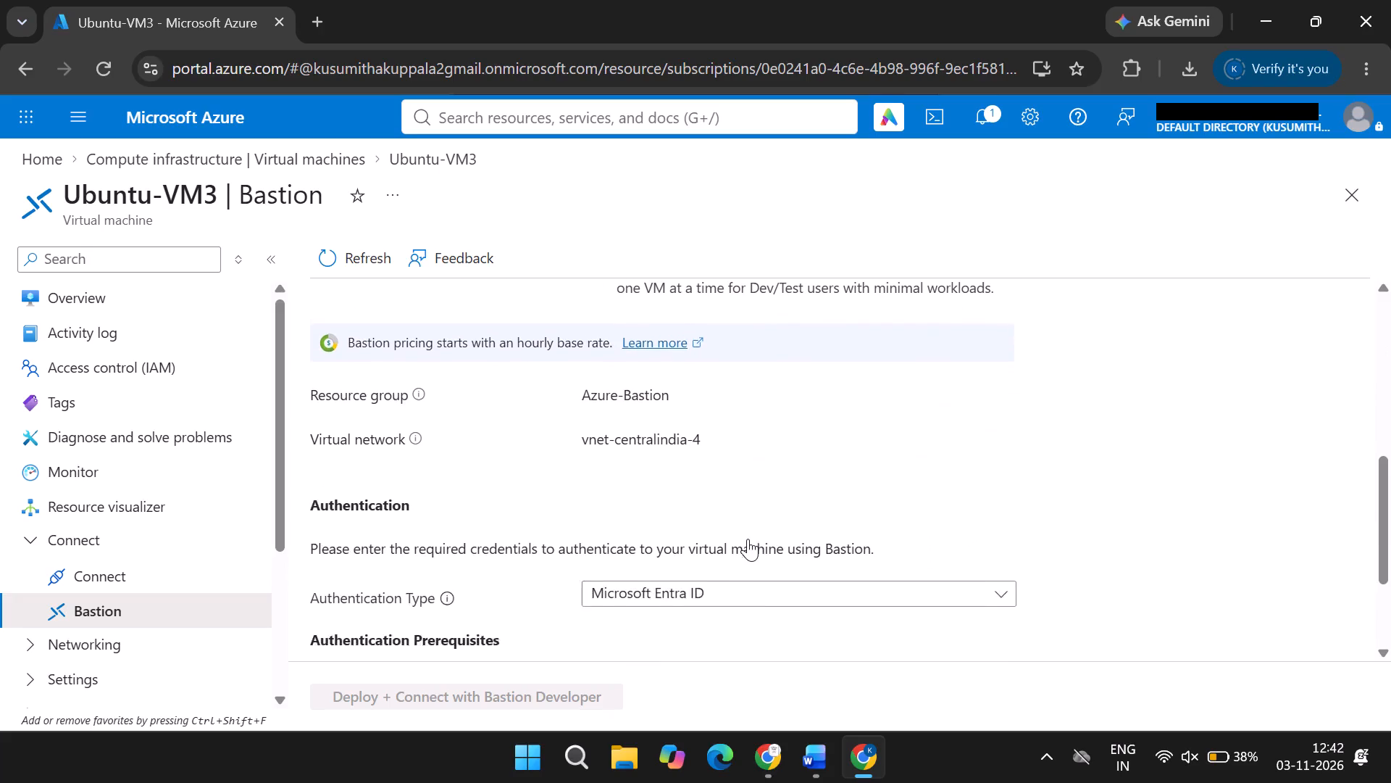
scroll(748, 539, down, 2)
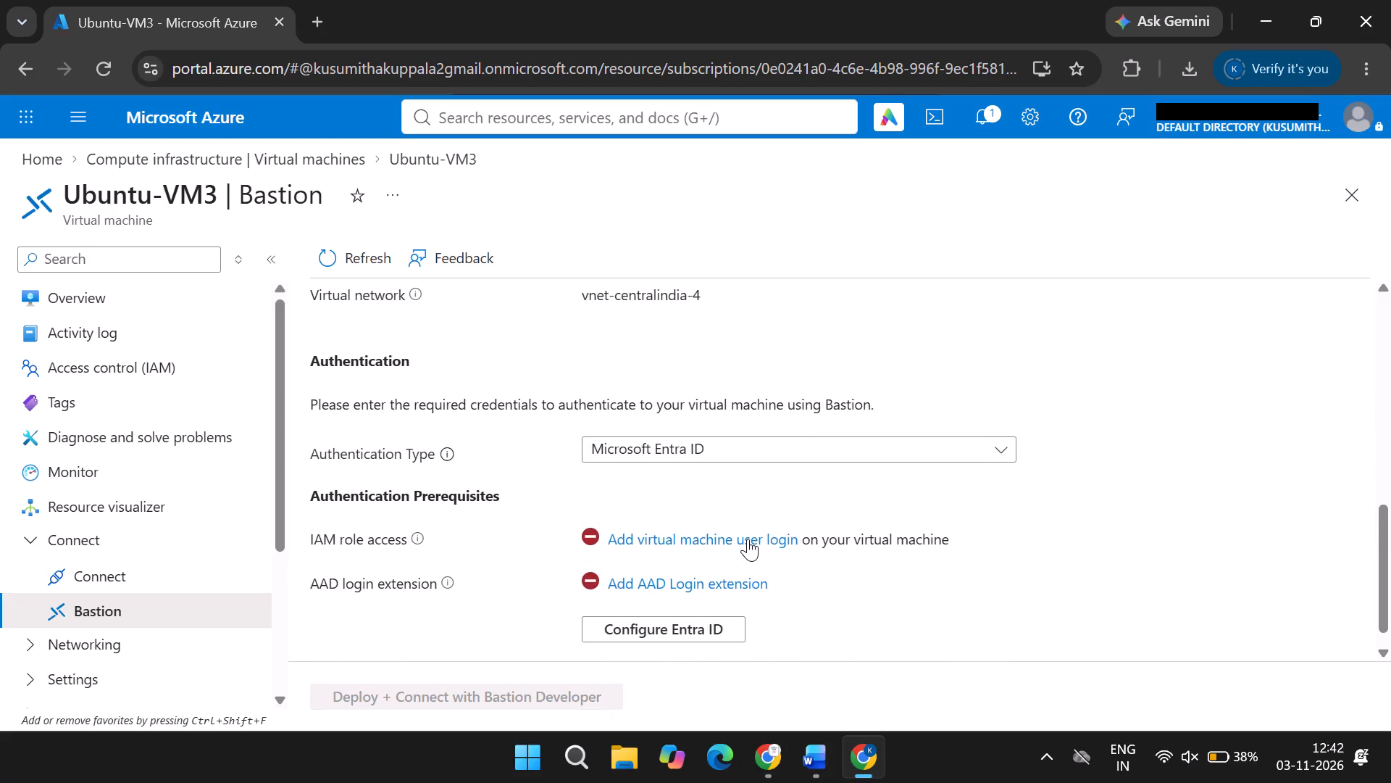
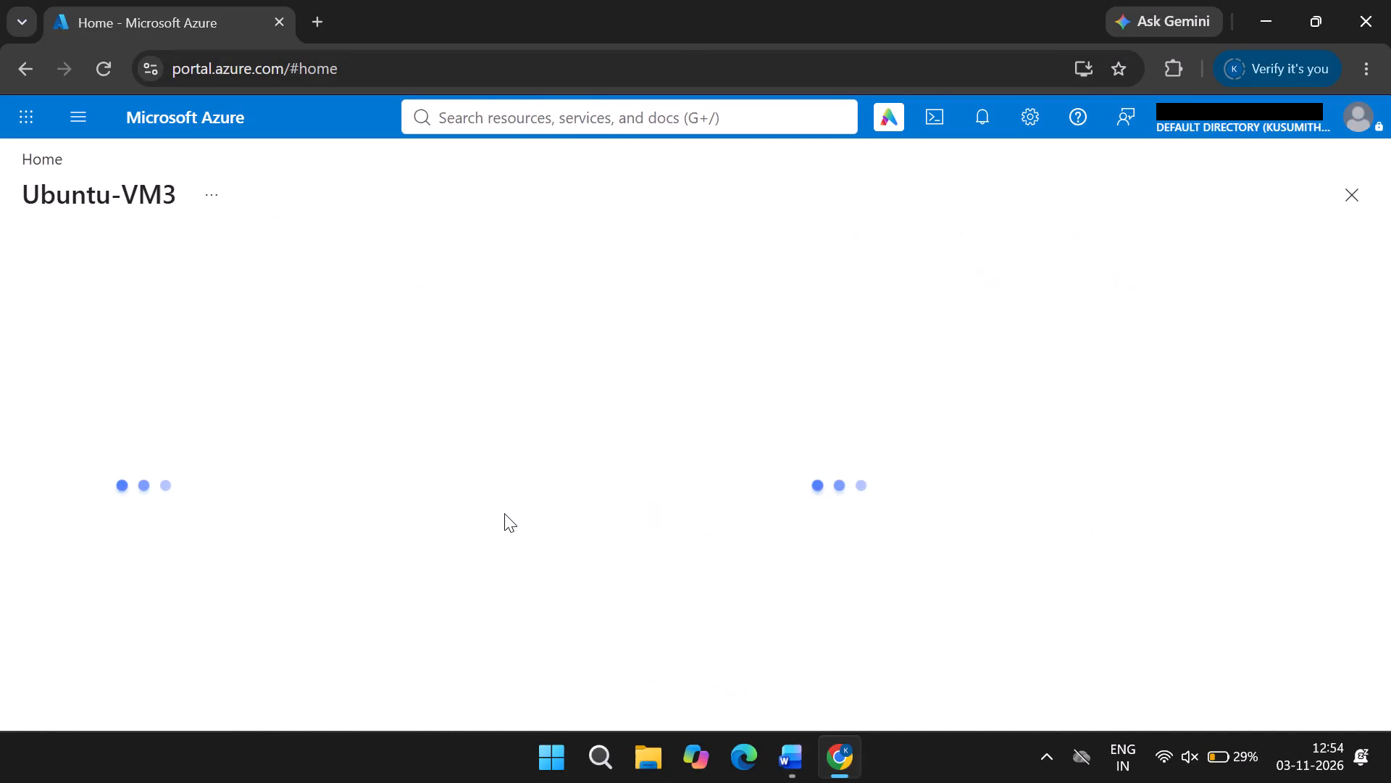
Open the Bastion connection page for the Ubuntu-VM3 virtual machine.
scroll(577, 579, down, 1)
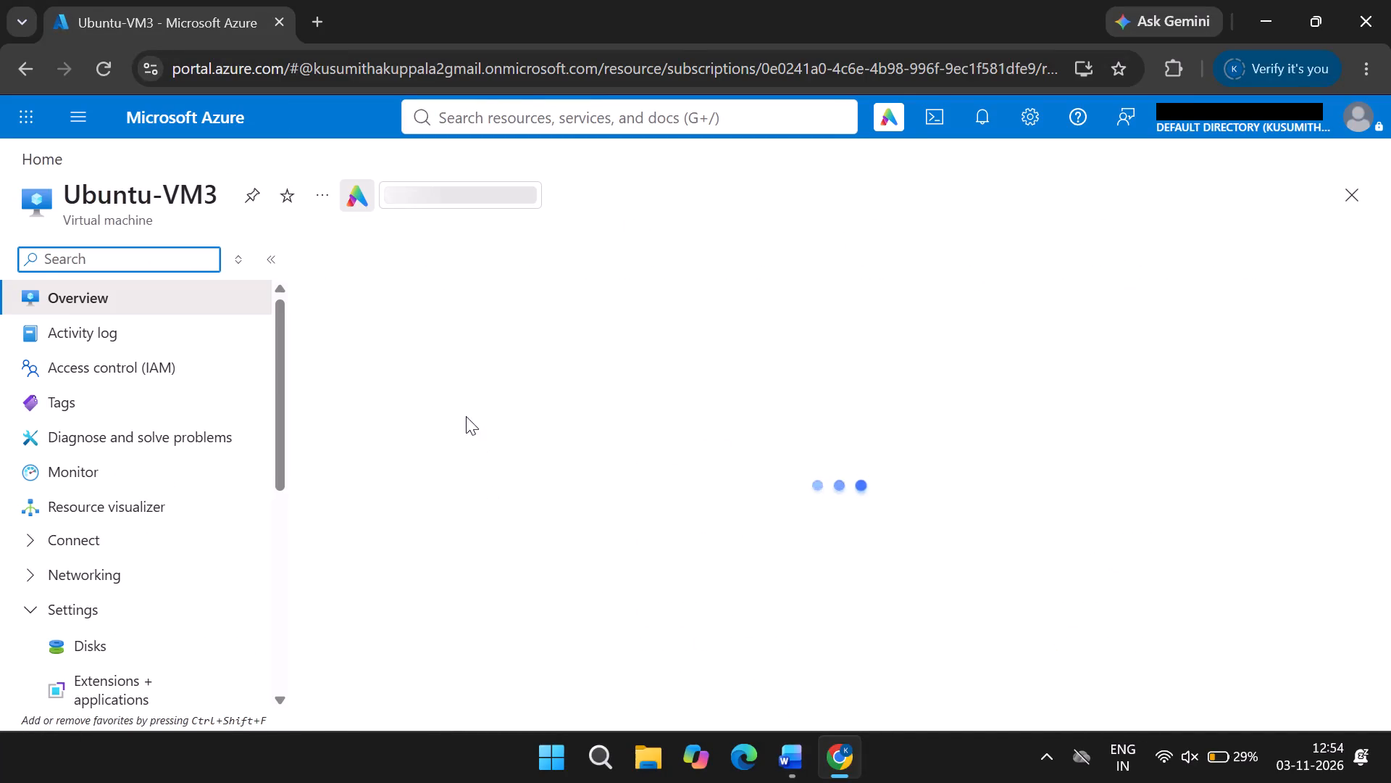
click(384, 334)
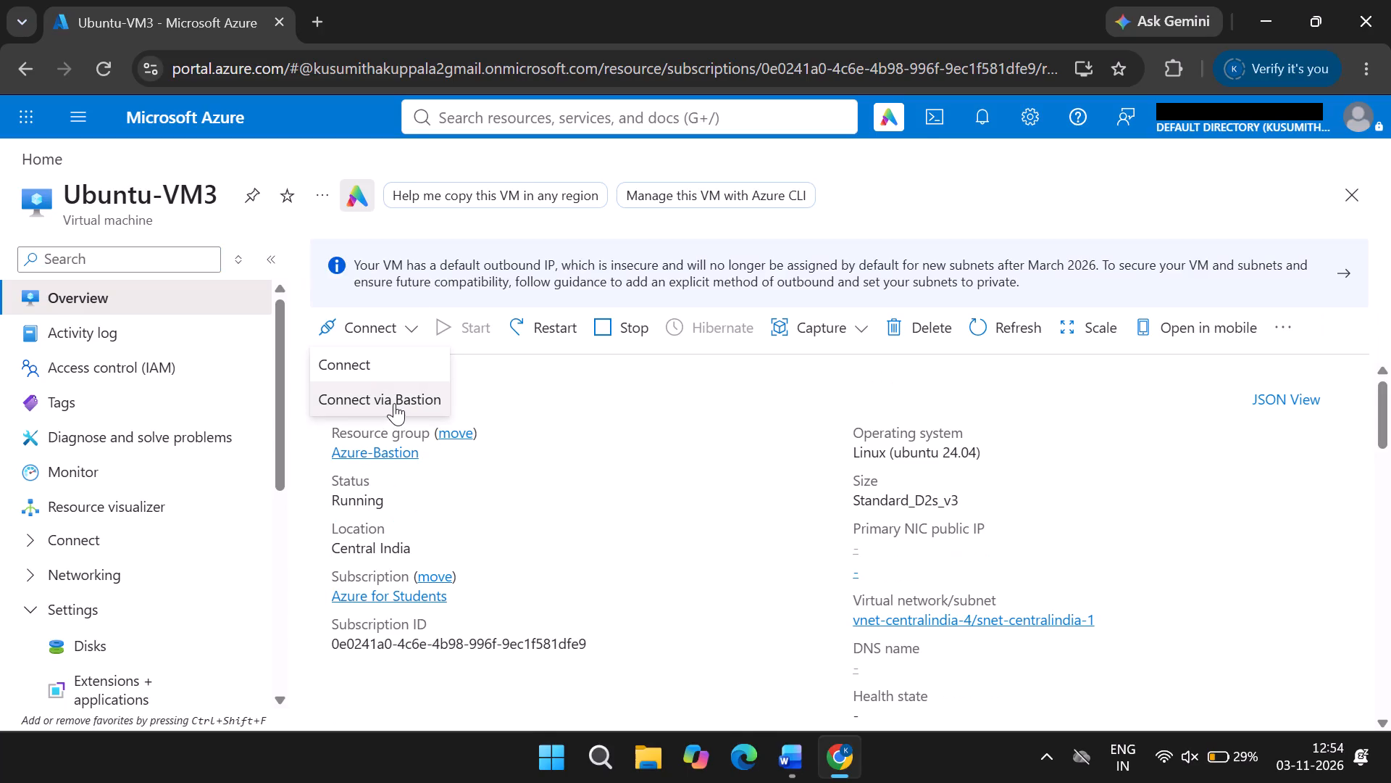
click(394, 403)
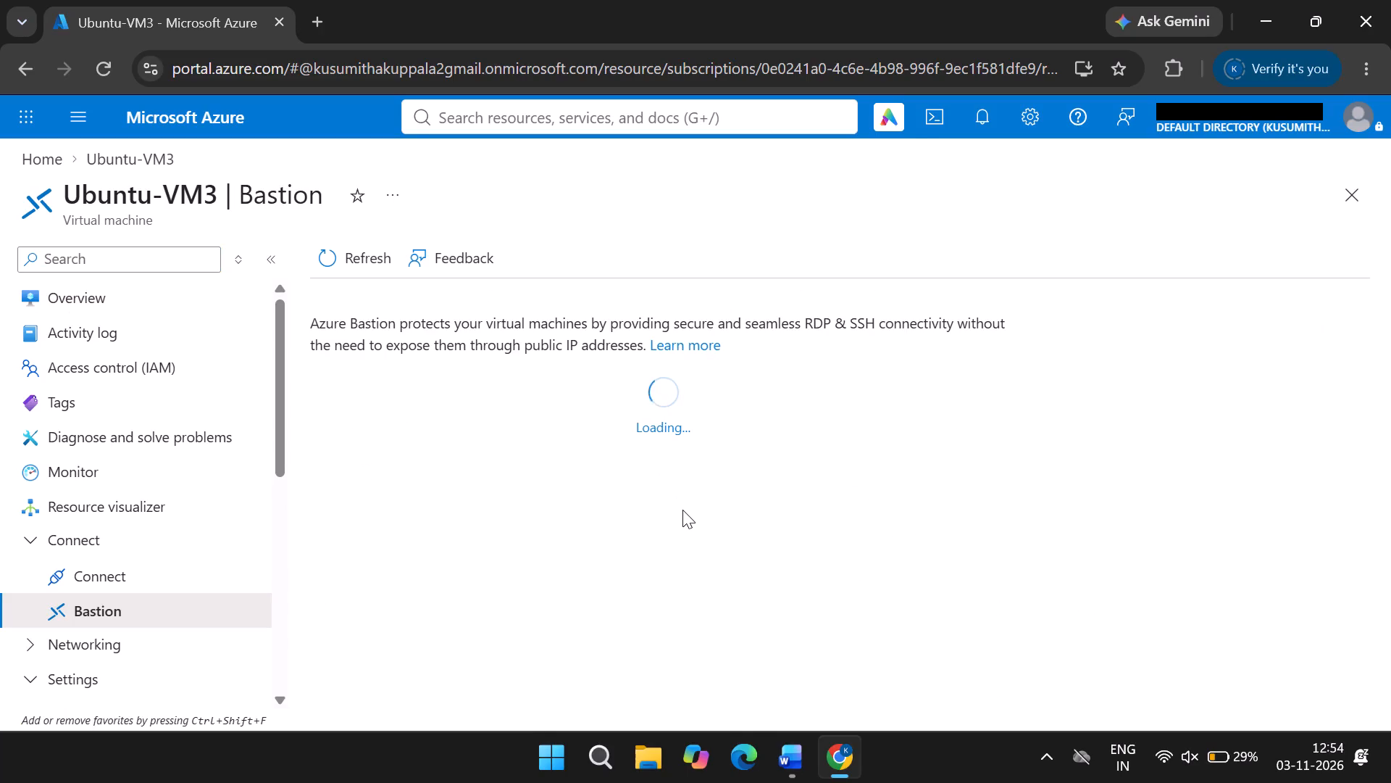
Connect to Ubuntu-VM3 through Bastion using the local private key file Ubuntu-VM3_key.pem.
scroll(663, 539, down, 4)
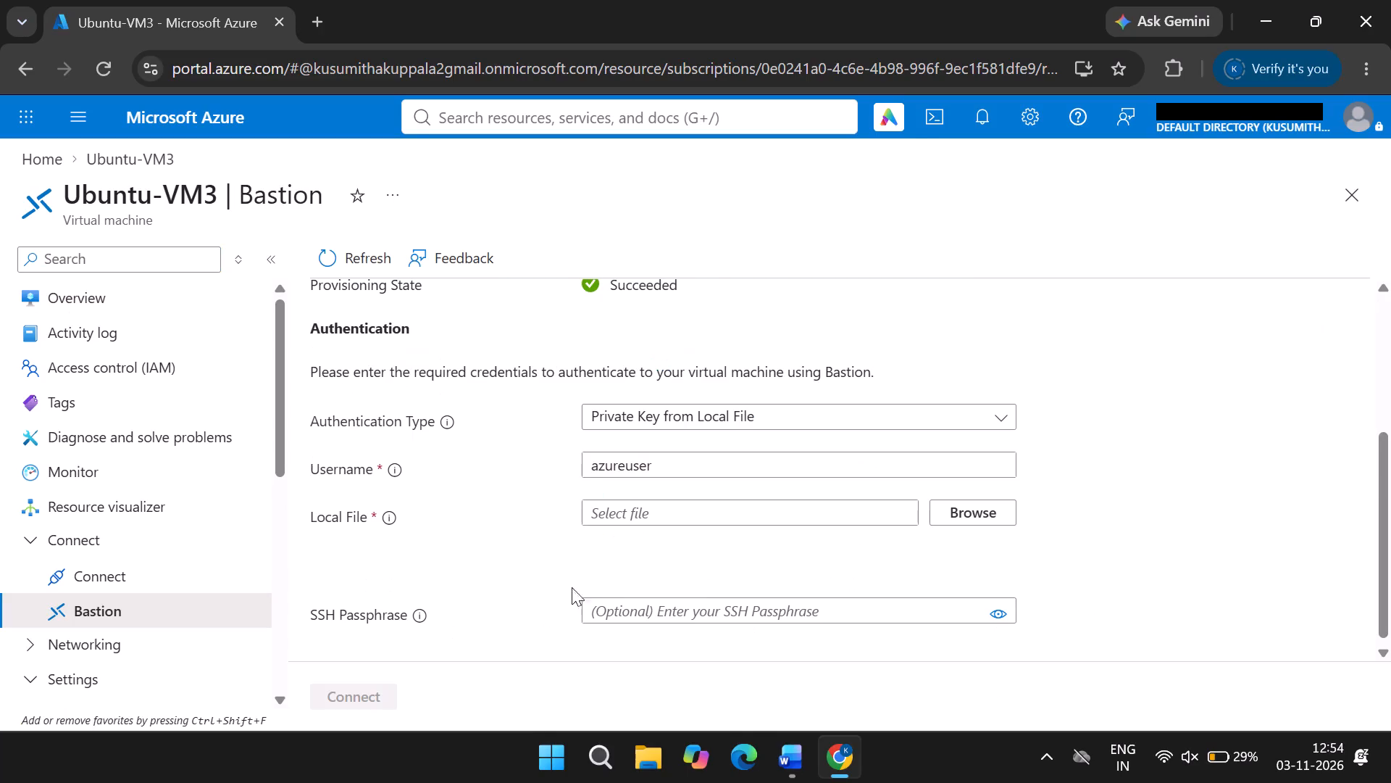
click(687, 505)
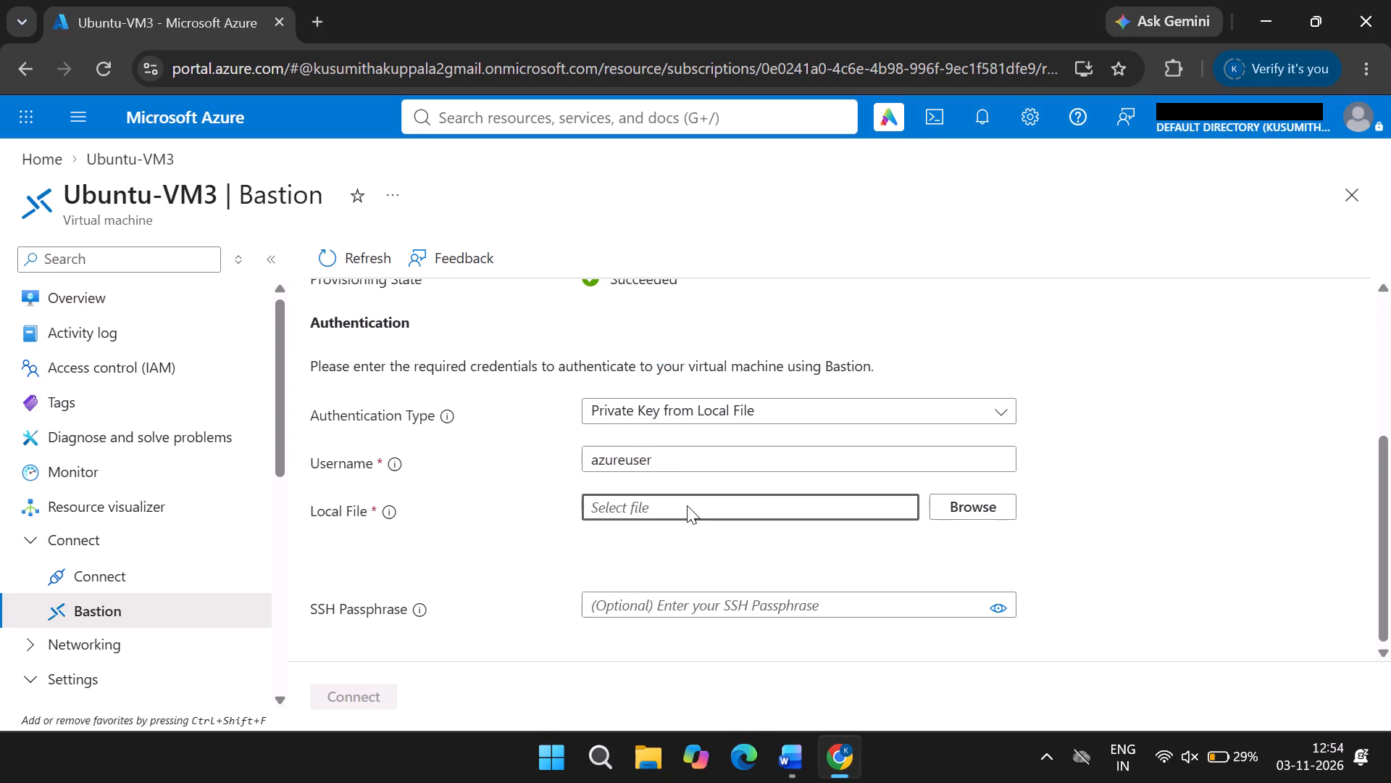
click(969, 510)
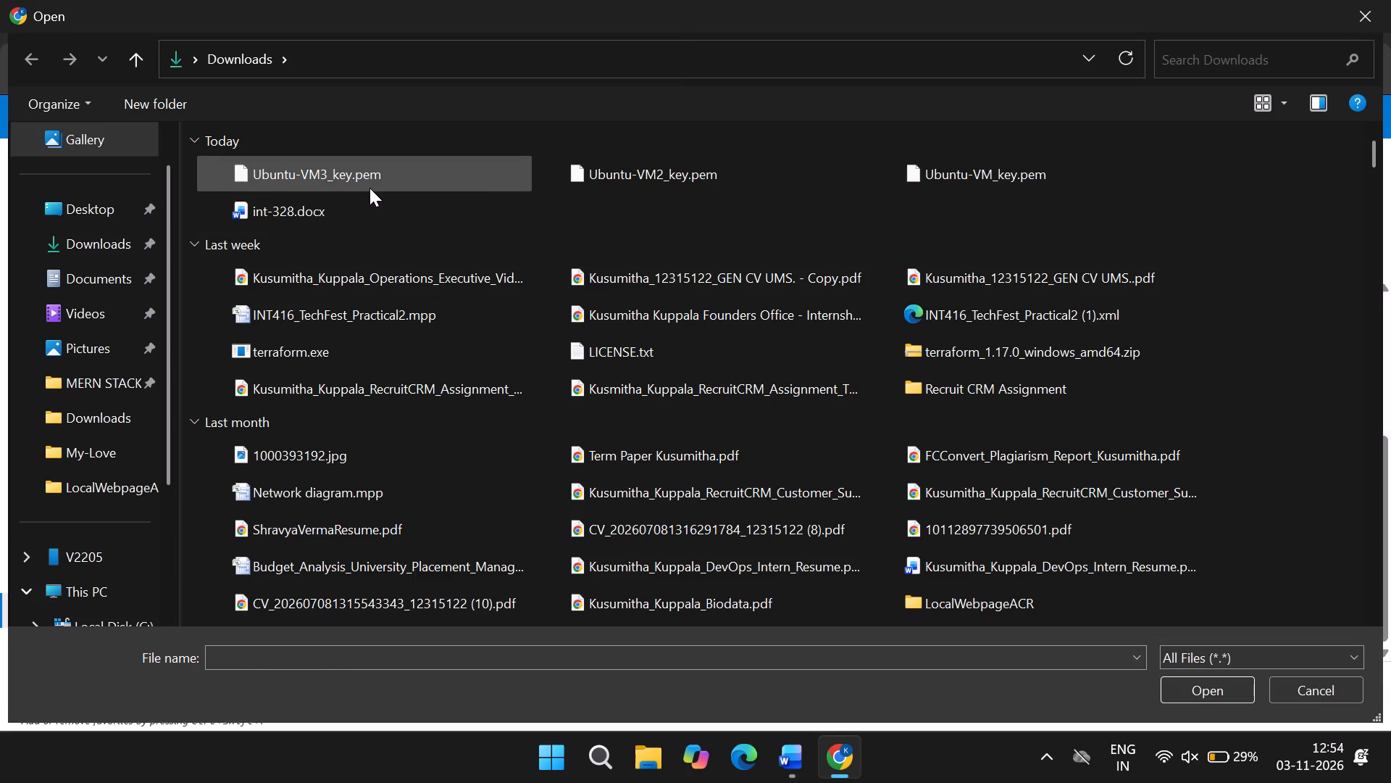
click(369, 188)
click(1232, 692)
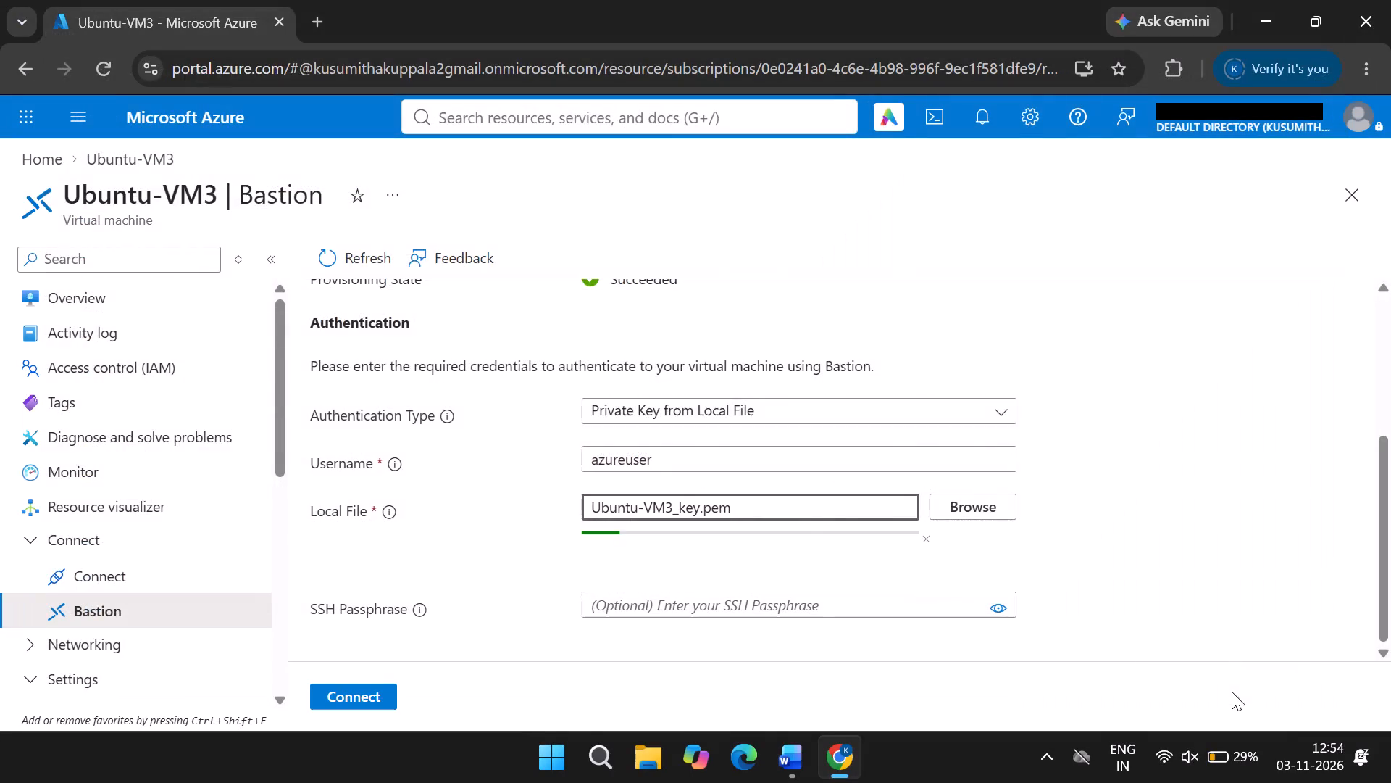
click(354, 698)
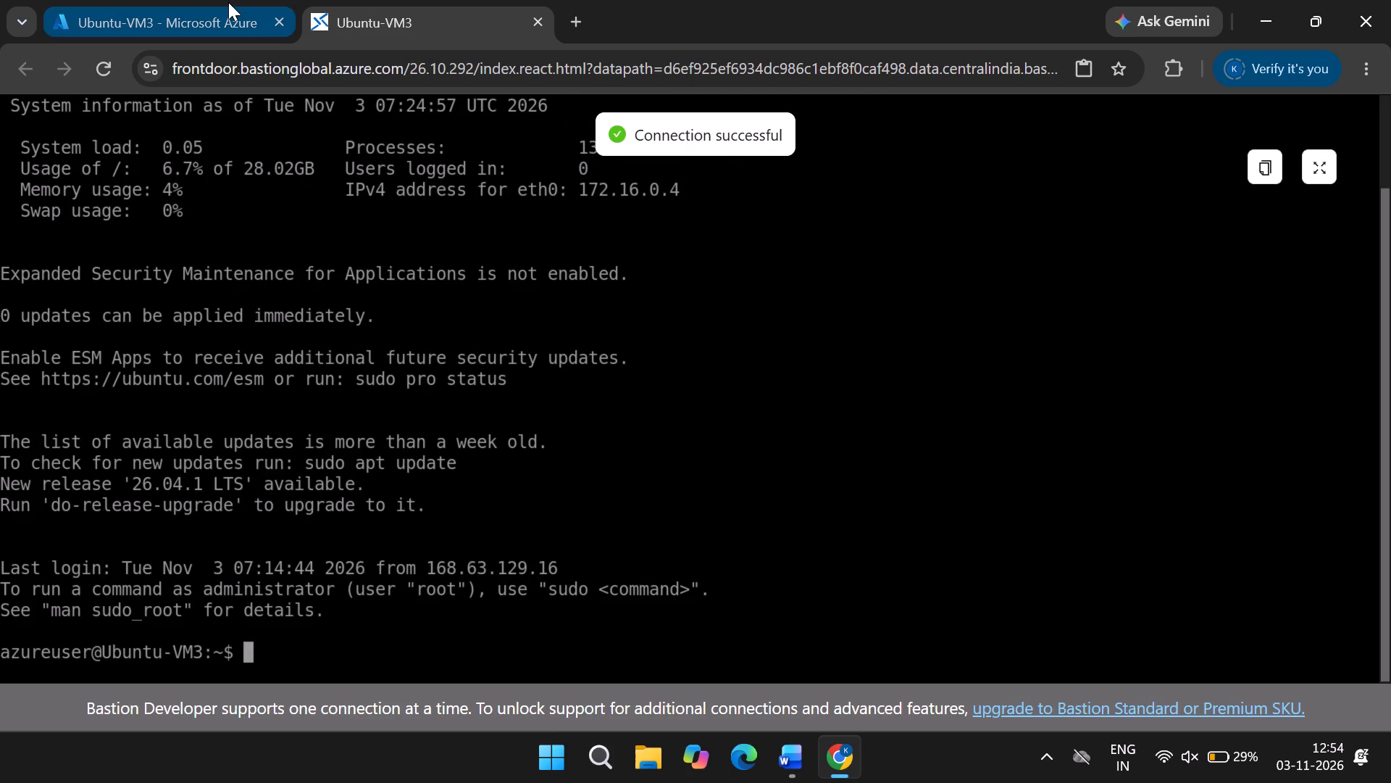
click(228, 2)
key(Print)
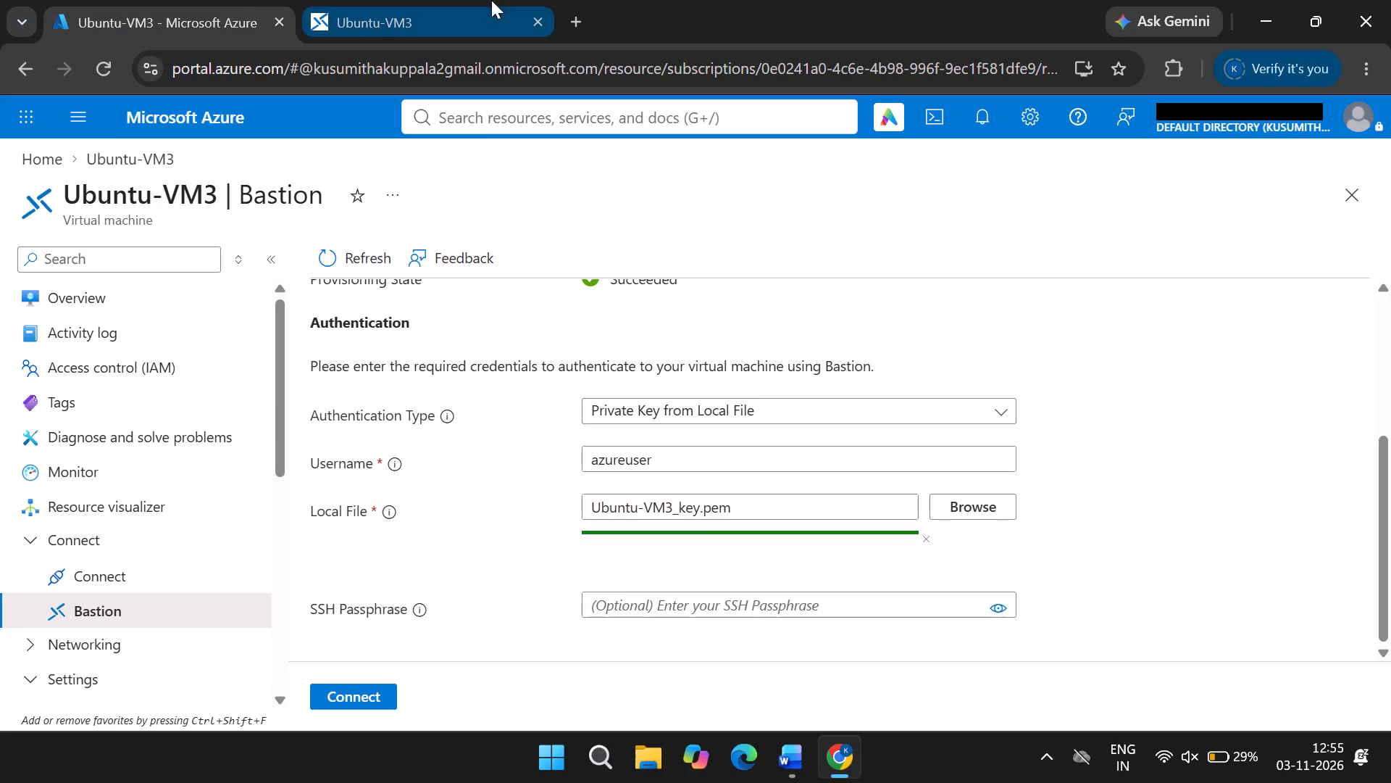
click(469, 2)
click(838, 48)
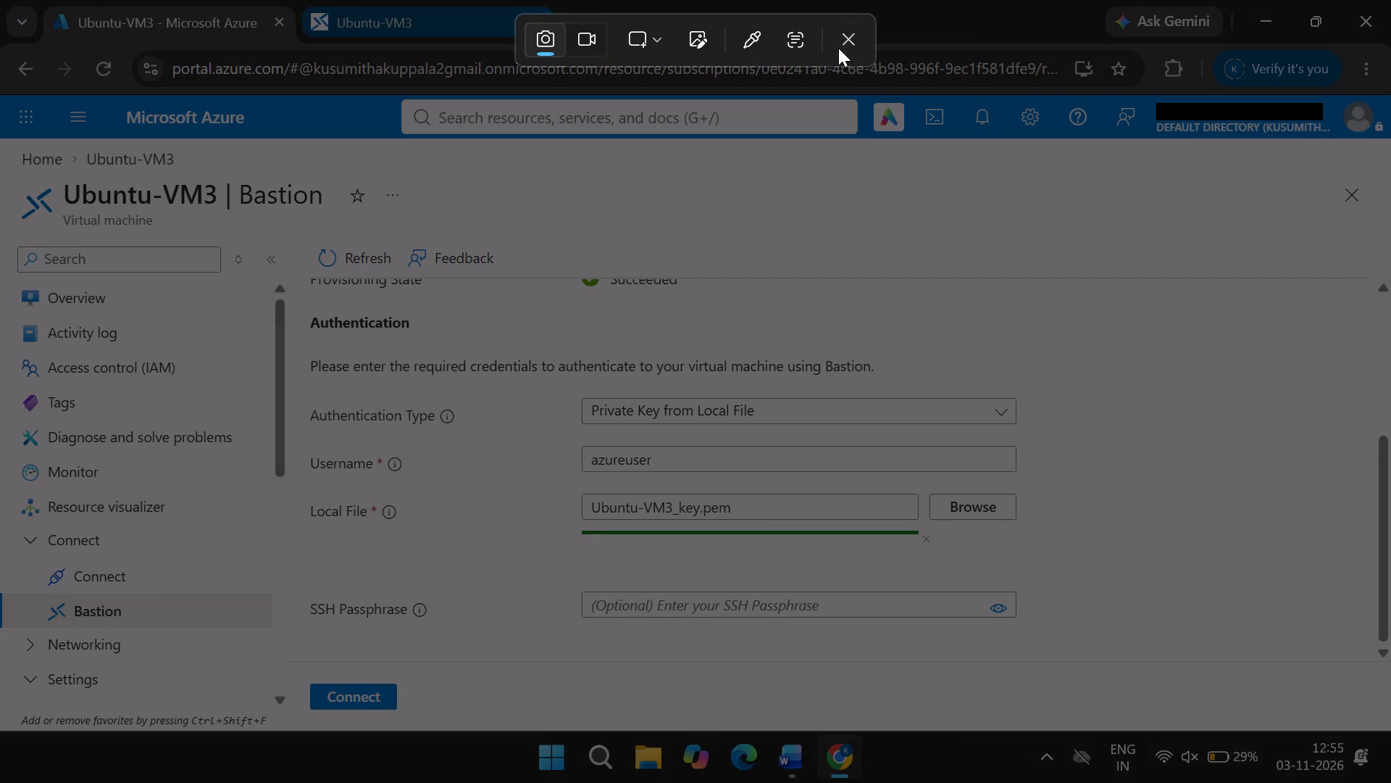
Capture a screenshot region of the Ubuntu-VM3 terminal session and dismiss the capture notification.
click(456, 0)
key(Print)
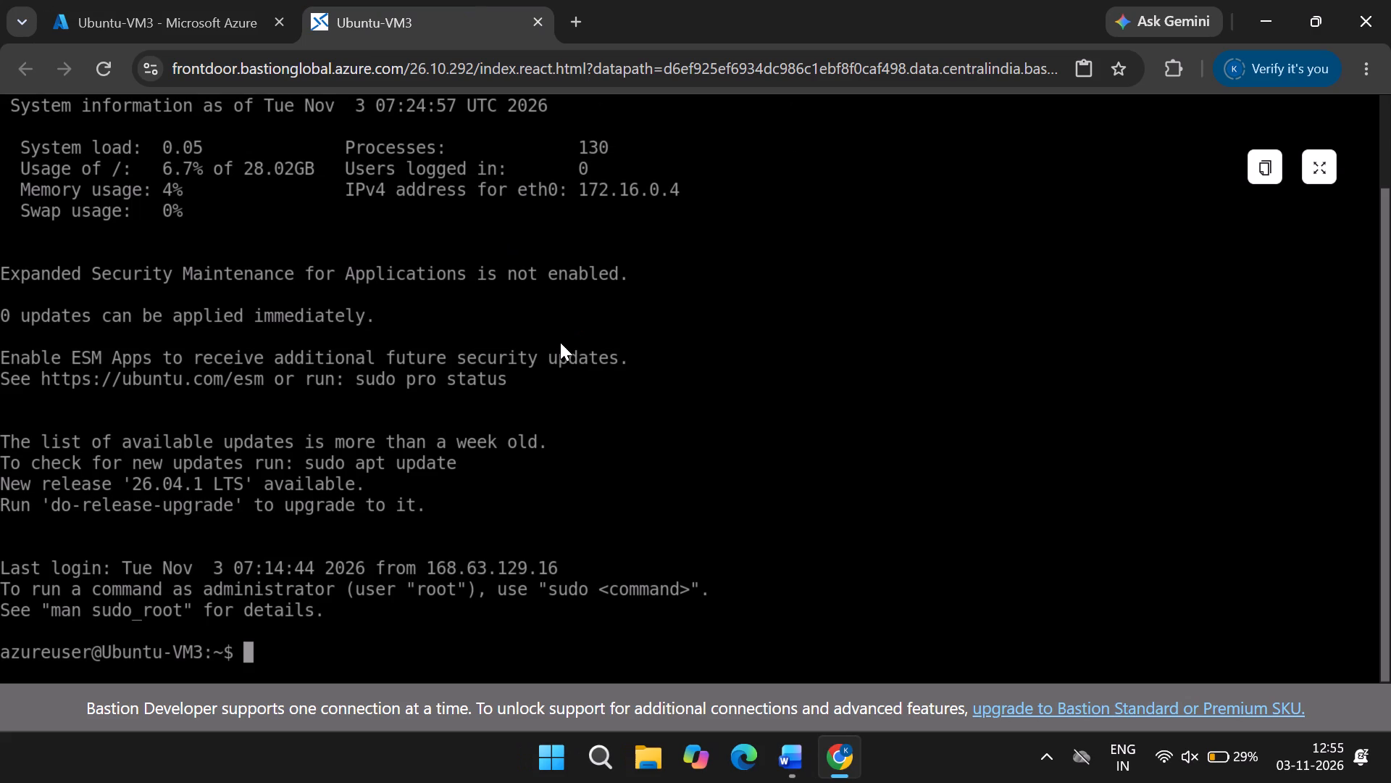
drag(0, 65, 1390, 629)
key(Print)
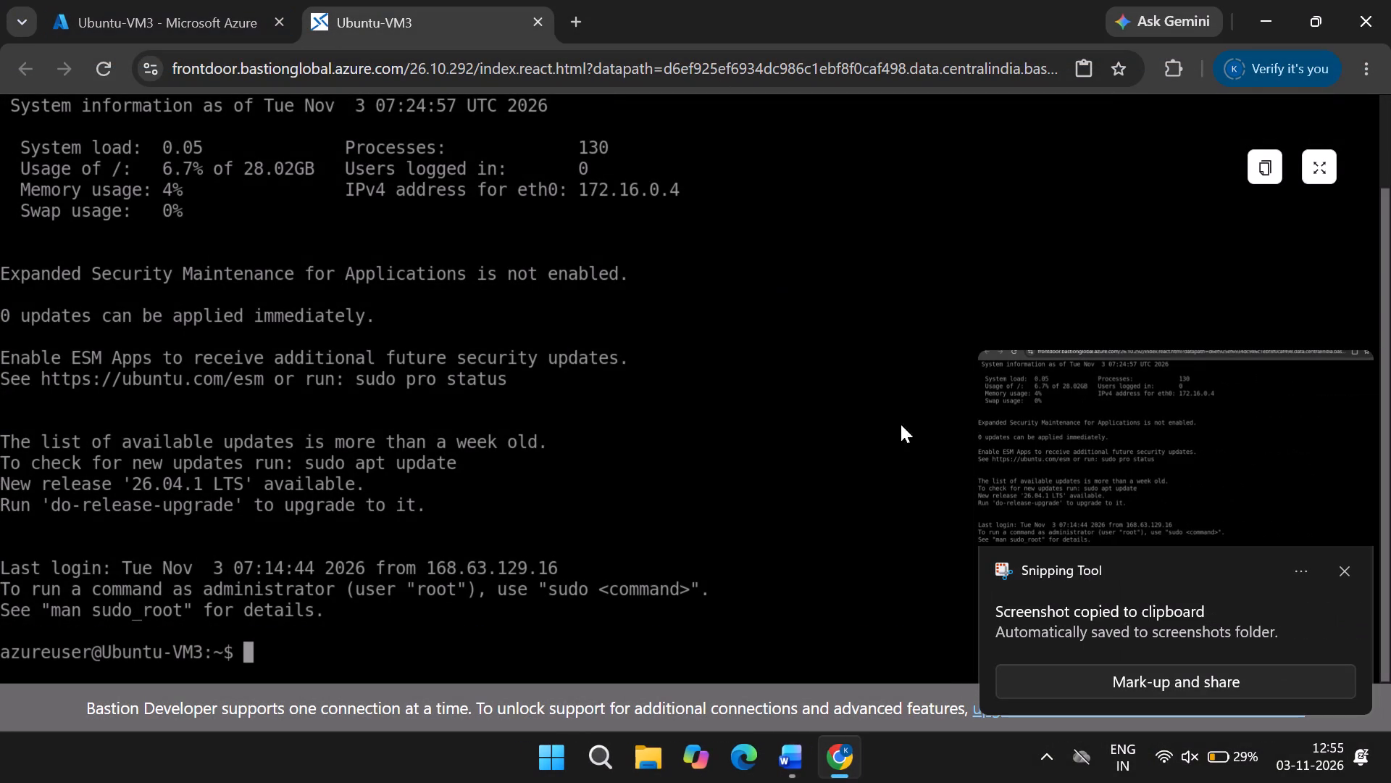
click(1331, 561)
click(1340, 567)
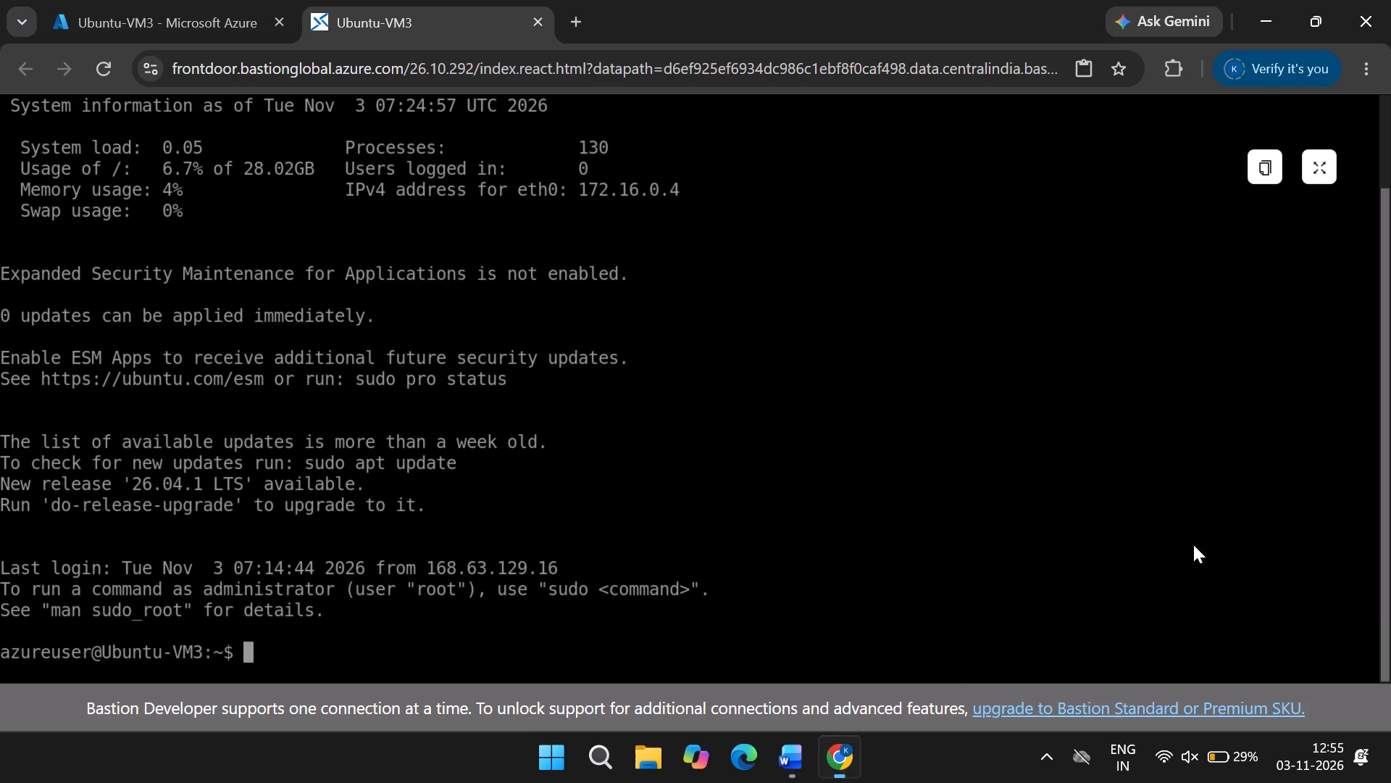
Capture a full-screen screenshot of the Ubuntu-VM3 Bastion terminal session.
click(1193, 544)
key(Print)
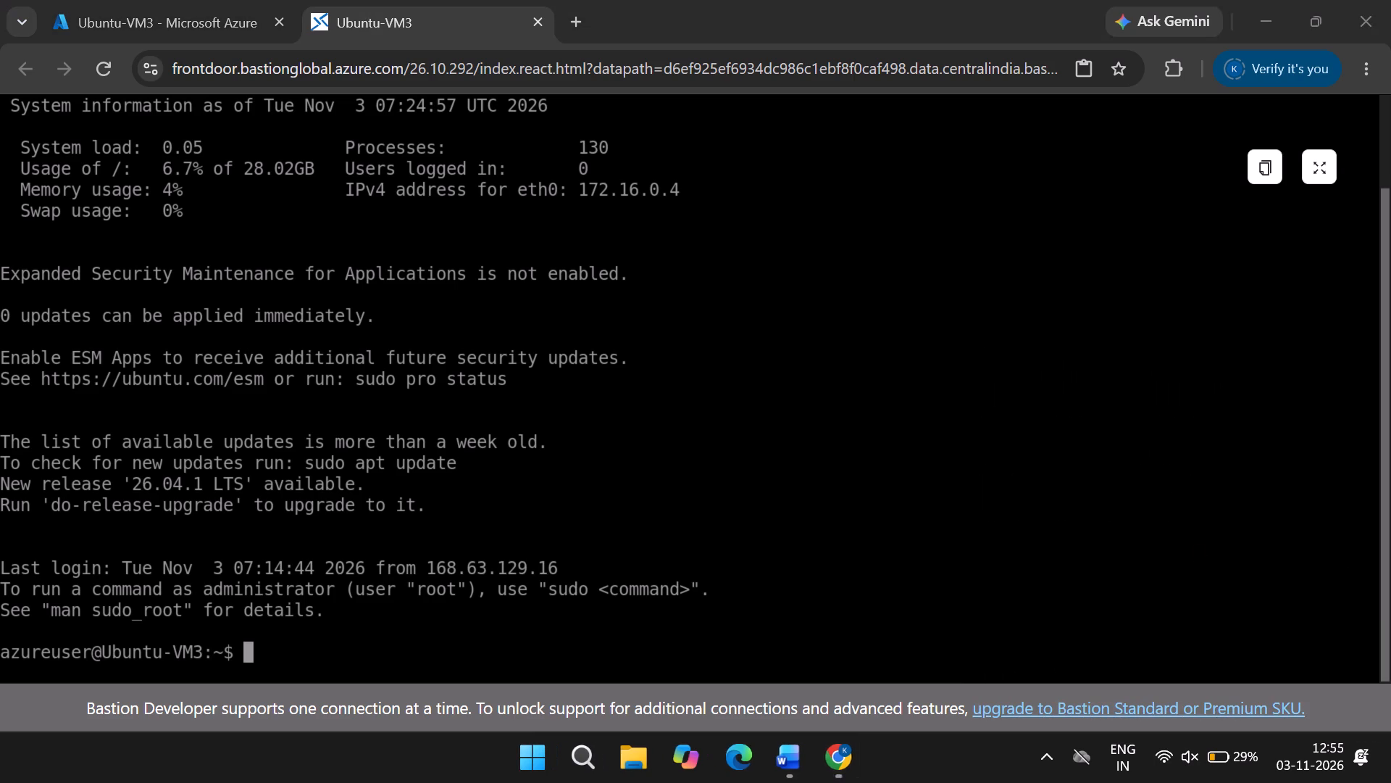
drag(0, 0, 1390, 782)
scroll(1262, 631, right, 1)
drag(1390, 782, 1372, 726)
Switch to int-328.docx in Word, replace the stray "a" below the Workload protections image with the terminal screenshot, and return to Chrome.
click(775, 766)
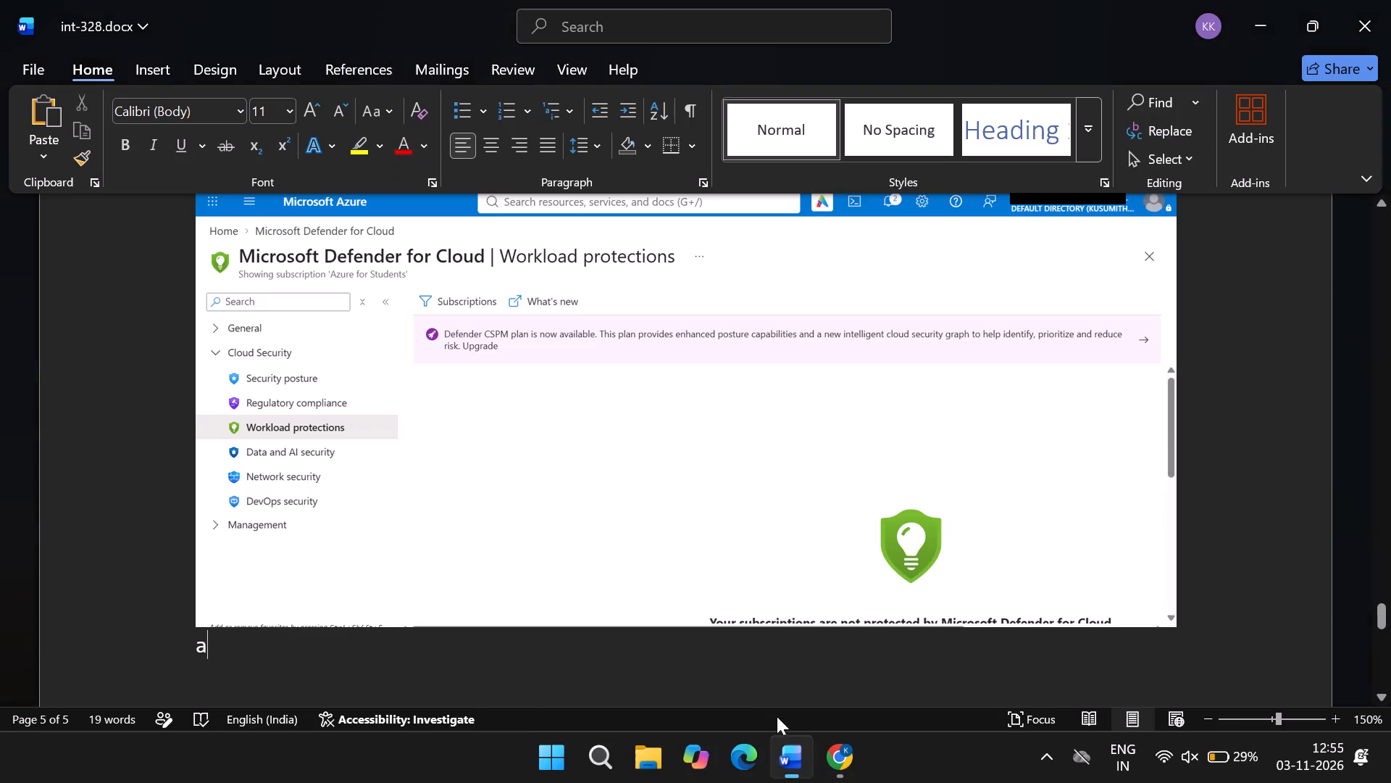
key(BackSpace)
key(Return)
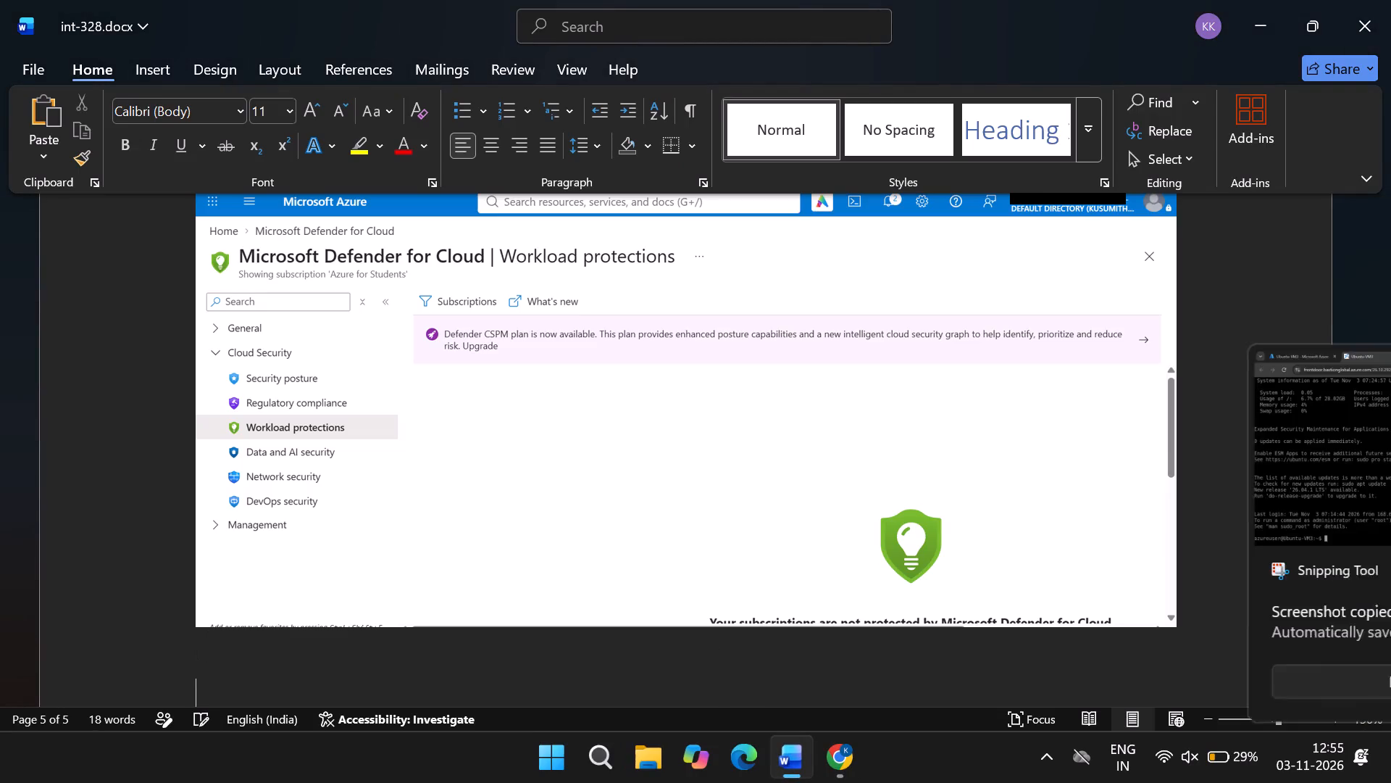
key(ctrl+v)
click(830, 753)
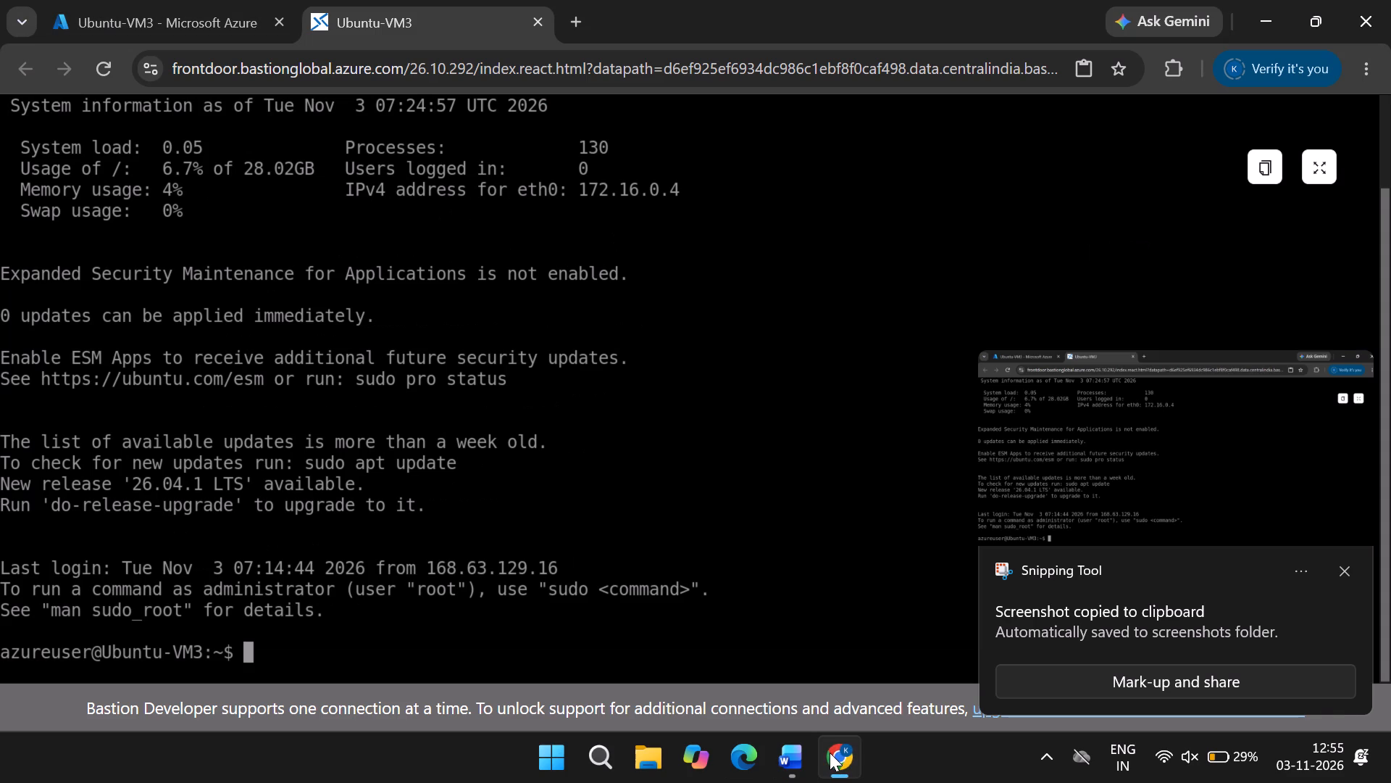
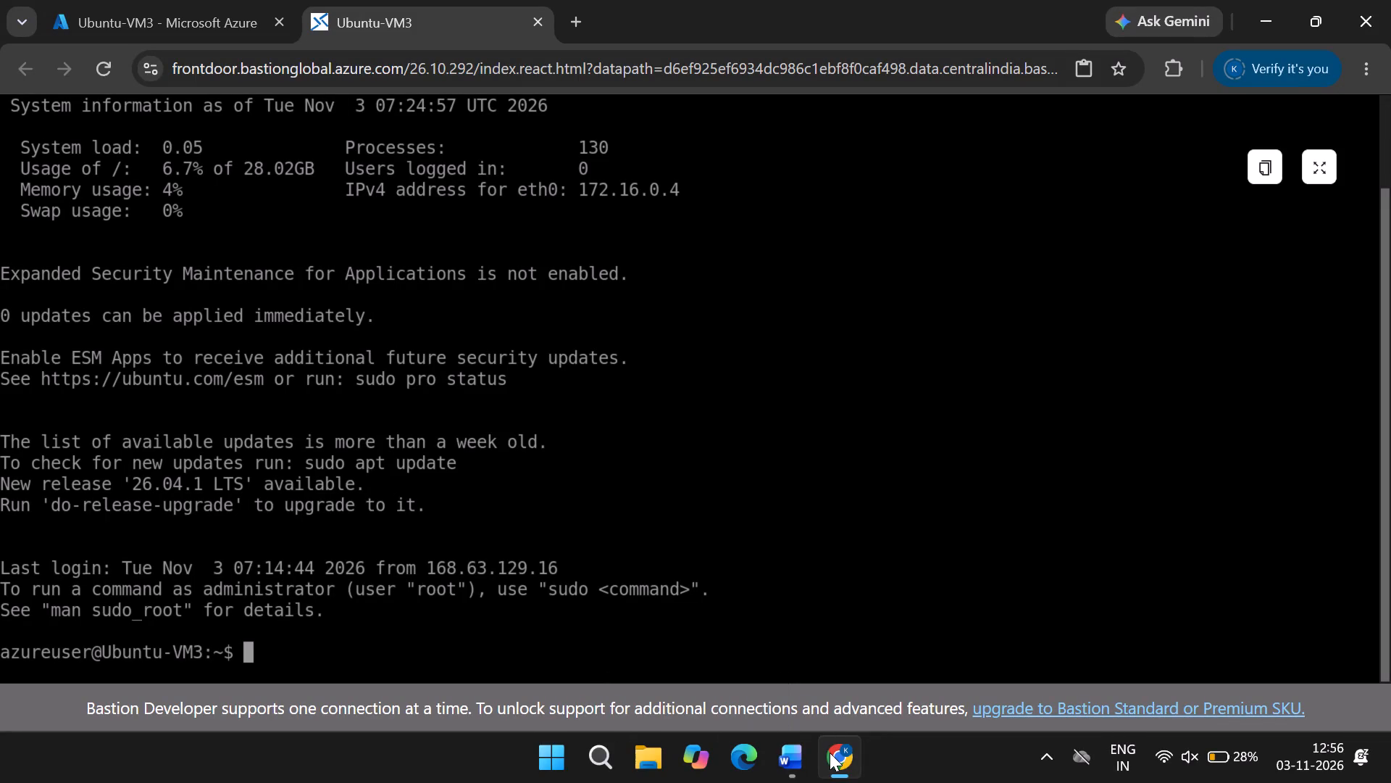
Open a new browser tab beside the Ubuntu-VM3 session and enter "az" in the address bar to find an Azure page.
click(170, 0)
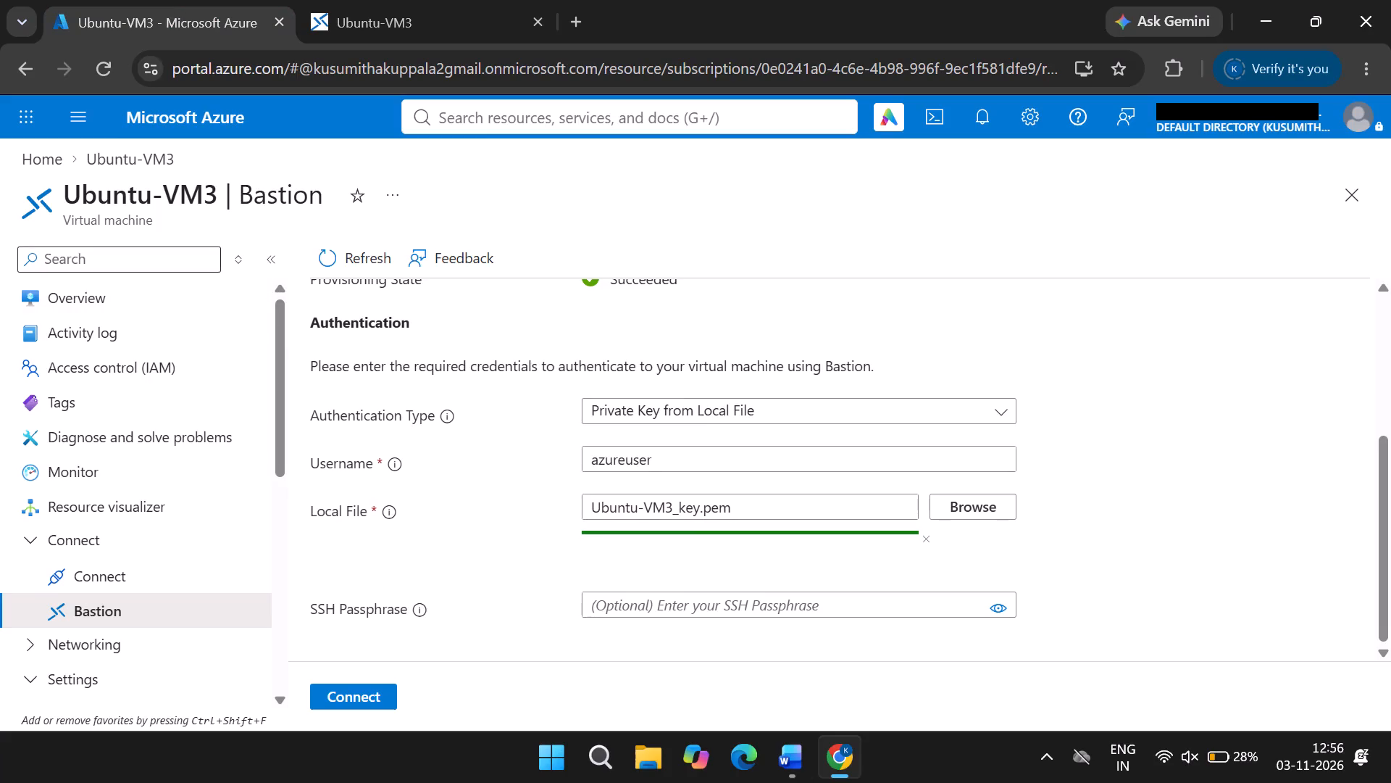
click(577, 15)
text(az)
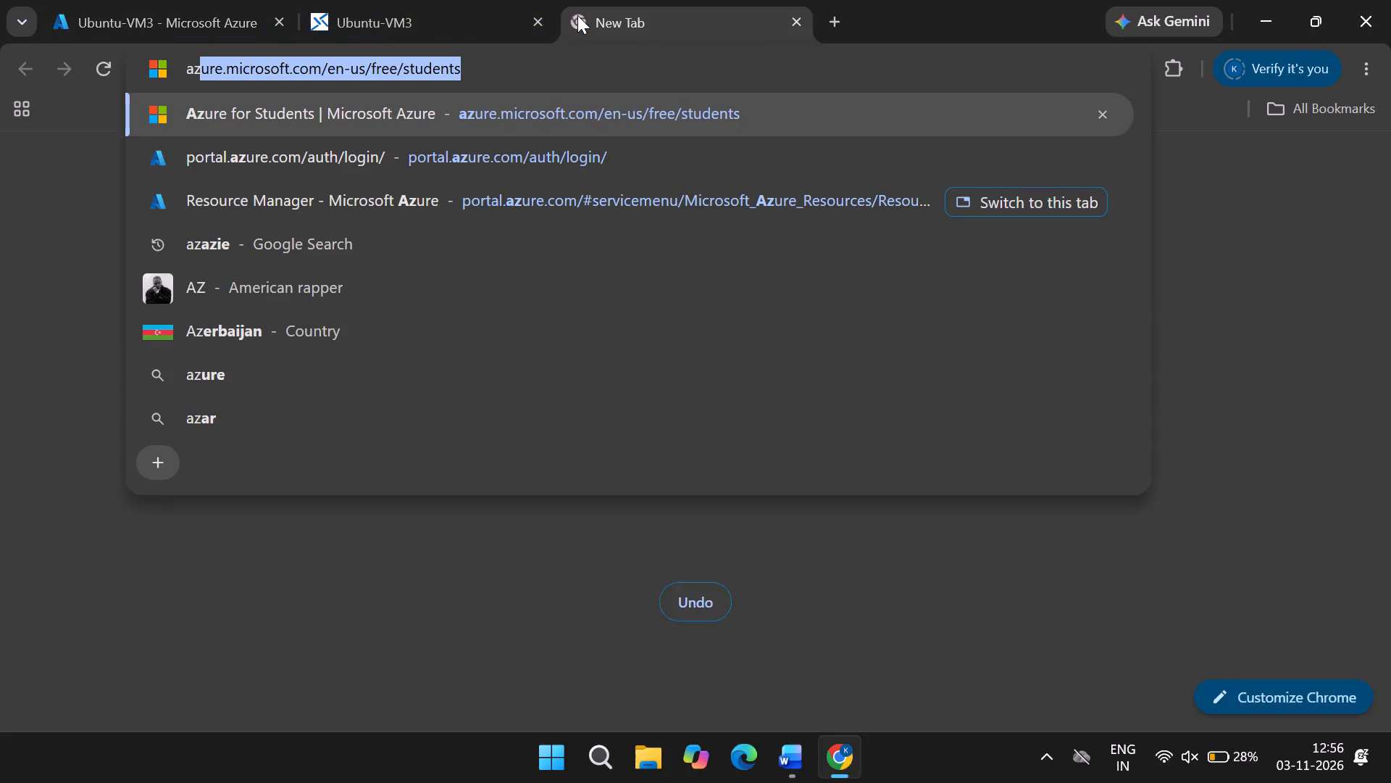
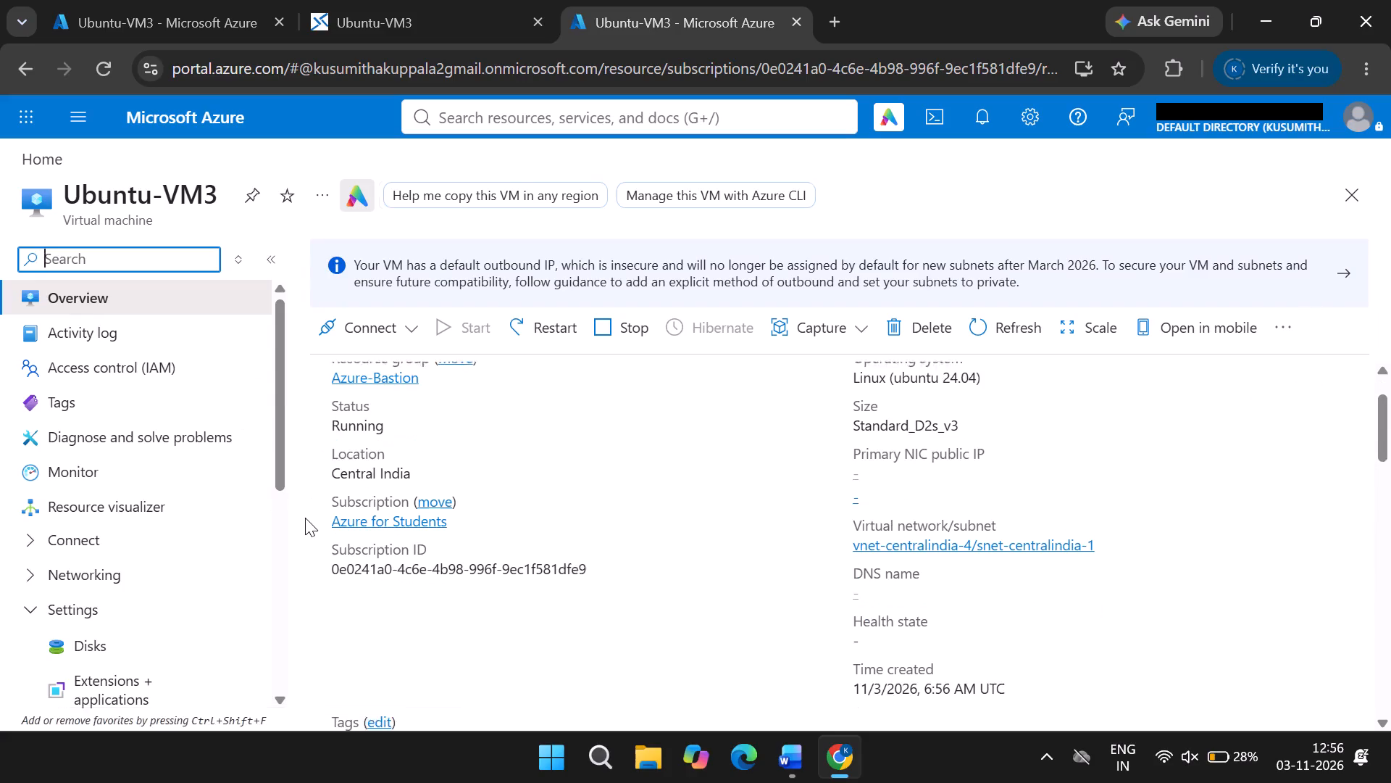
Open the Configuration settings of Ubuntu-VM3 and examine the Just-in-time VM access section.
scroll(305, 518, down, 1)
scroll(149, 578, down, 2)
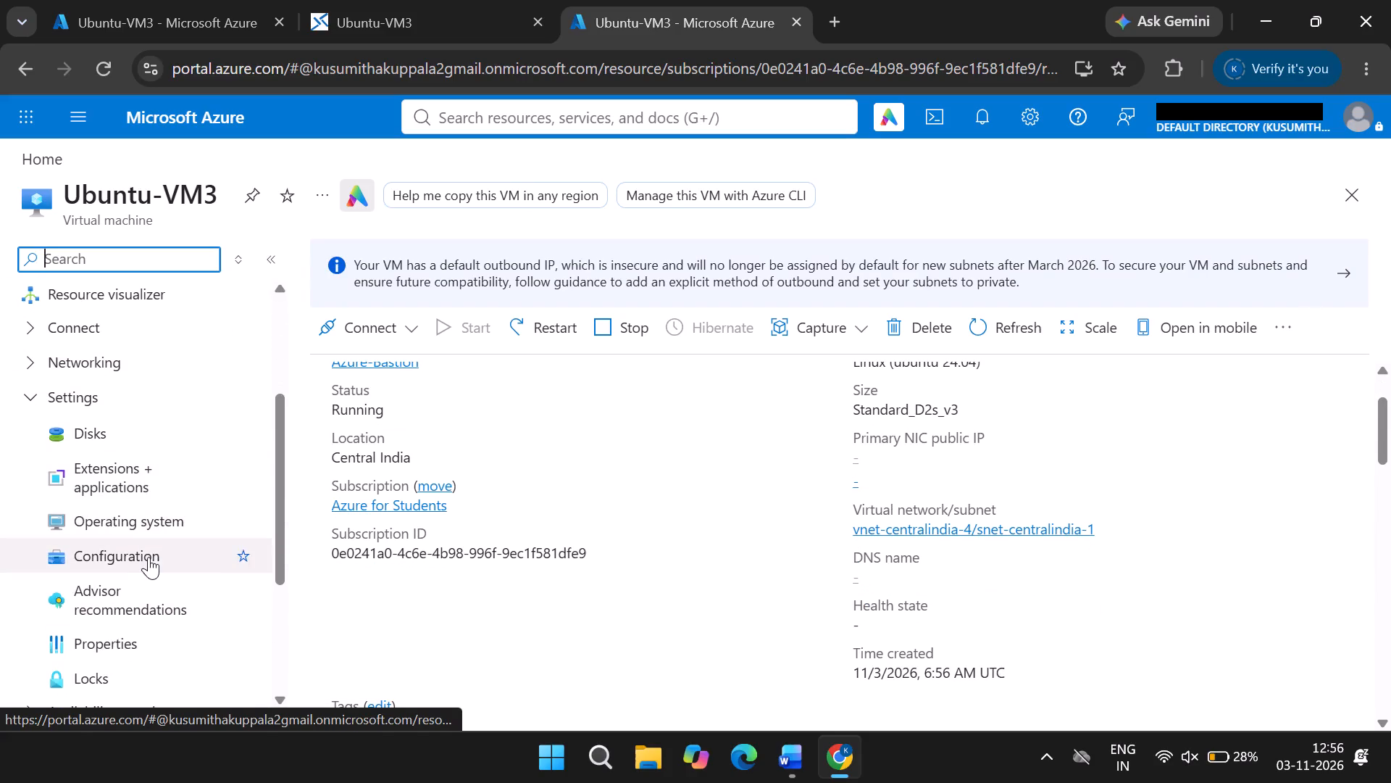
click(148, 560)
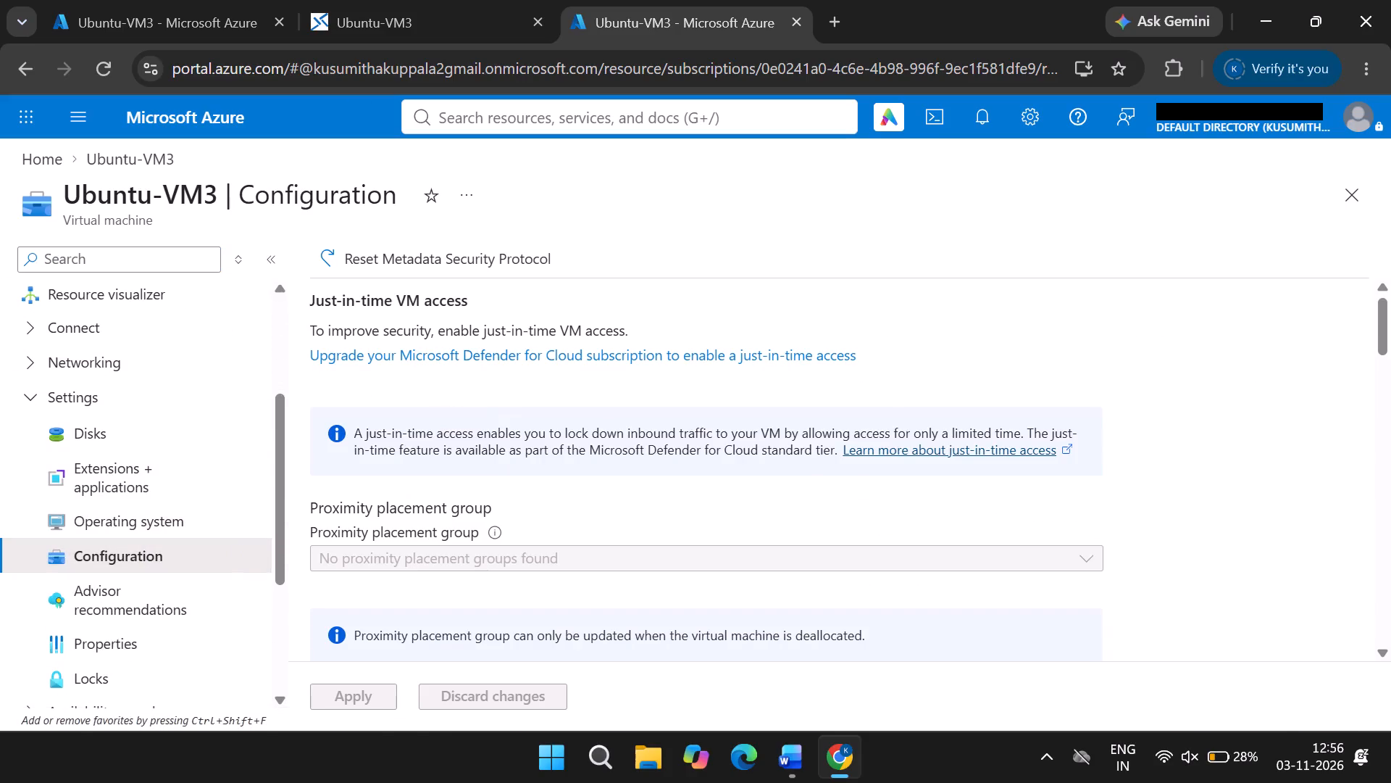
click(489, 326)
scroll(489, 326, down, 3)
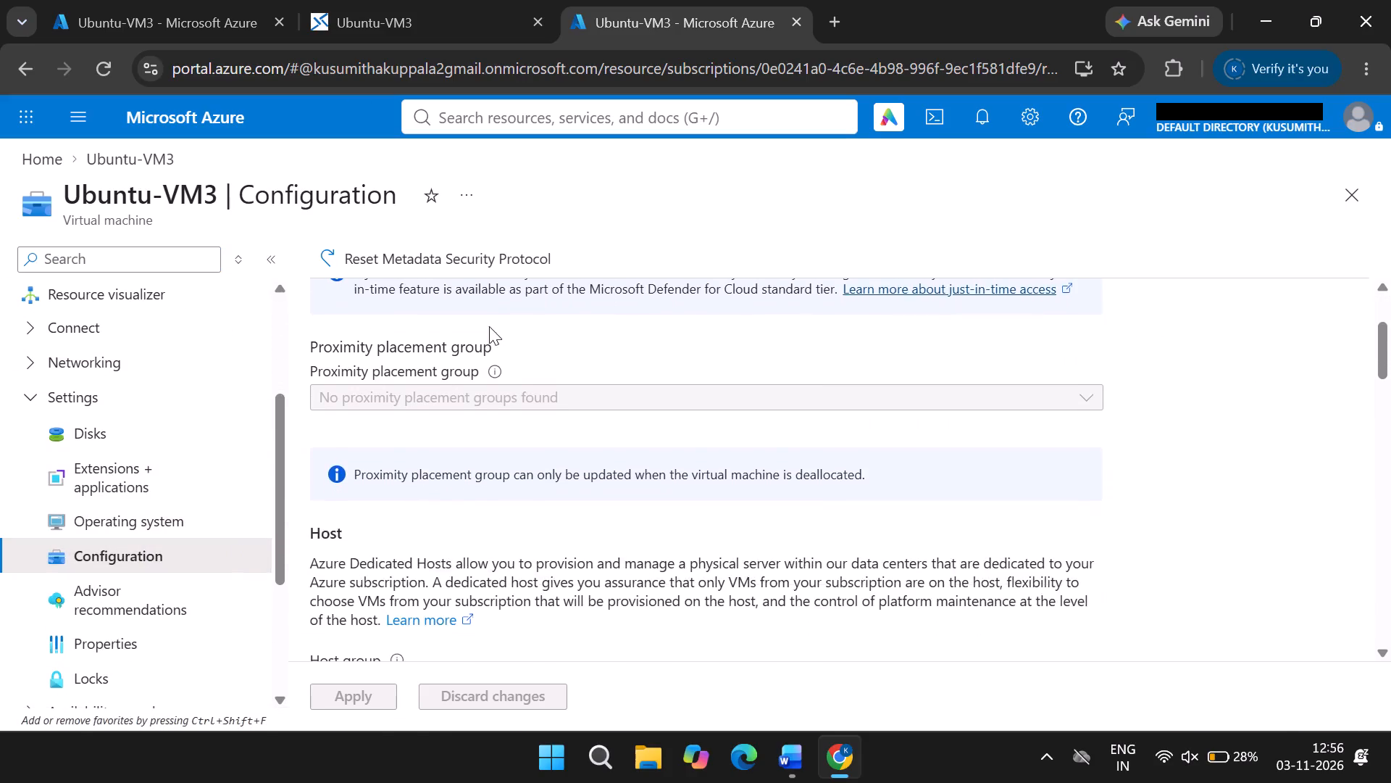
scroll(489, 326, up, 5)
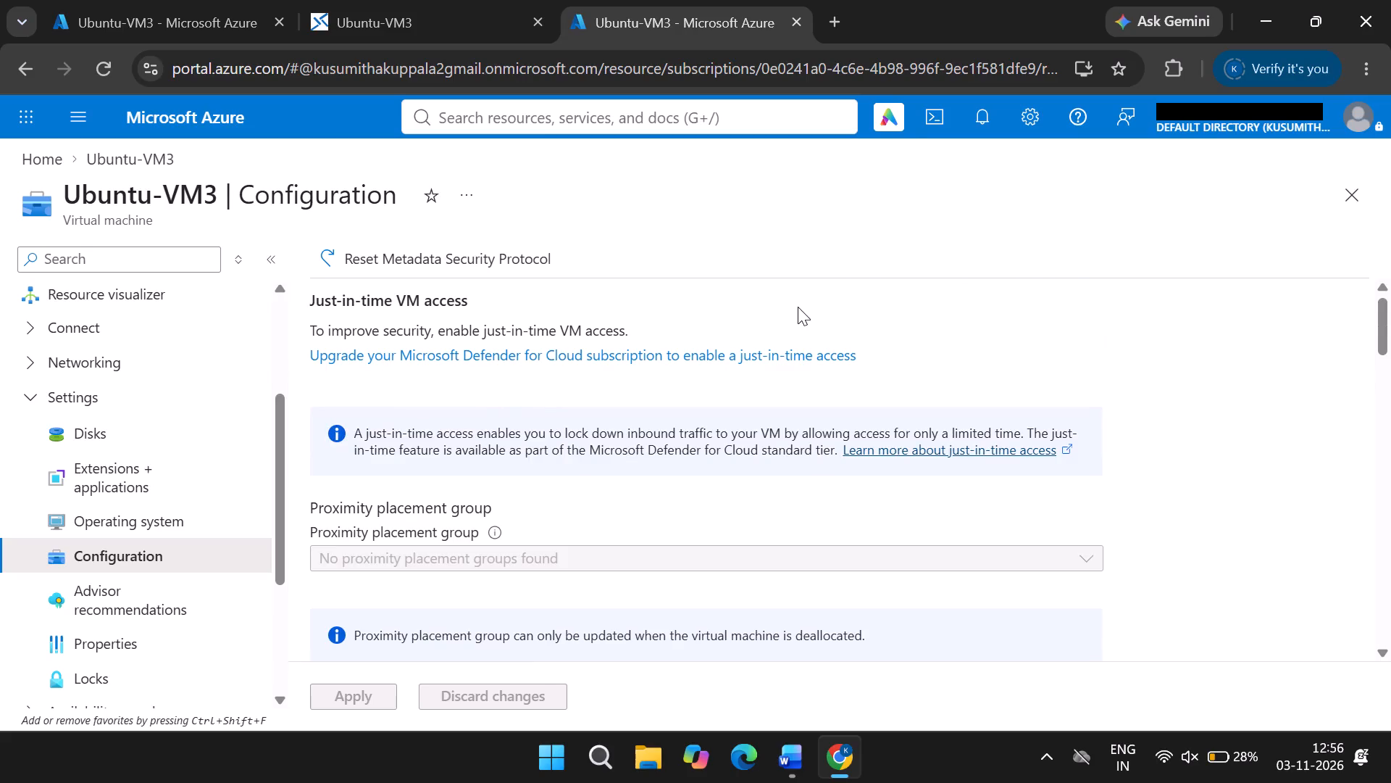
click(605, 320)
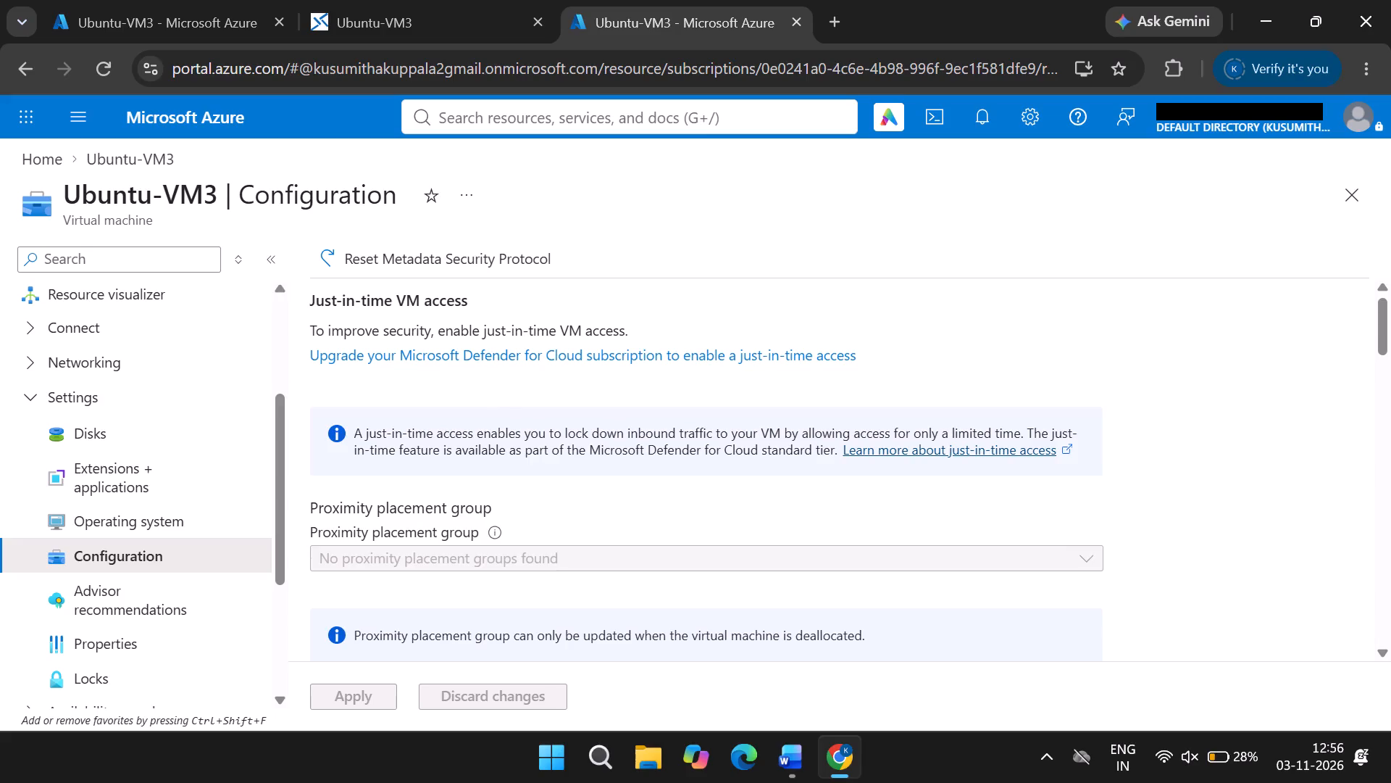
click(605, 320)
click(517, 326)
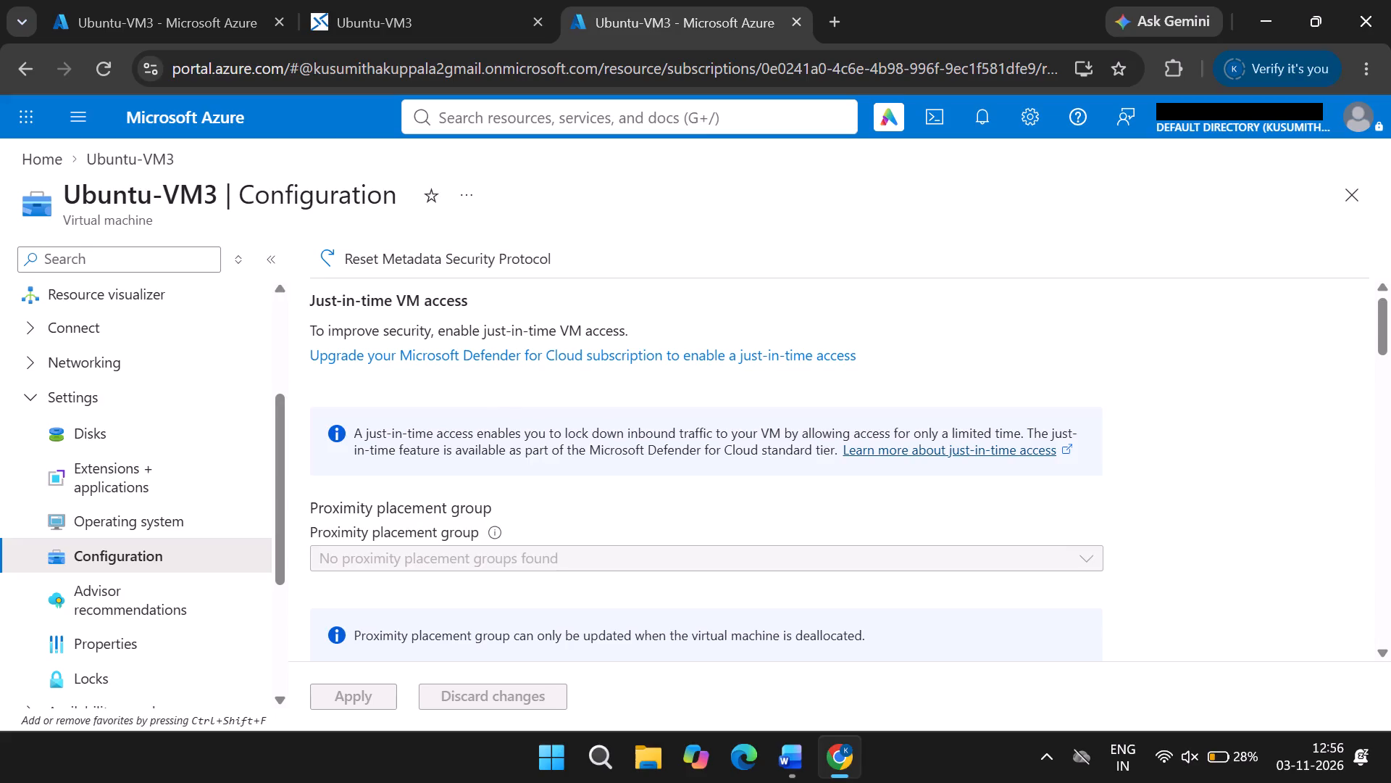
click(517, 326)
Follow the link to upgrade the Microsoft Defender for Cloud subscription for just-in-time access.
click(801, 358)
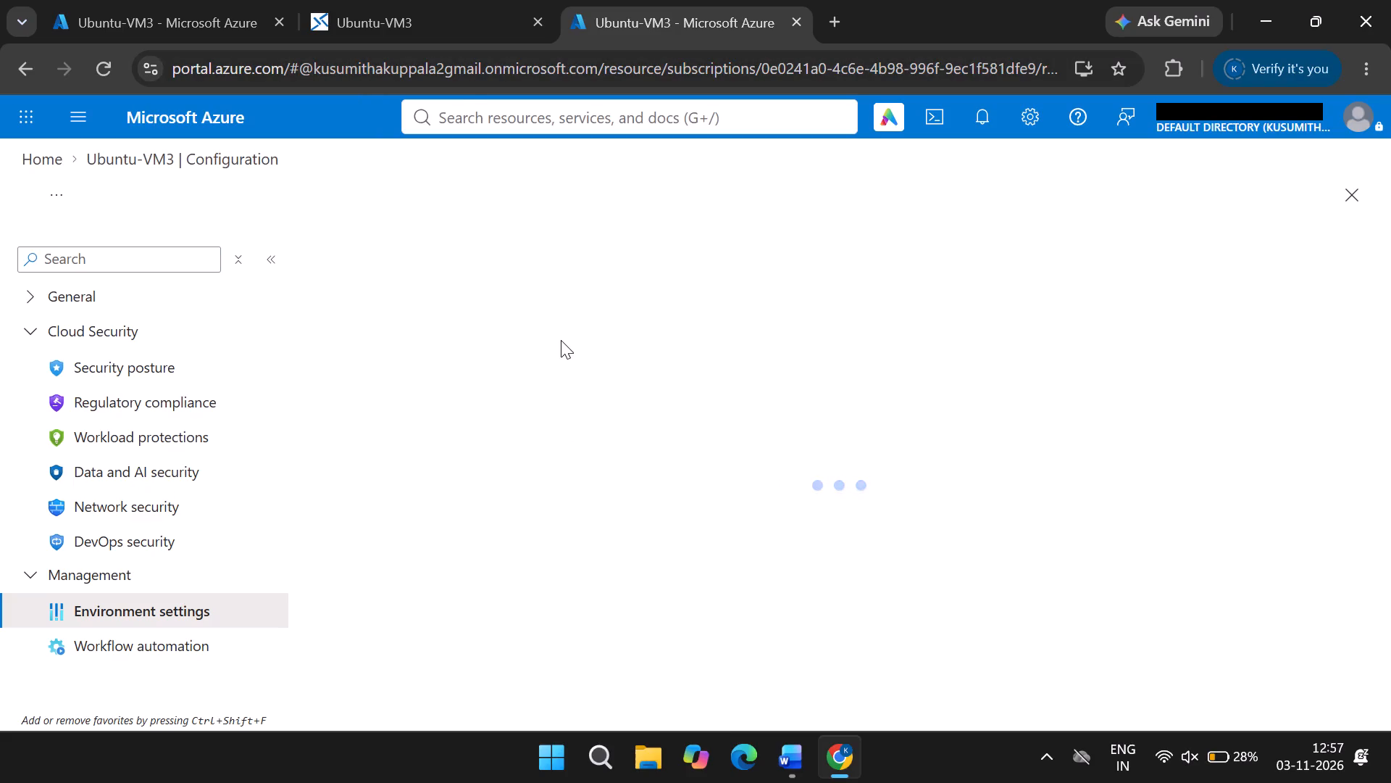
scroll(614, 449, down, 1)
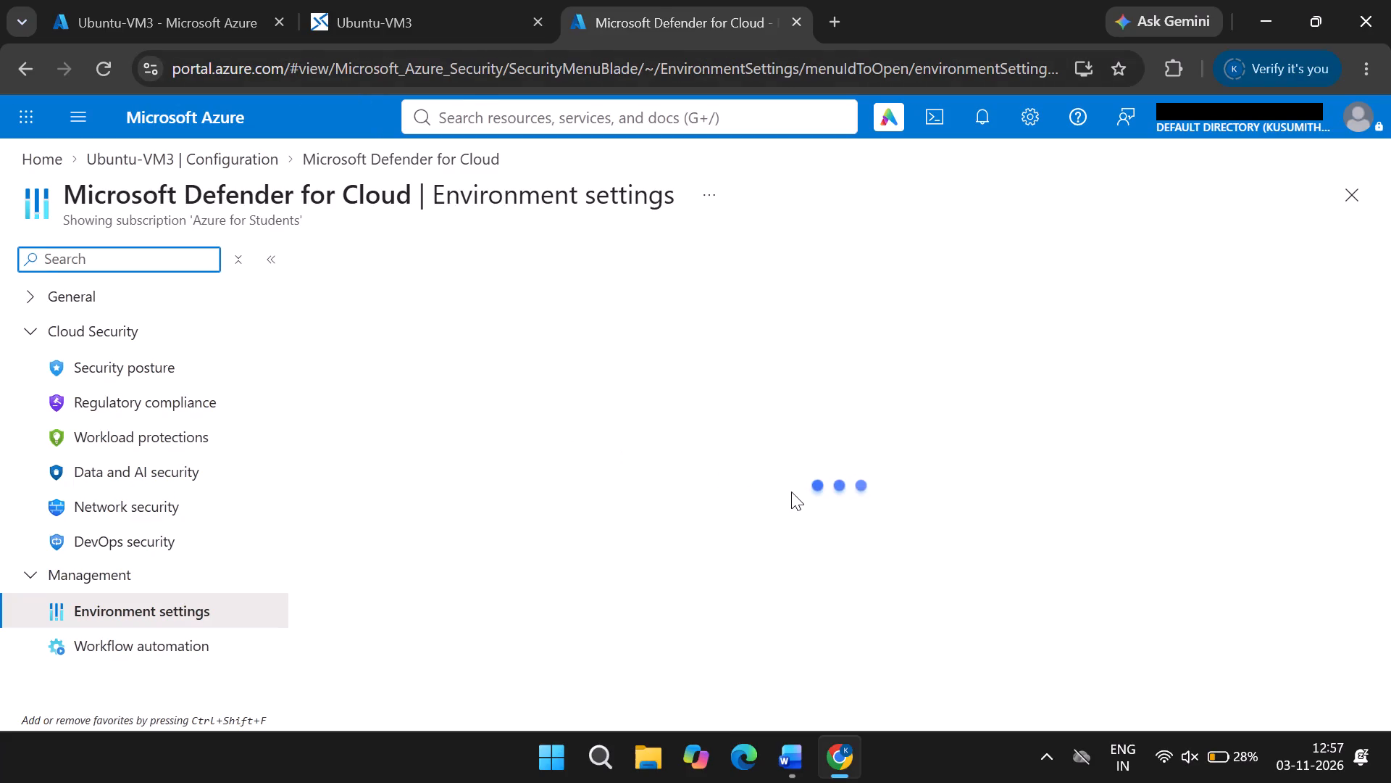
scroll(791, 492, down, 1)
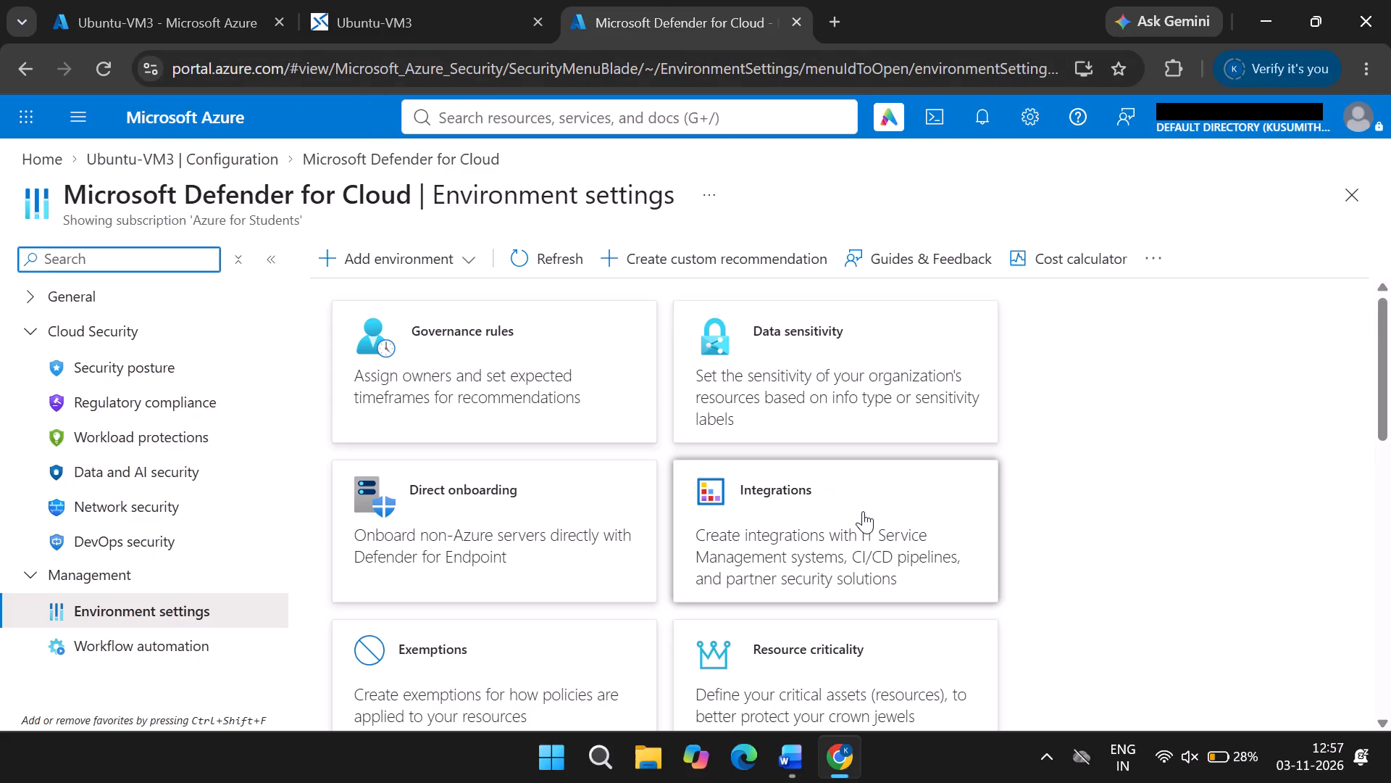
scroll(701, 495, up, 1)
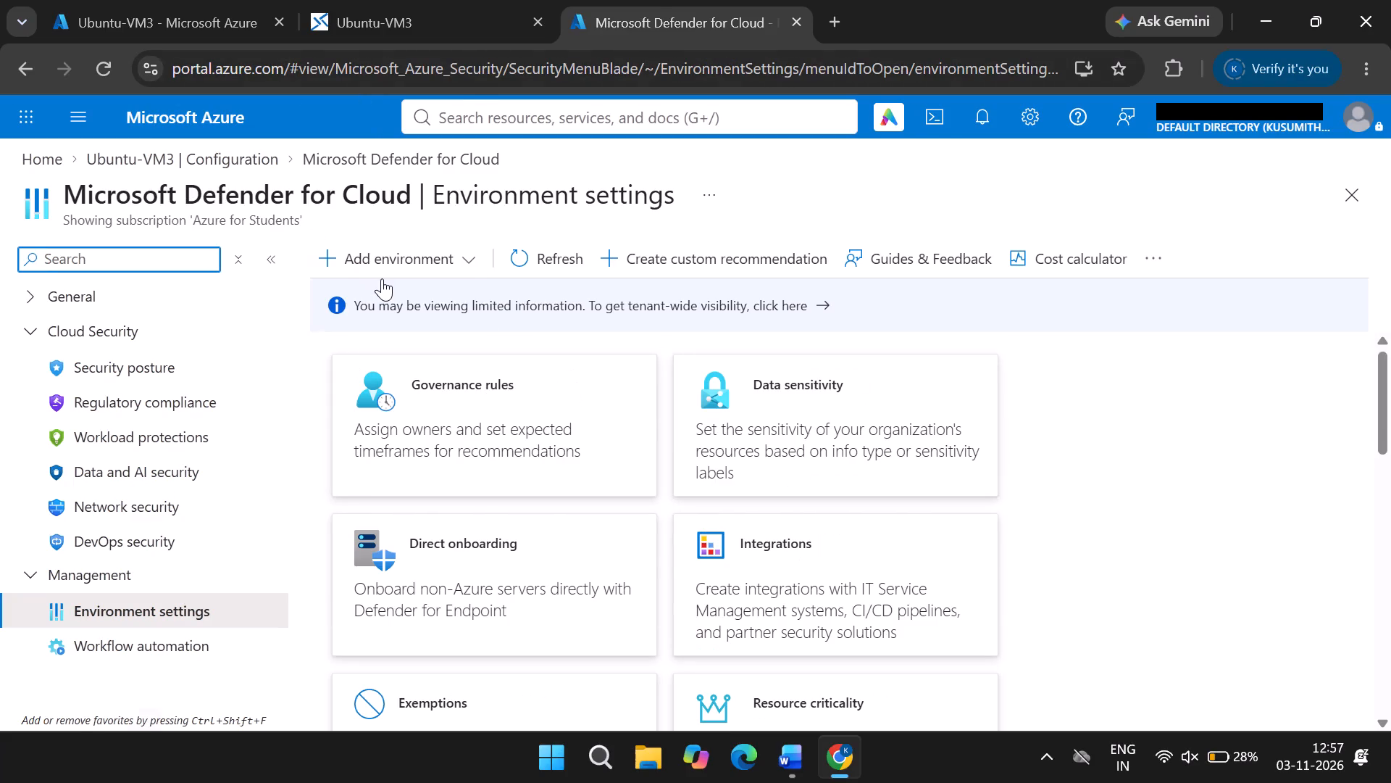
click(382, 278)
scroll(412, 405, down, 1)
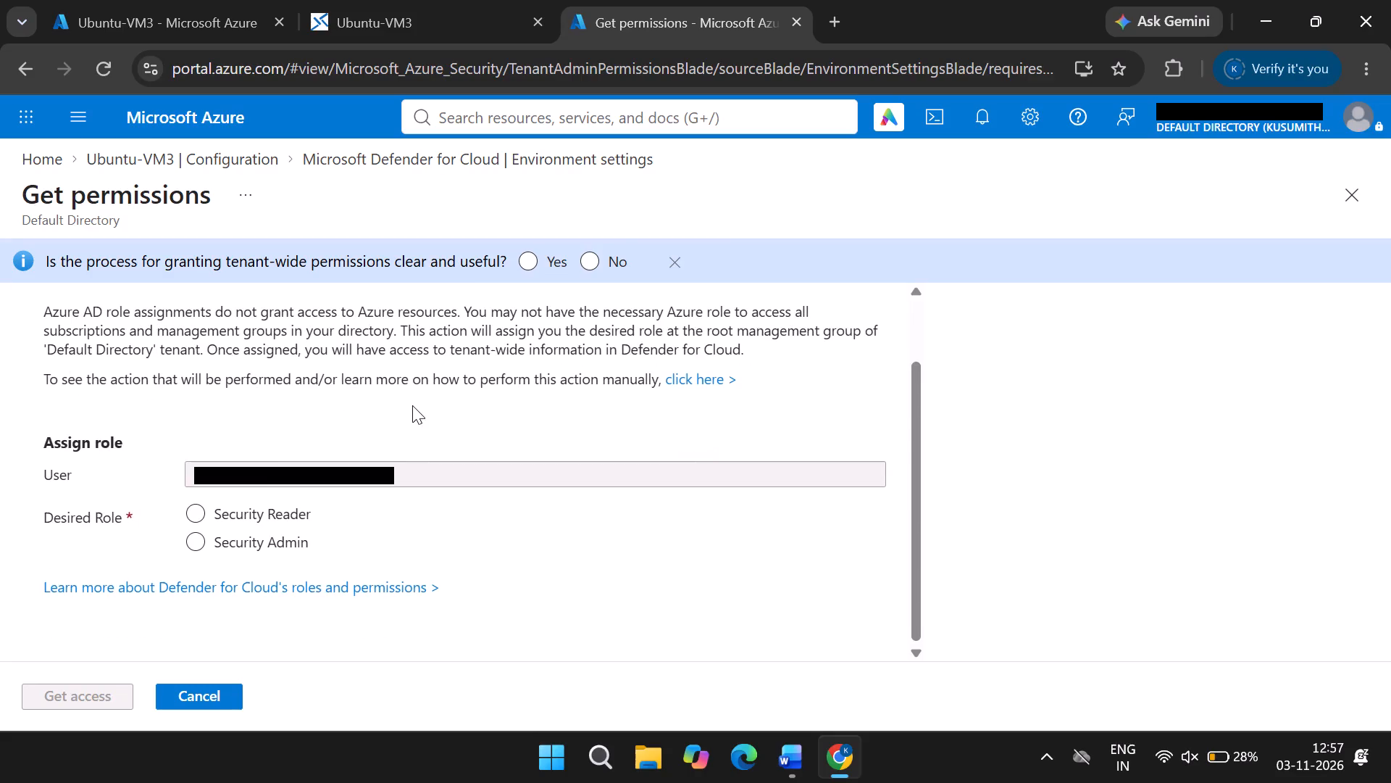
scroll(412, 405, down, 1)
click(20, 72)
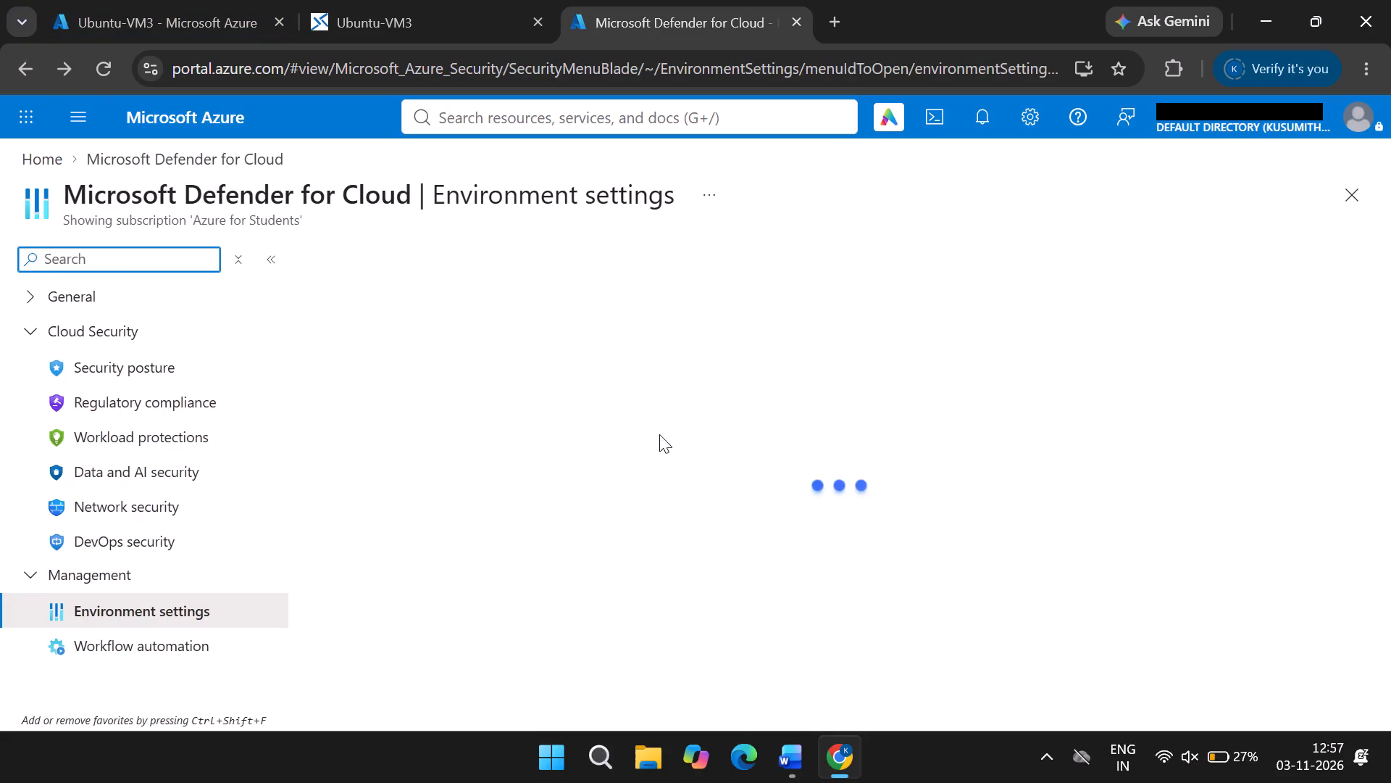
Open the Defender plans settings of the Azure for Students subscription from the environment list.
scroll(693, 453, down, 1)
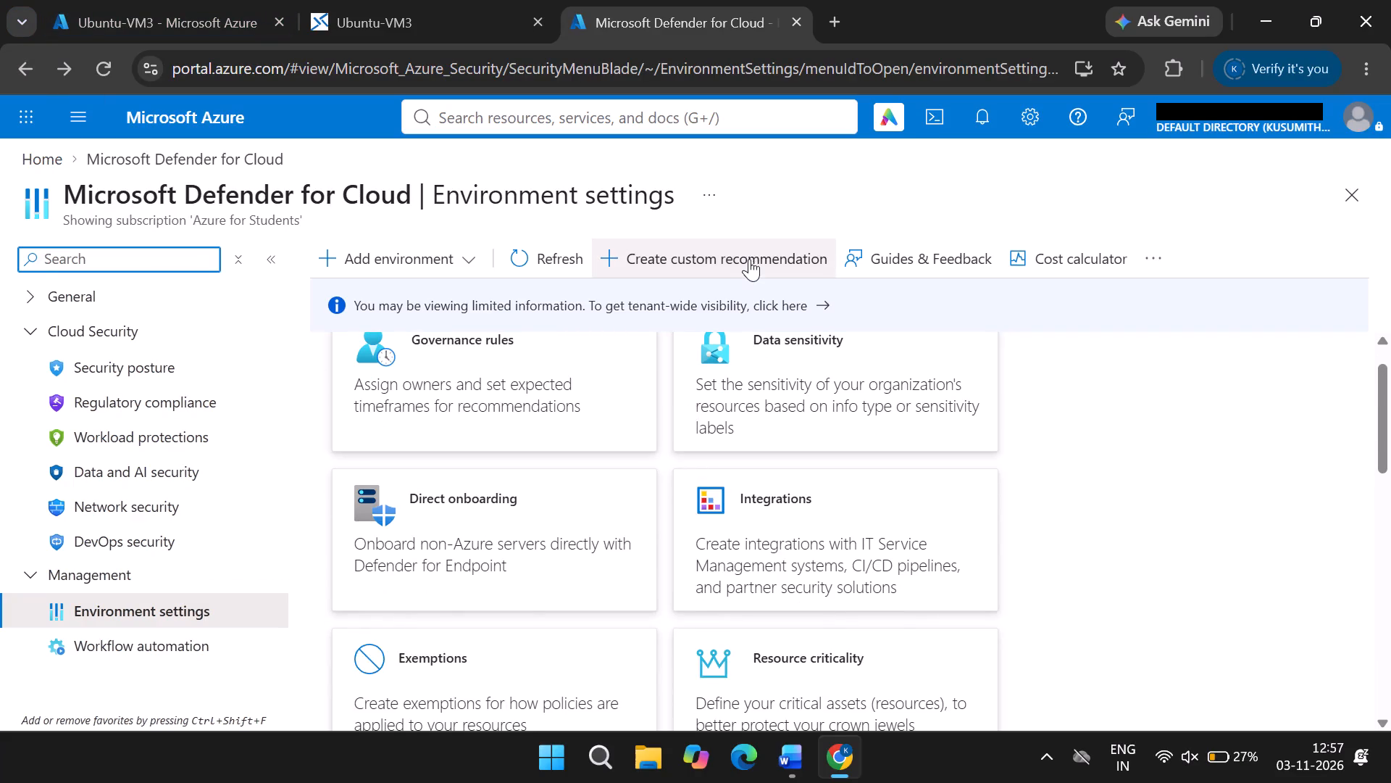
scroll(741, 420, down, 6)
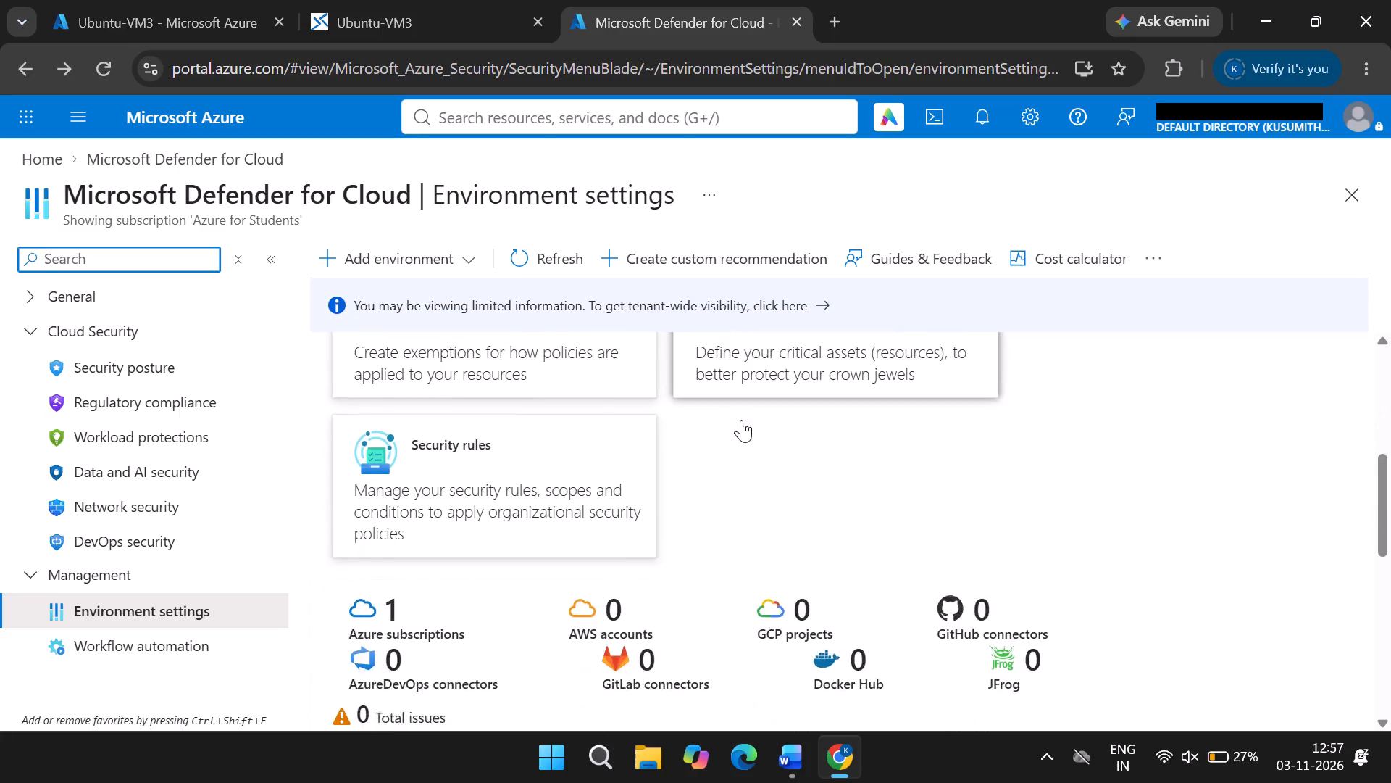
scroll(741, 420, down, 3)
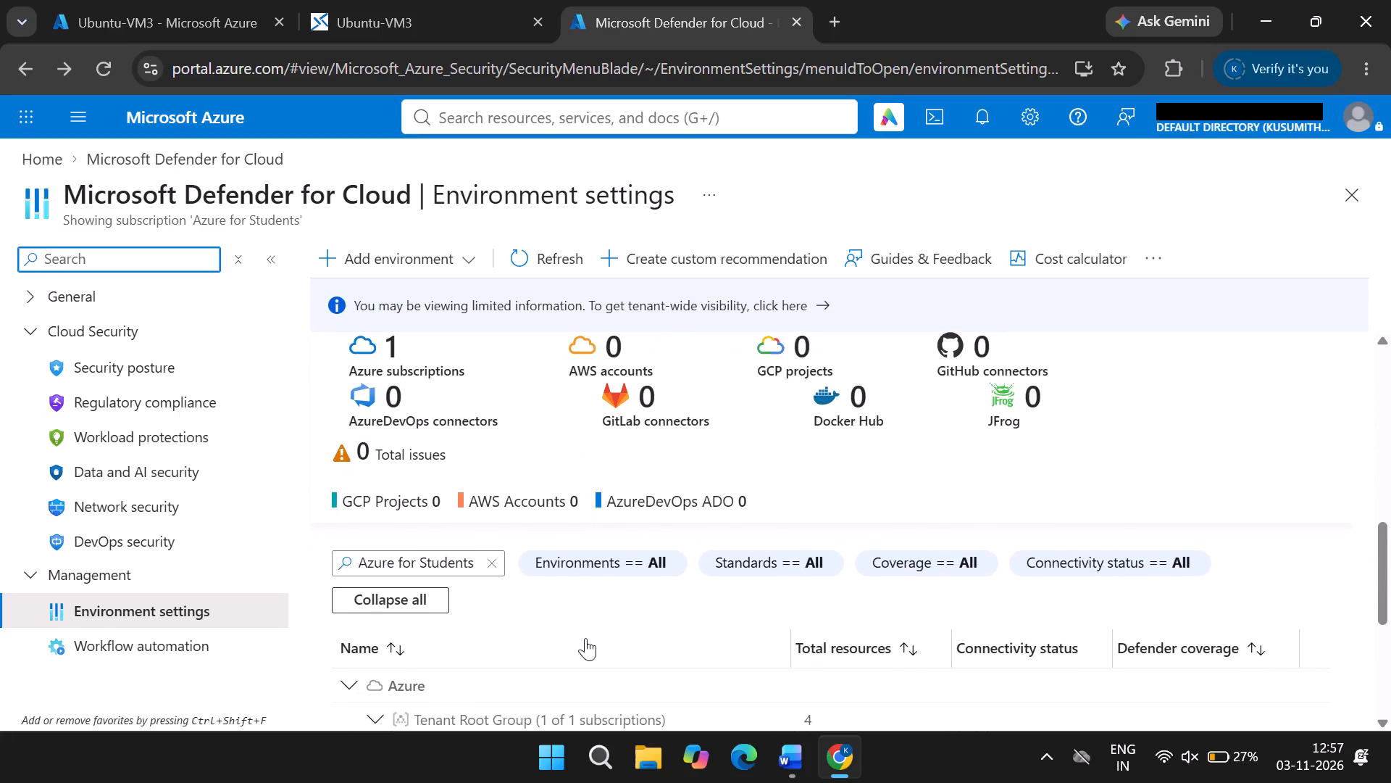
scroll(585, 638, down, 2)
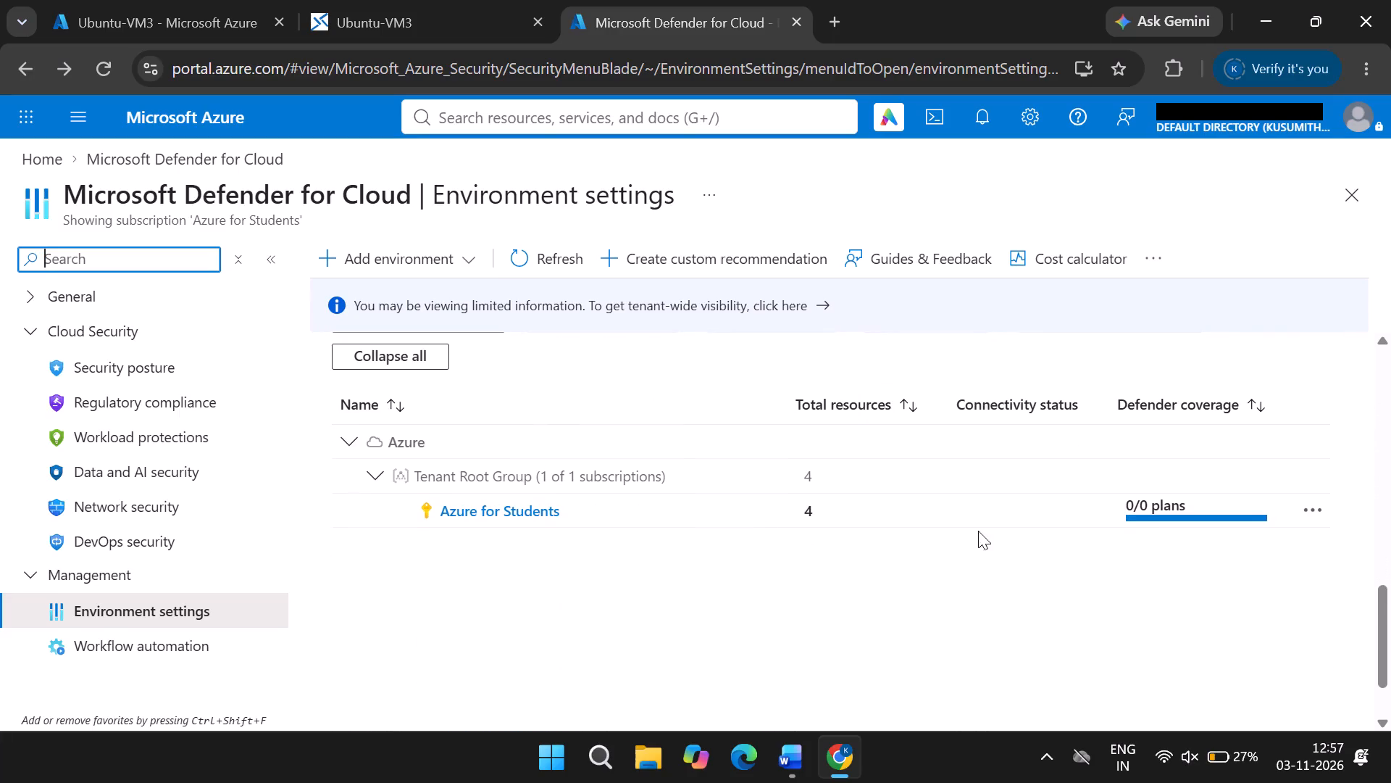
click(1317, 517)
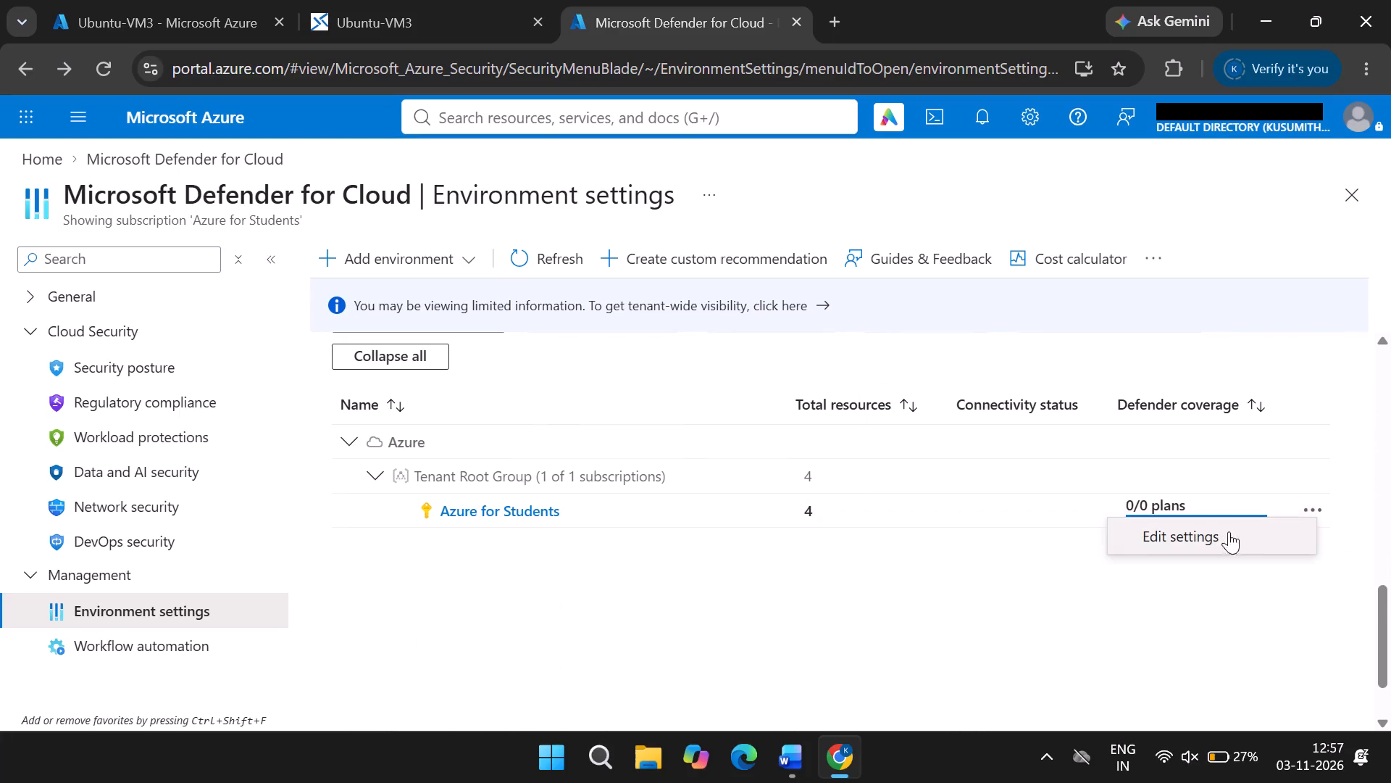
click(1287, 532)
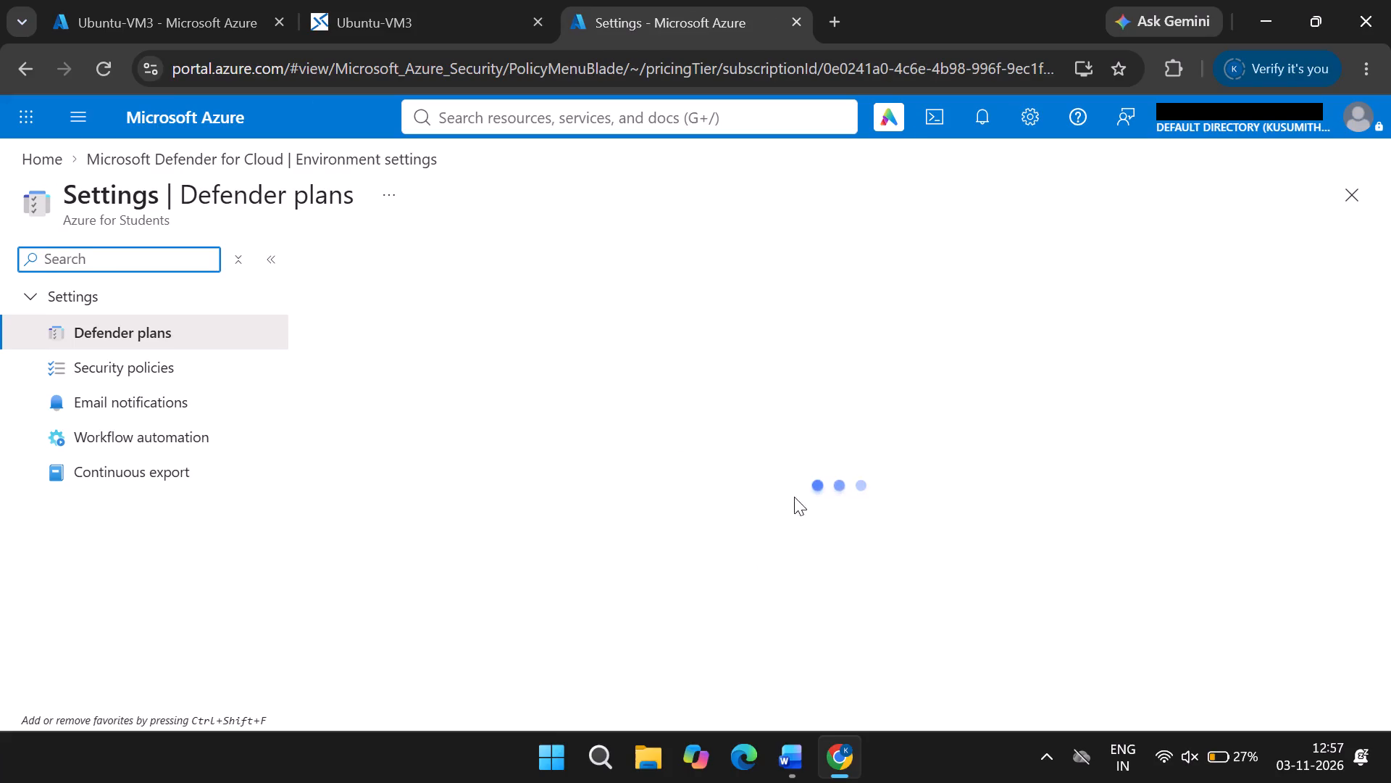
scroll(770, 521, down, 1)
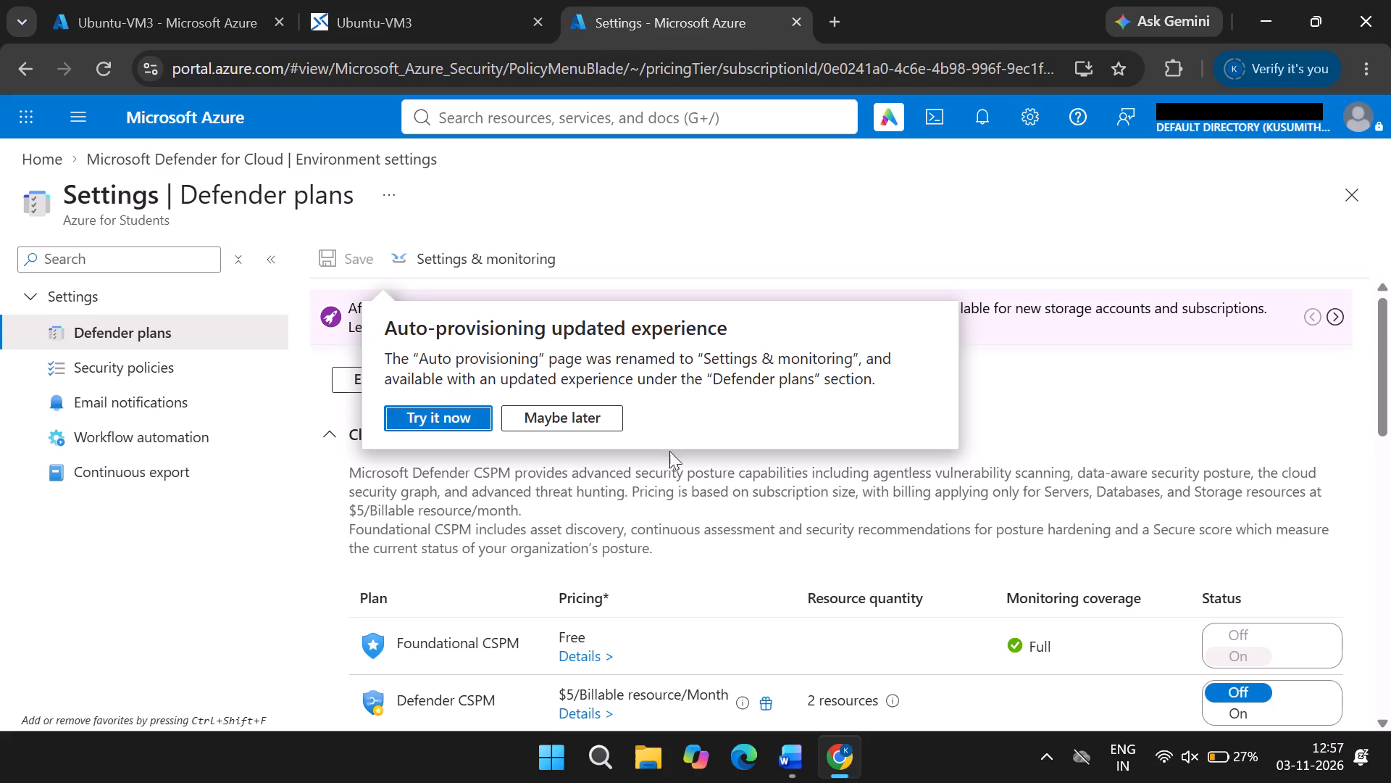
click(463, 420)
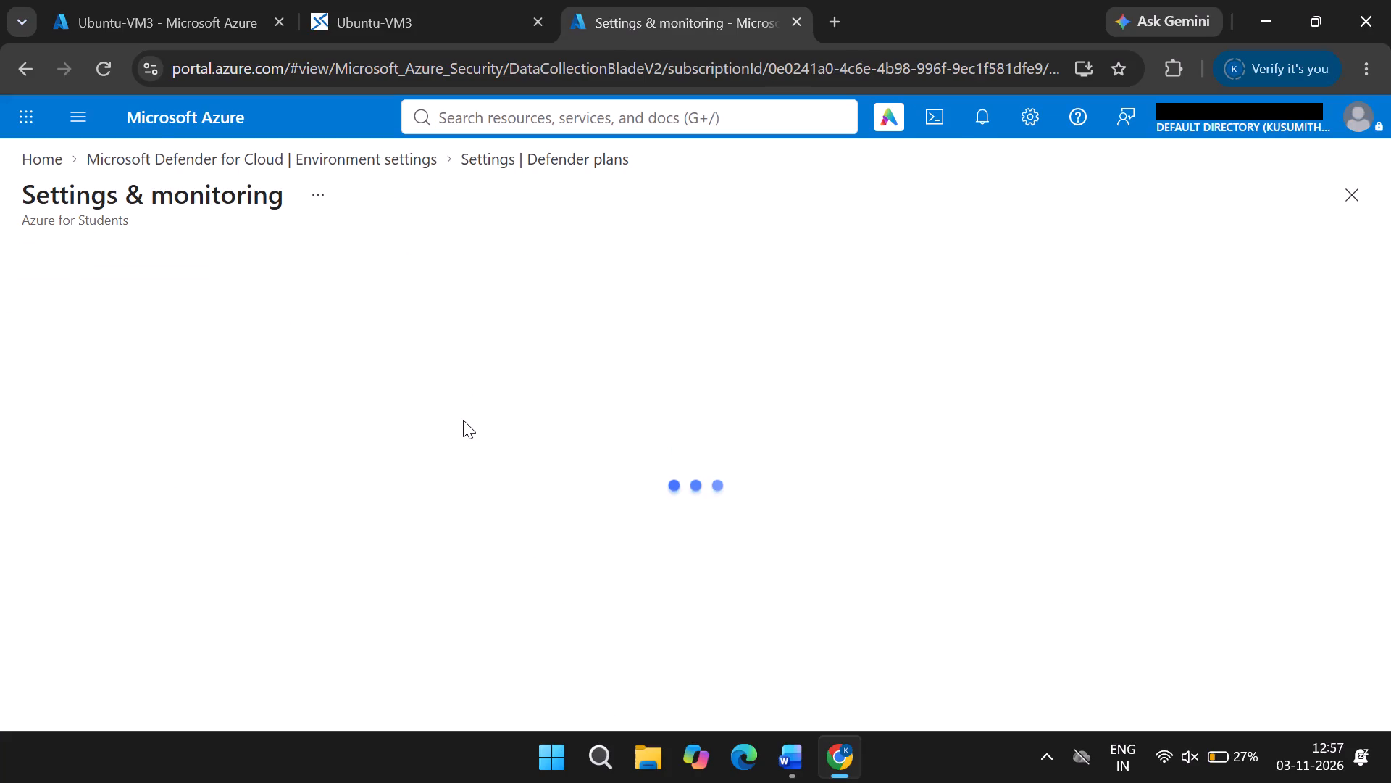
scroll(520, 489, down, 1)
scroll(596, 475, down, 3)
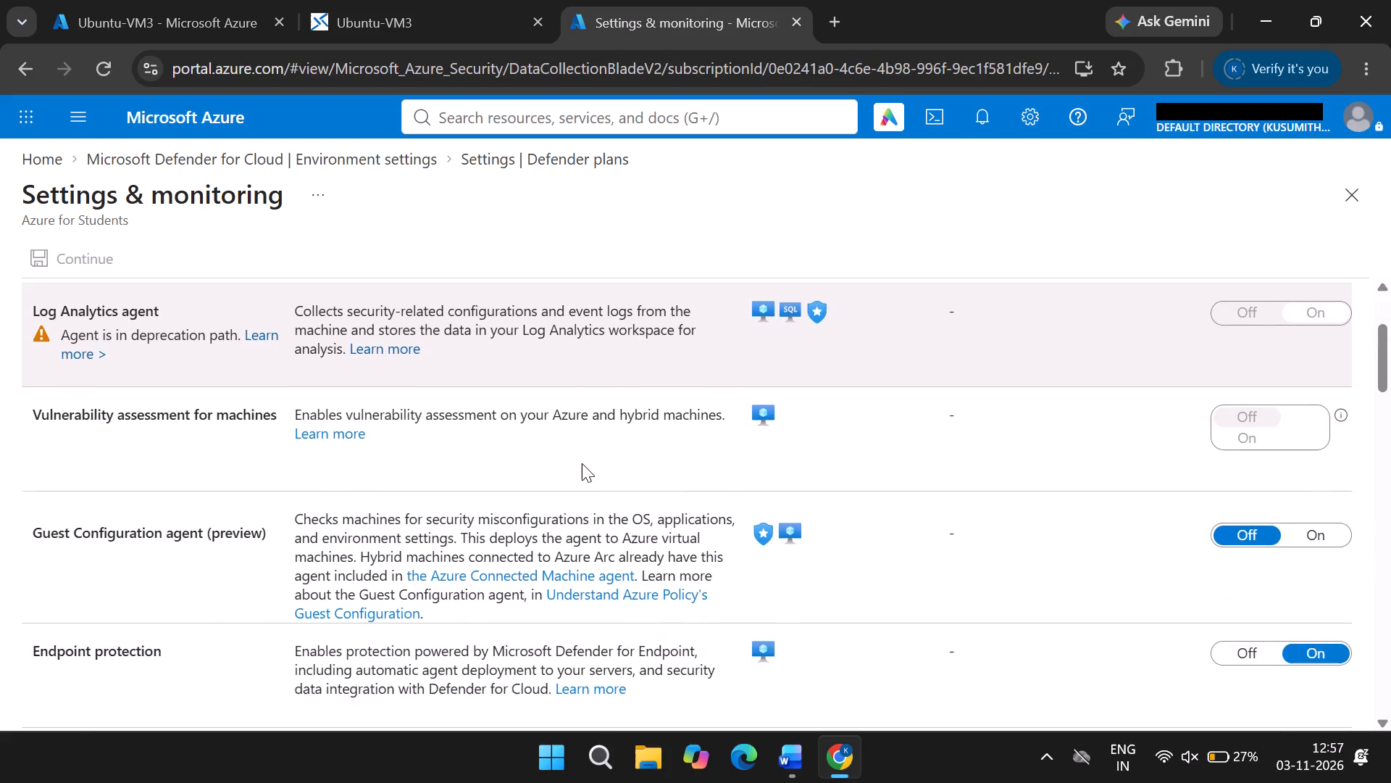
scroll(582, 463, down, 4)
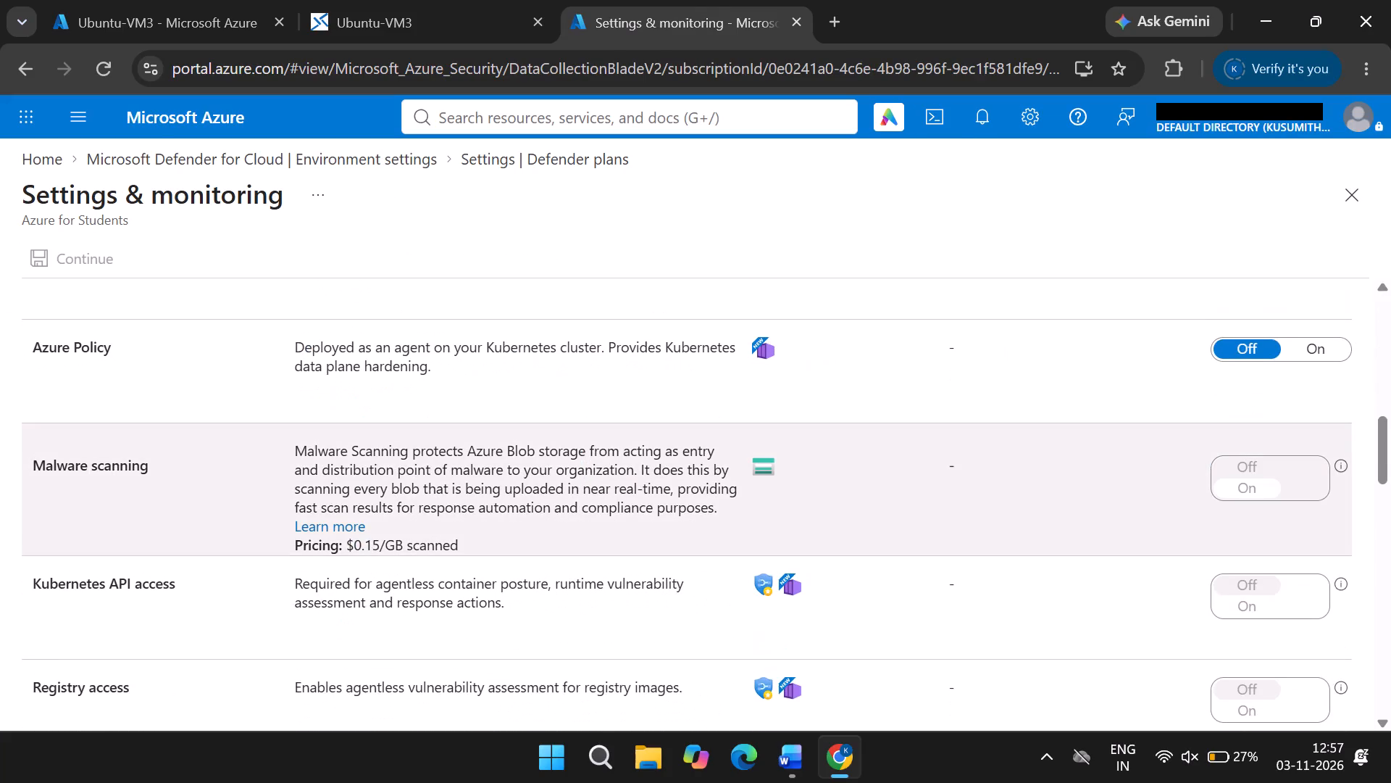
scroll(582, 463, down, 3)
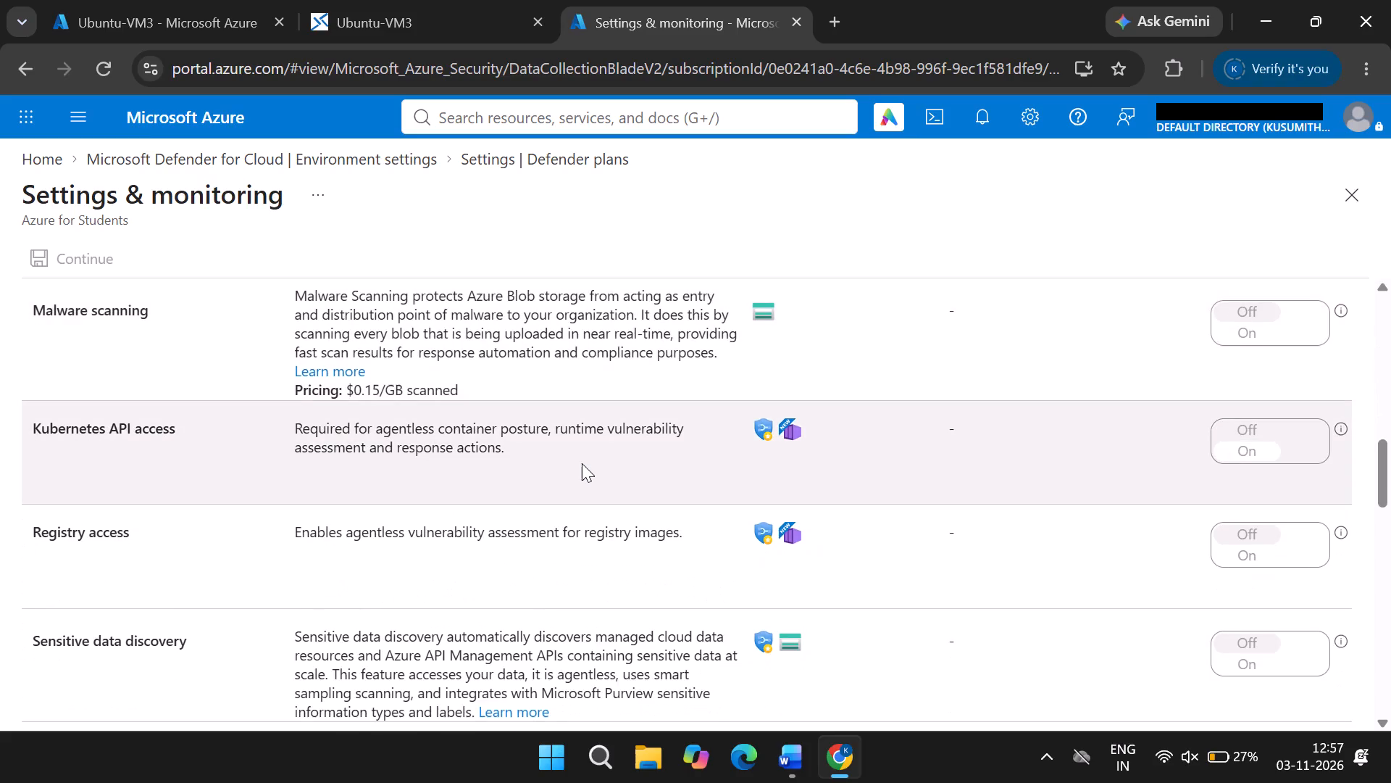
scroll(582, 463, down, 3)
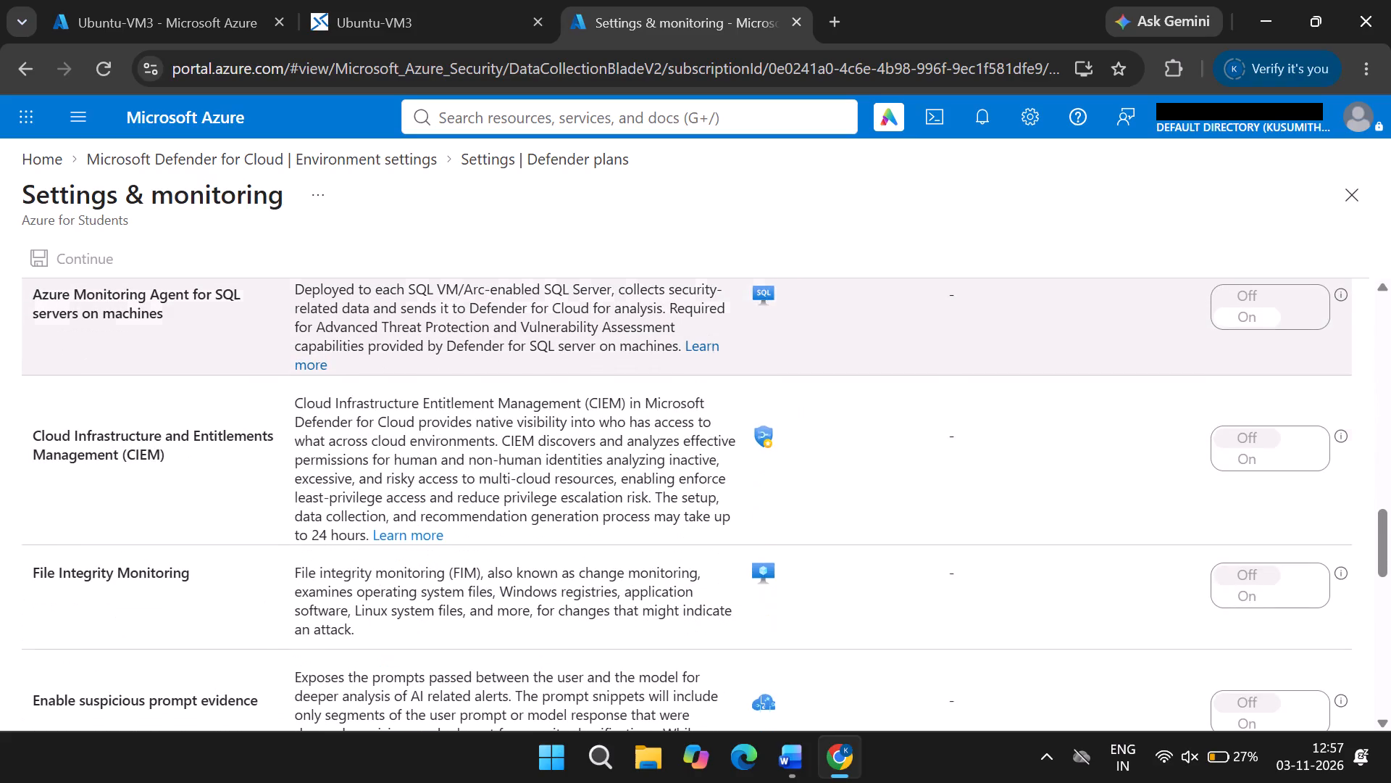
scroll(582, 463, down, 5)
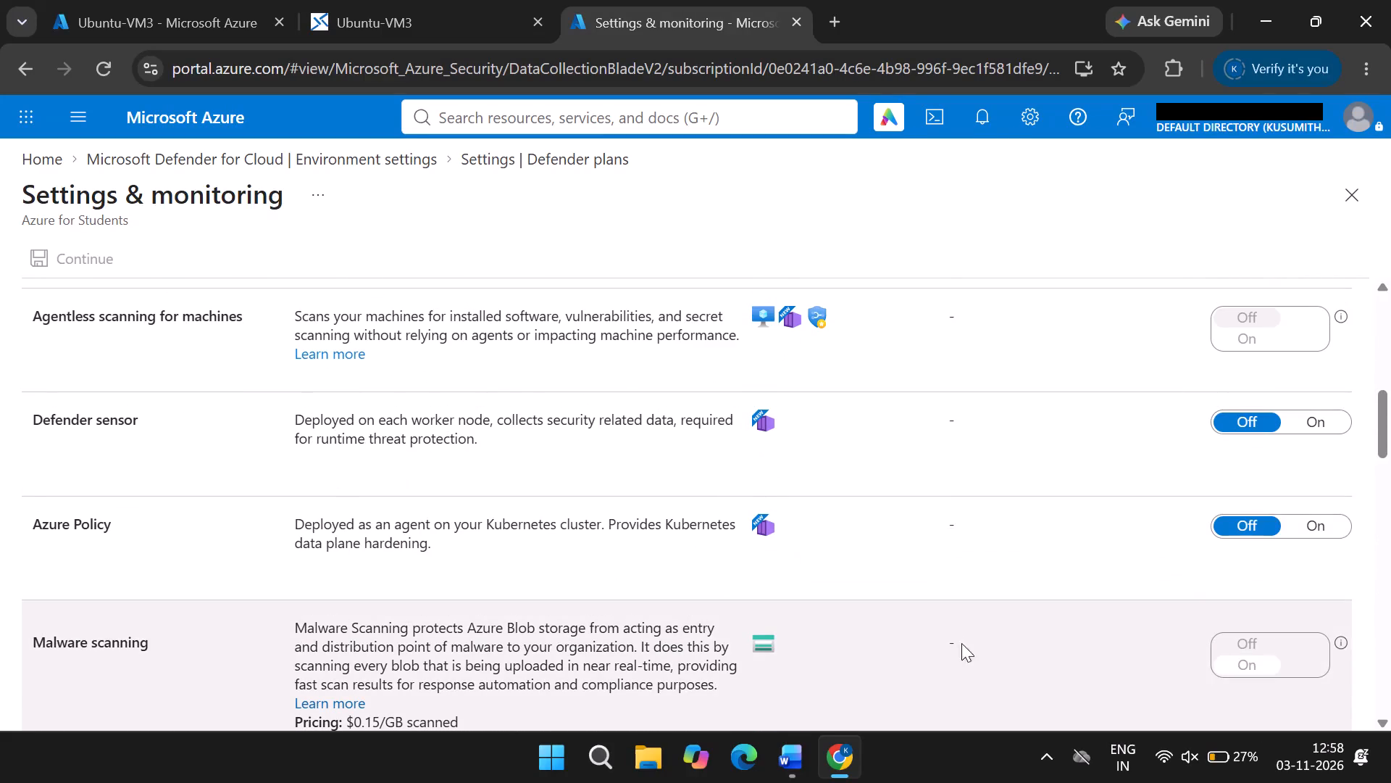
scroll(890, 565, up, 1)
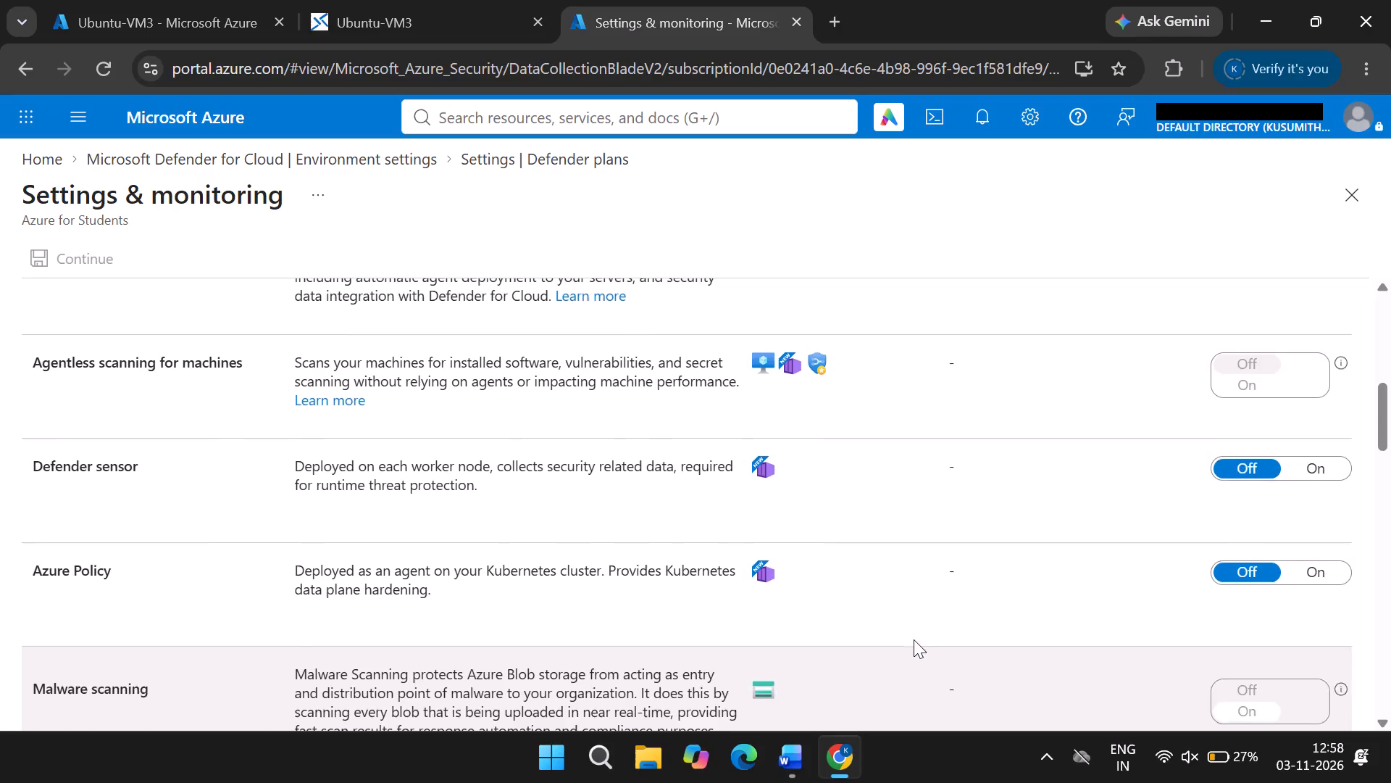
scroll(914, 639, up, 1)
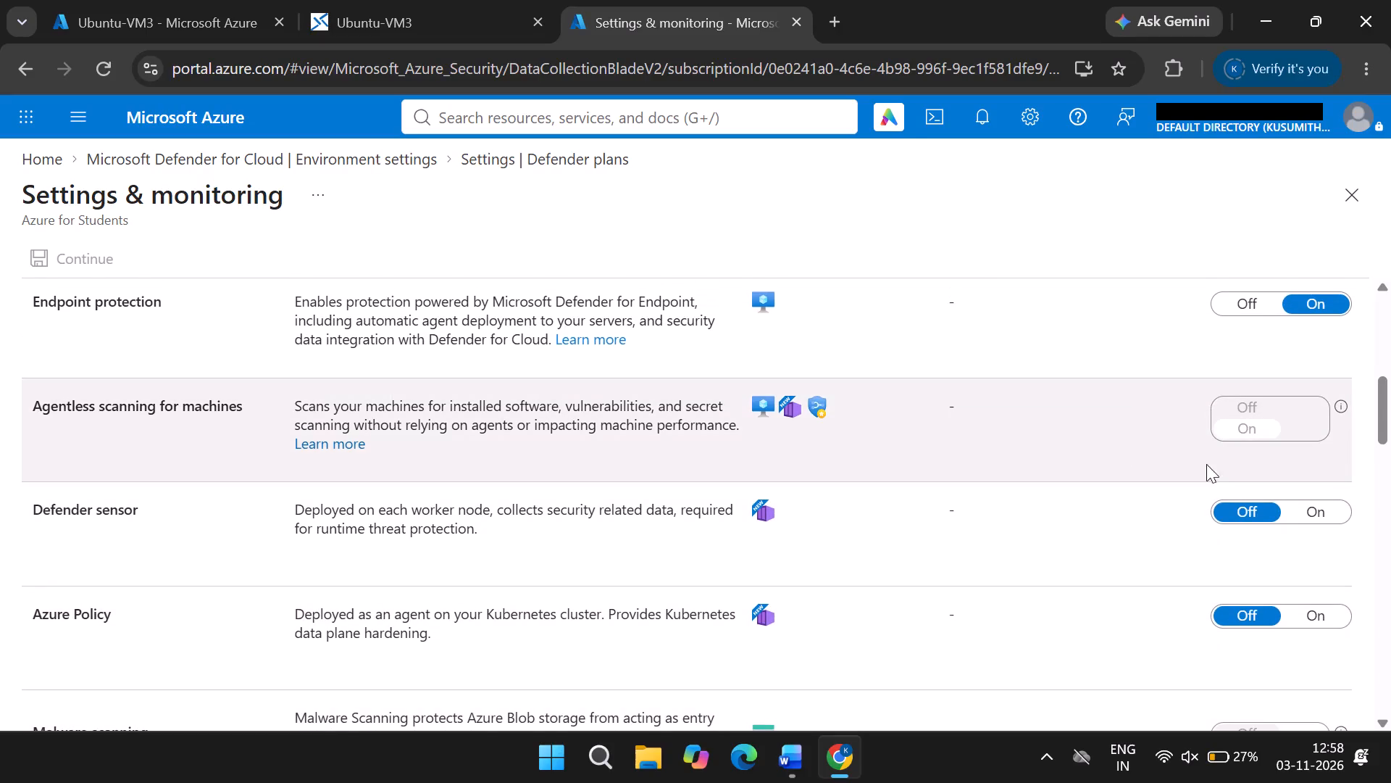
scroll(1263, 422, up, 1)
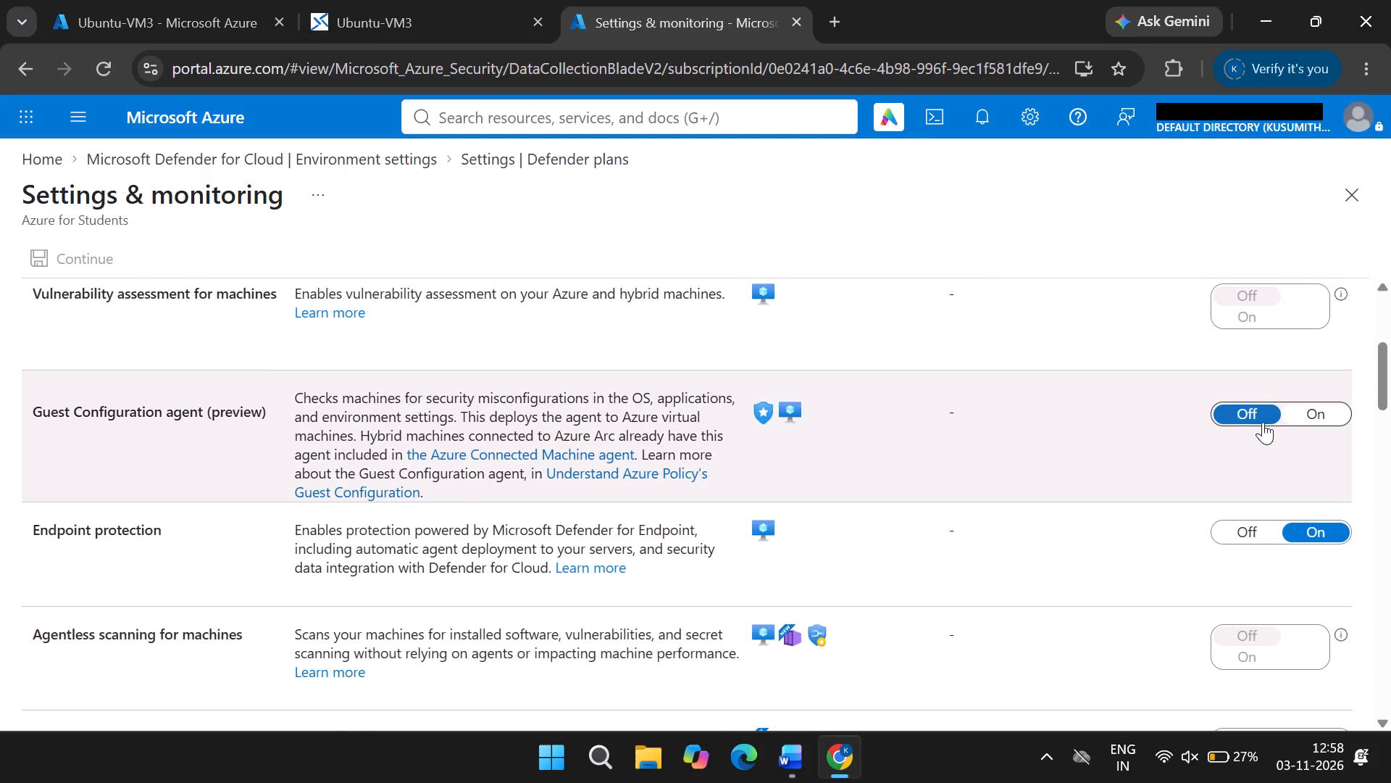
scroll(921, 420, up, 3)
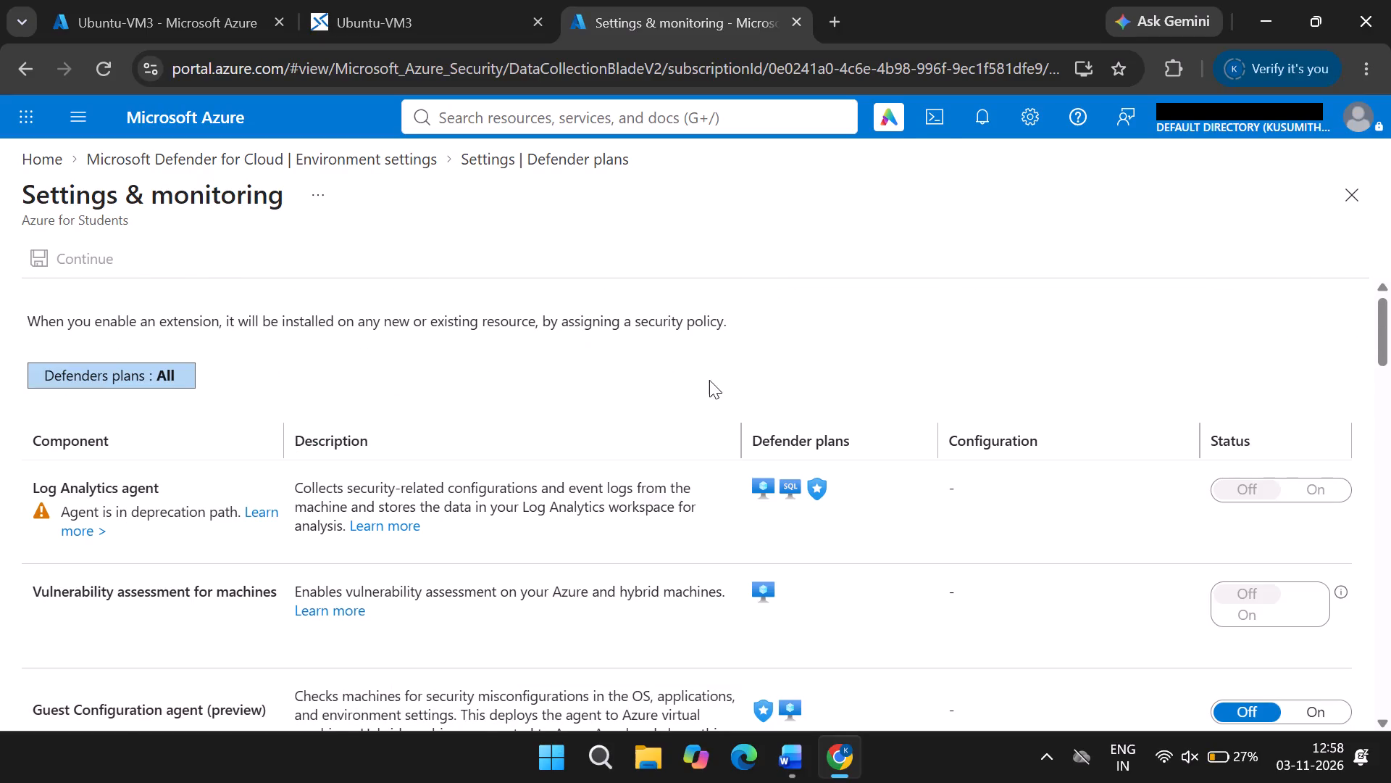
click(440, 0)
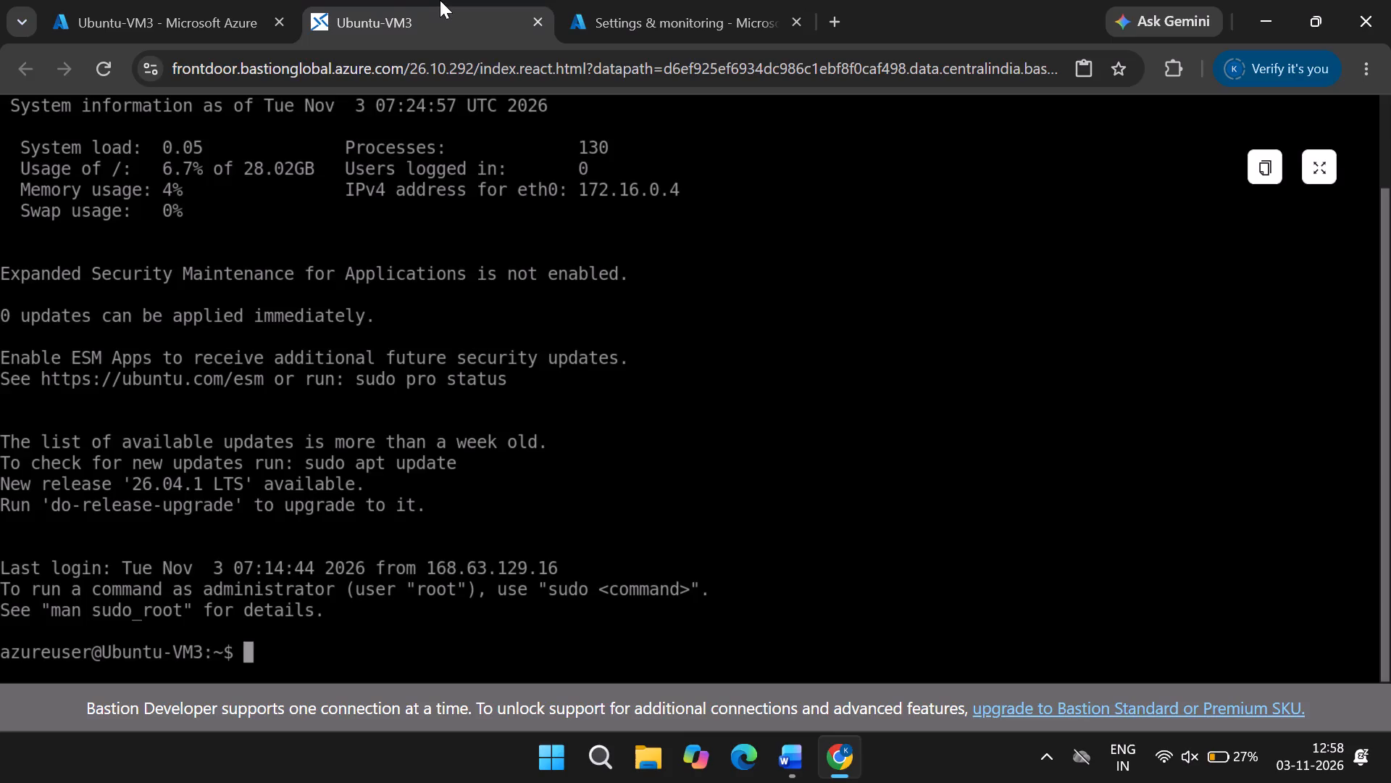
click(642, 0)
Return to the Defender for Cloud environment settings and reopen the Defender plans of the Azure for Students subscription.
click(356, 155)
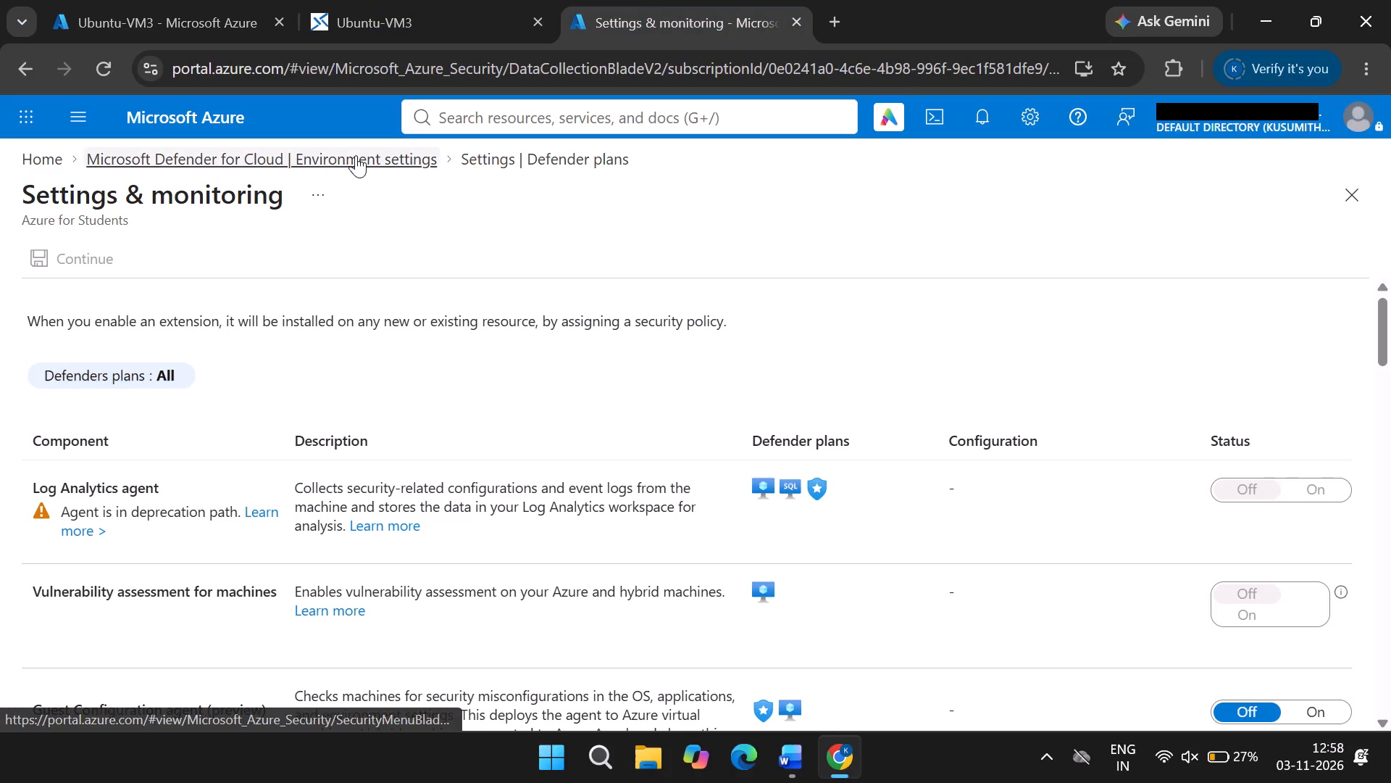
scroll(454, 401, down, 1)
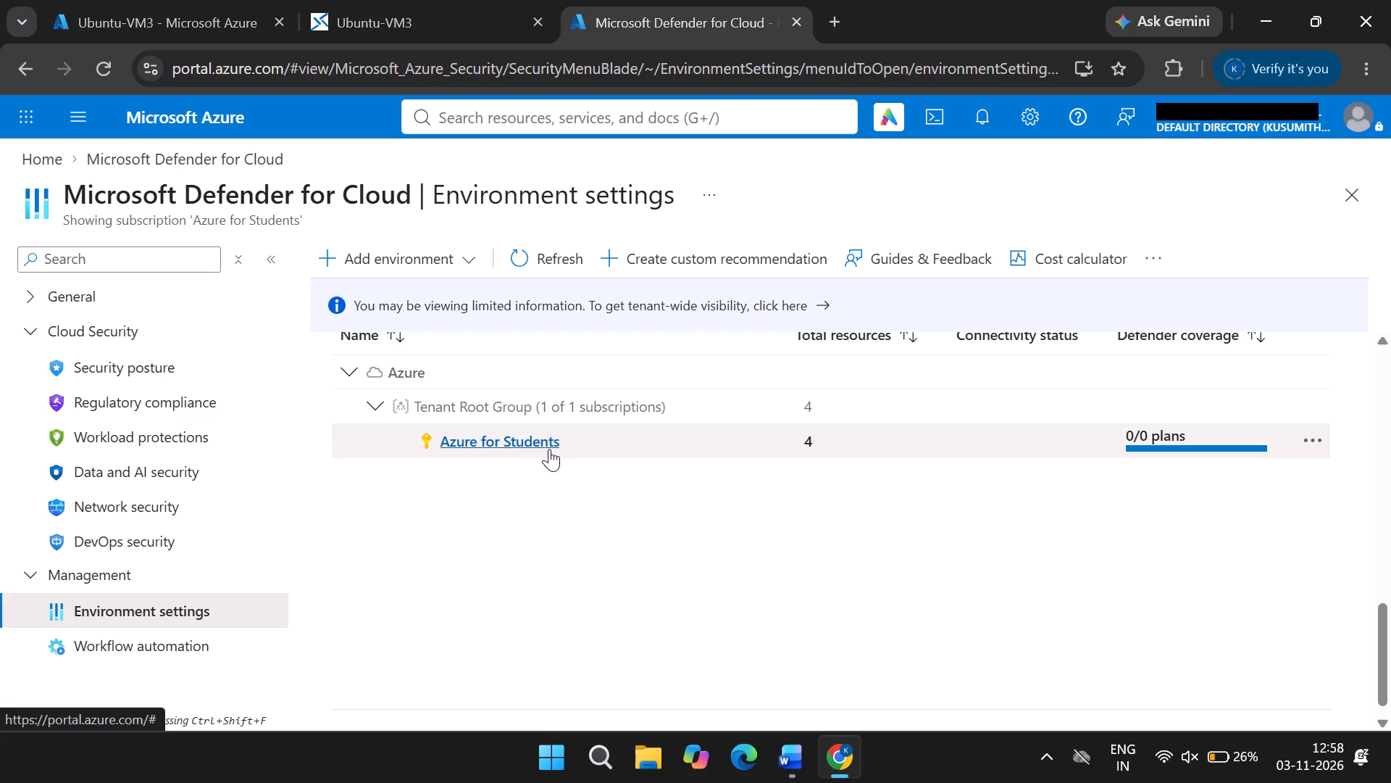
click(450, 0)
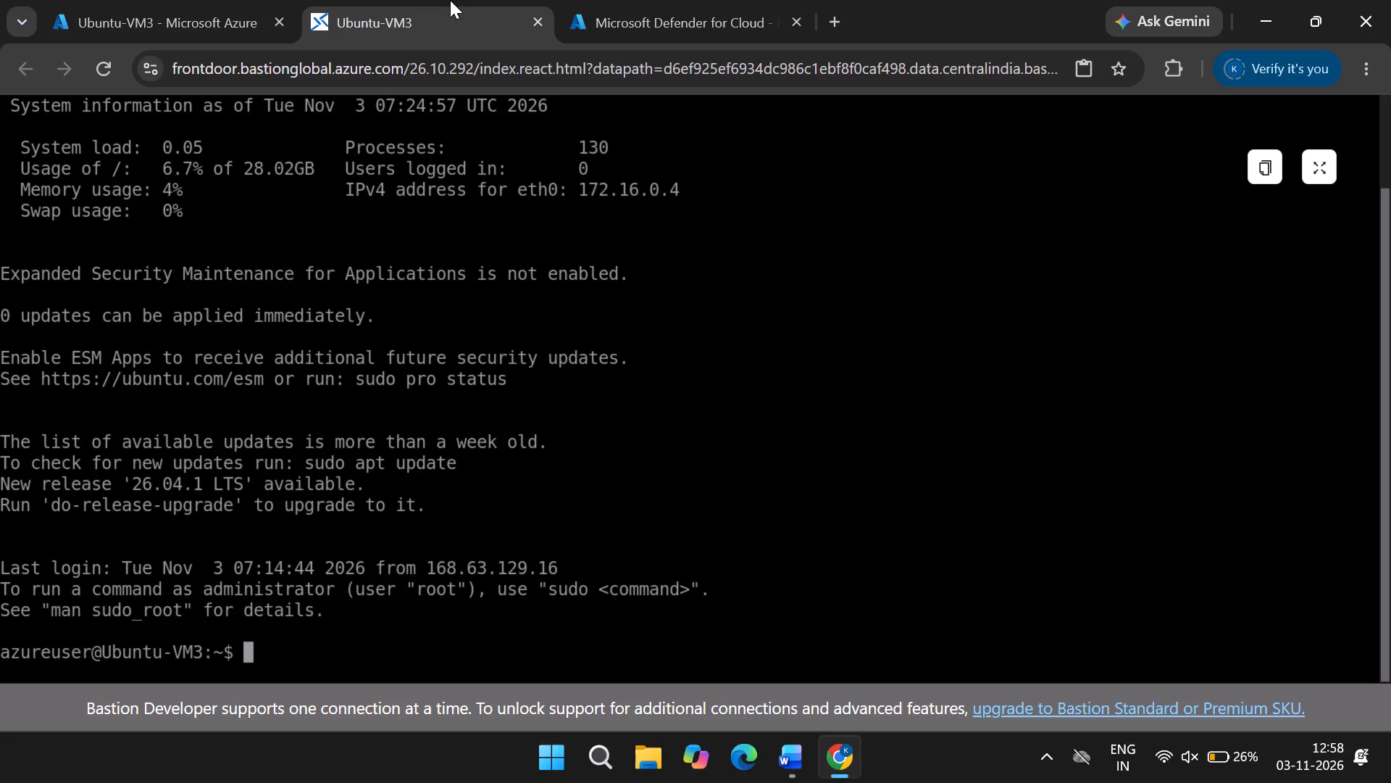
click(596, 0)
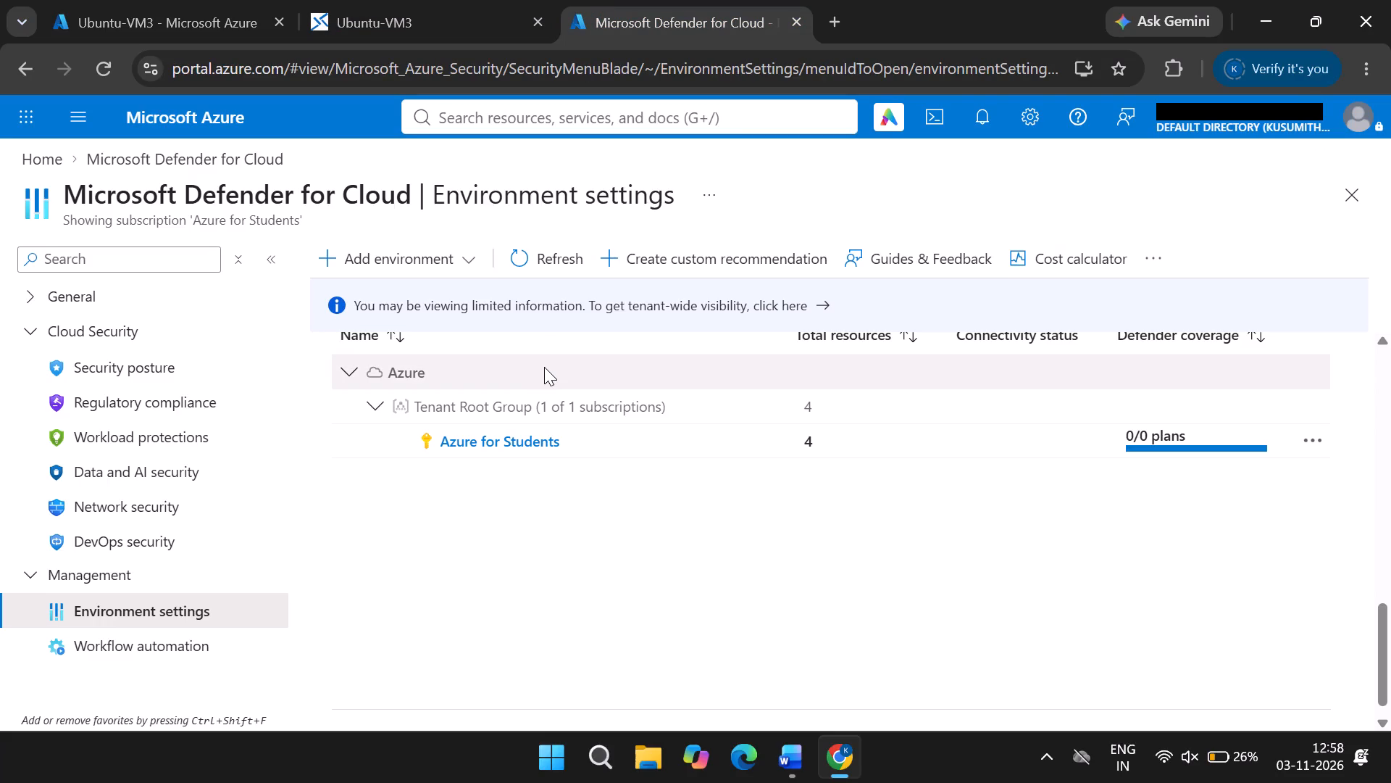
click(512, 437)
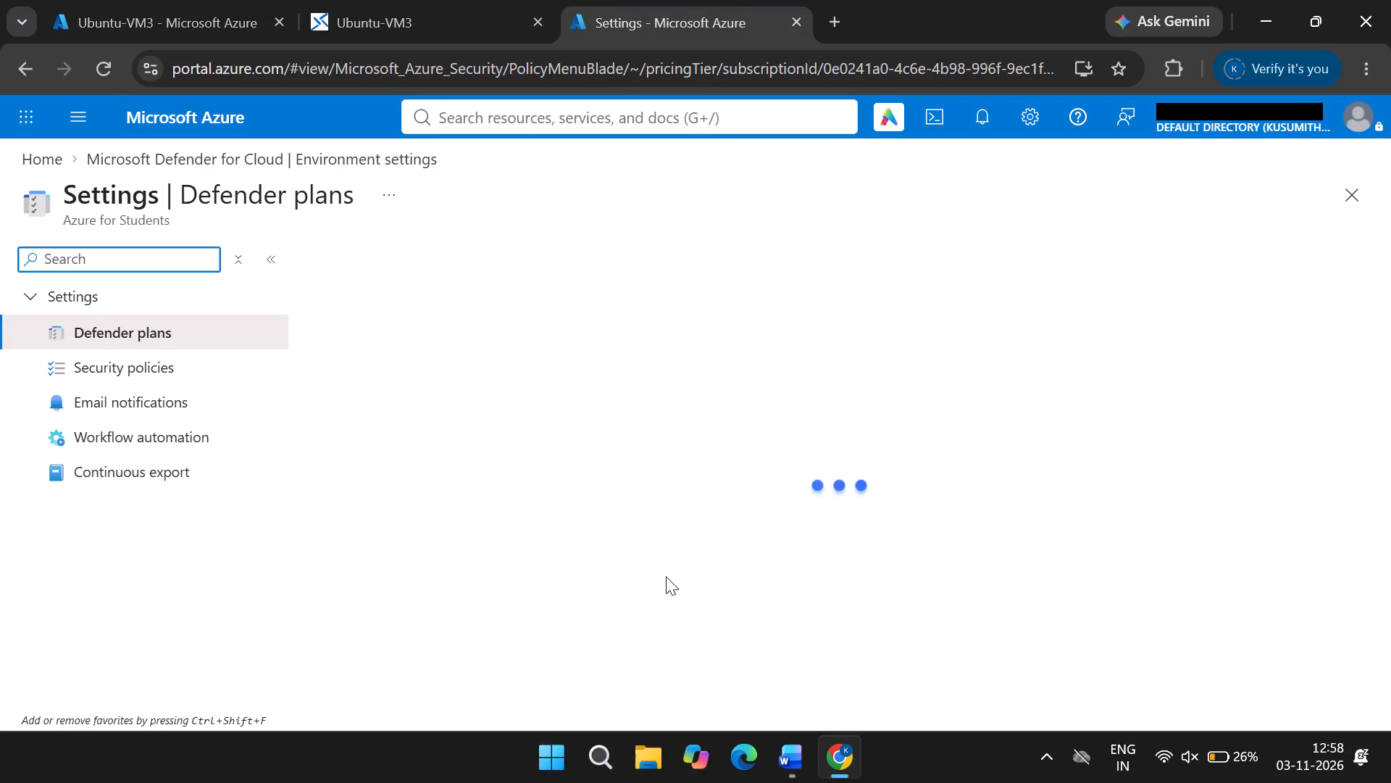
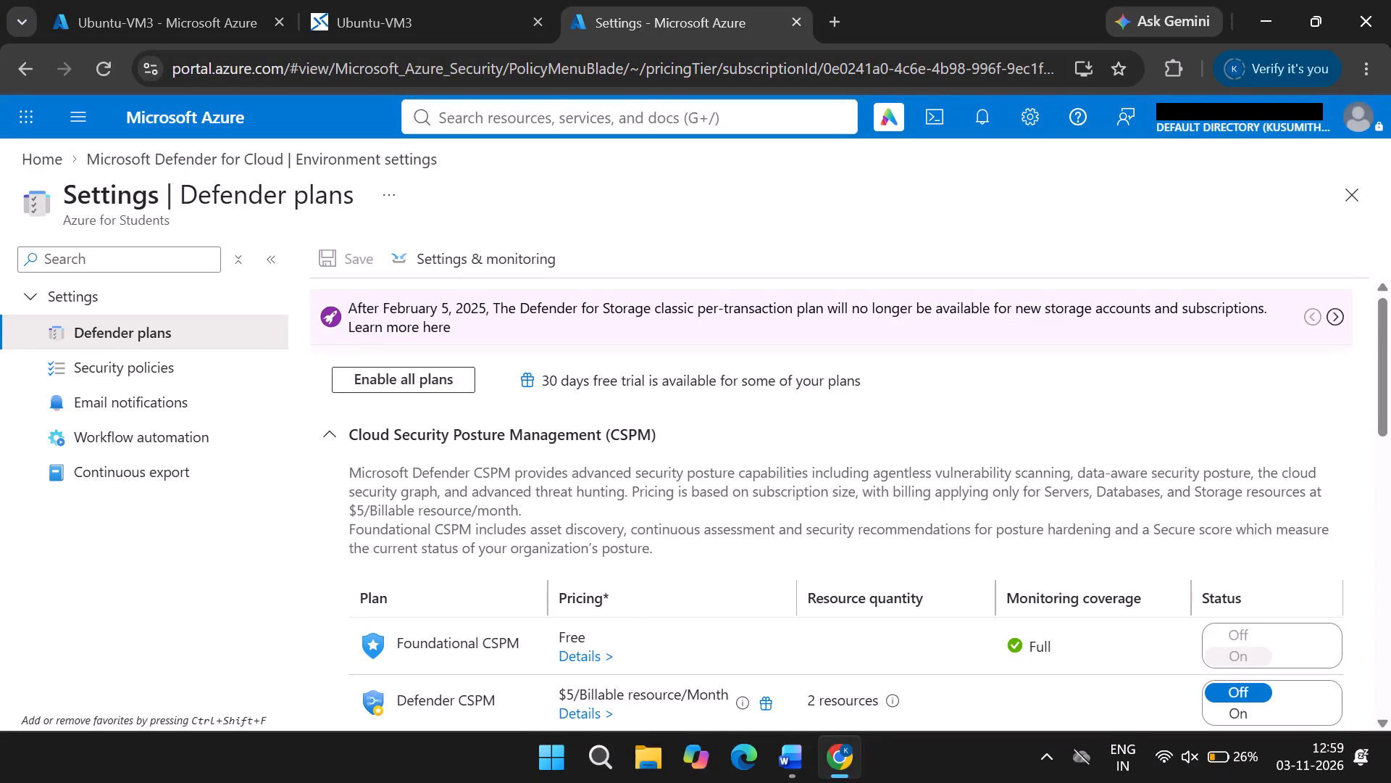
Examine the CSPM and Cloud Workload Protection plans, their pricing and their on/off status for the Azure for Students subscription.
click(530, 527)
scroll(530, 527, down, 6)
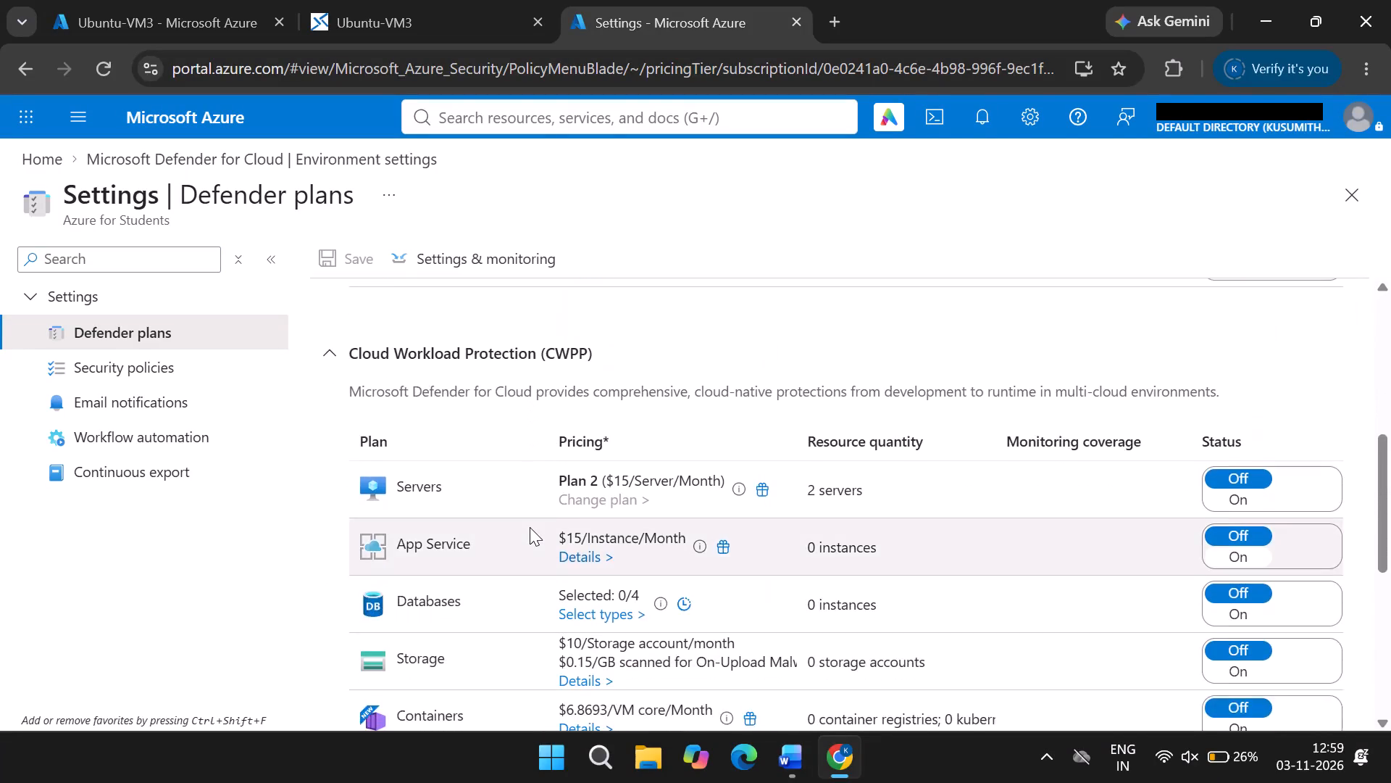
scroll(530, 527, down, 4)
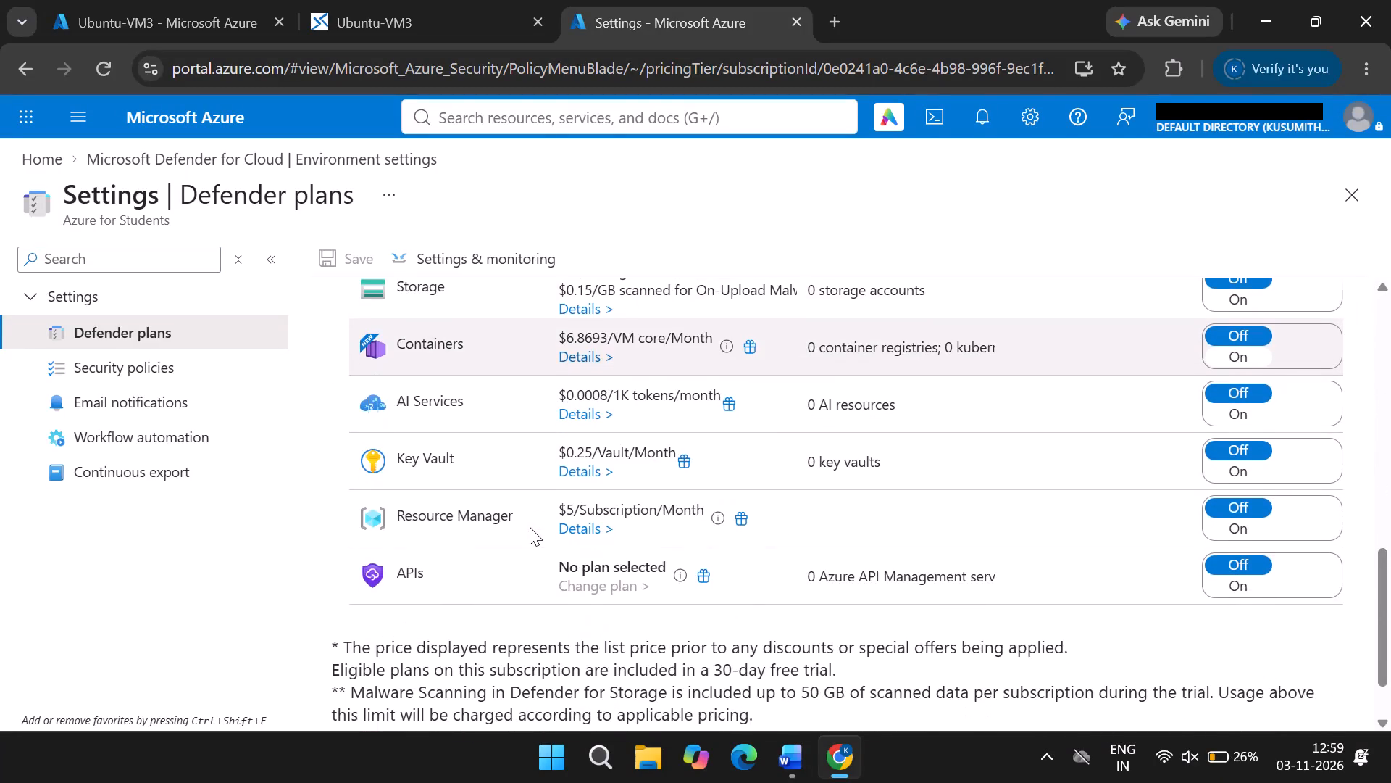
scroll(530, 527, up, 1)
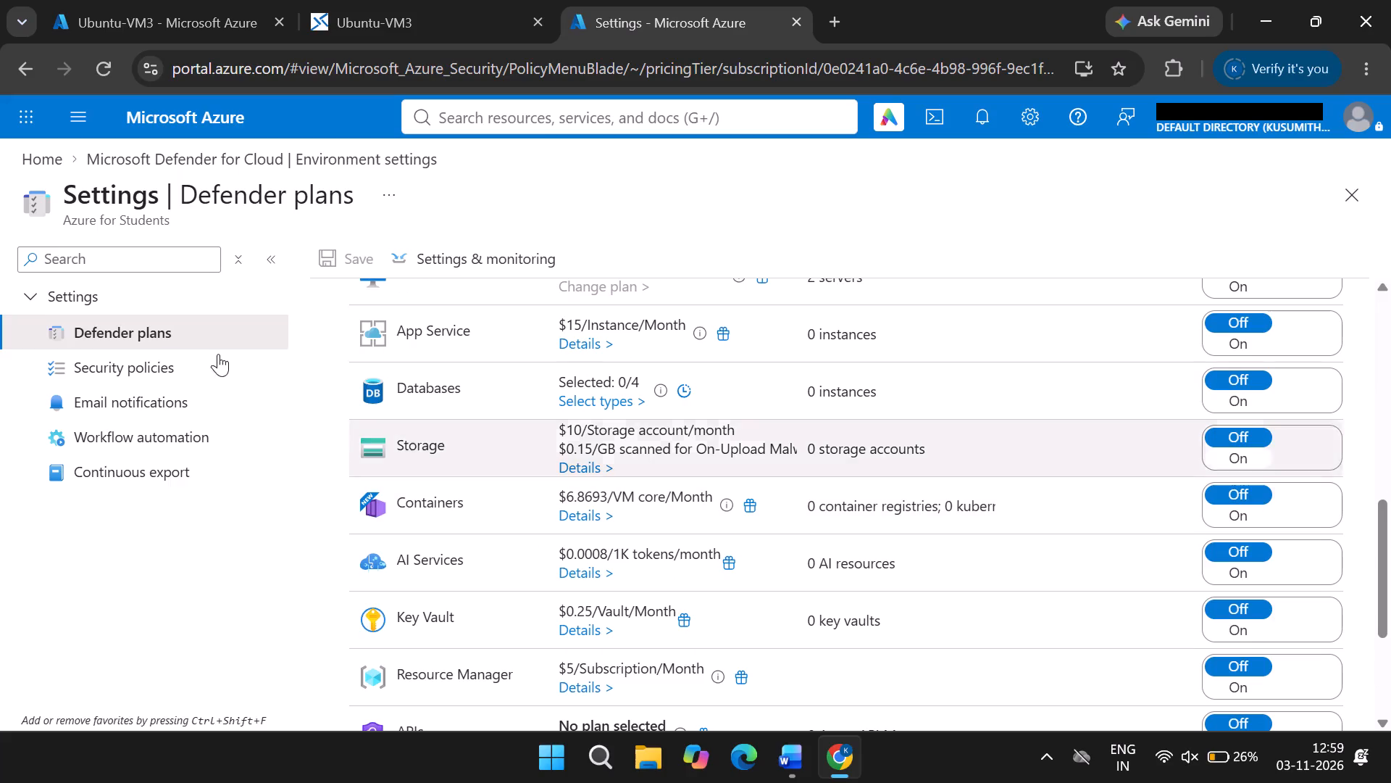
scroll(514, 368, up, 4)
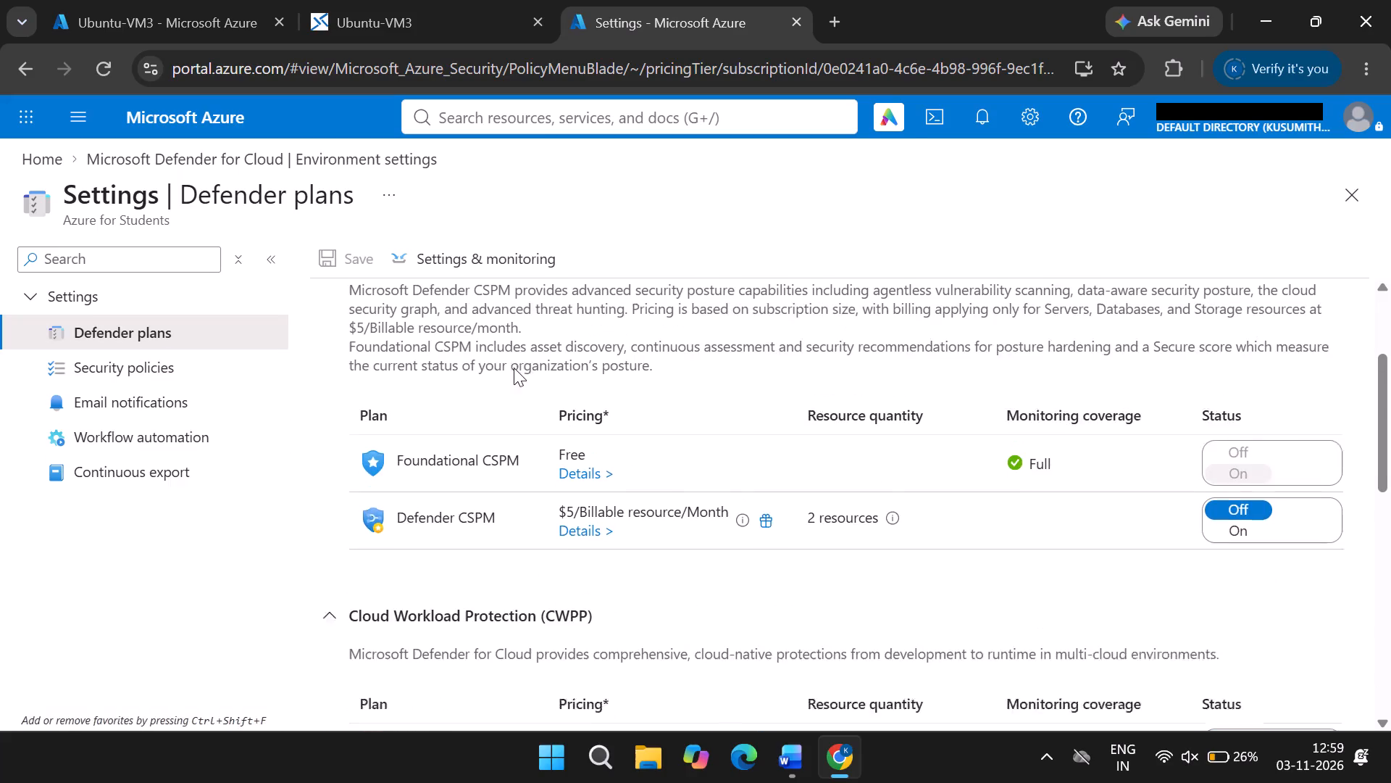
scroll(588, 414, up, 3)
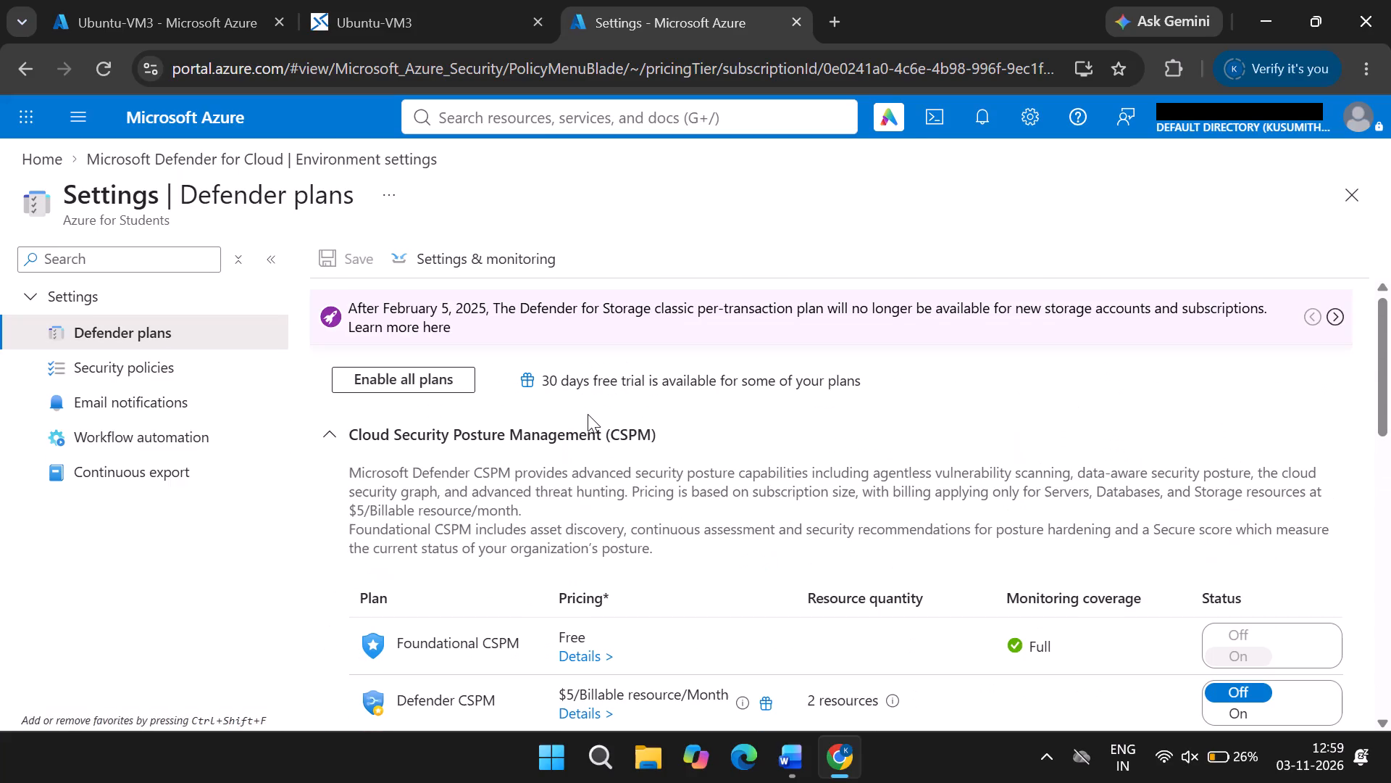
scroll(588, 414, up, 2)
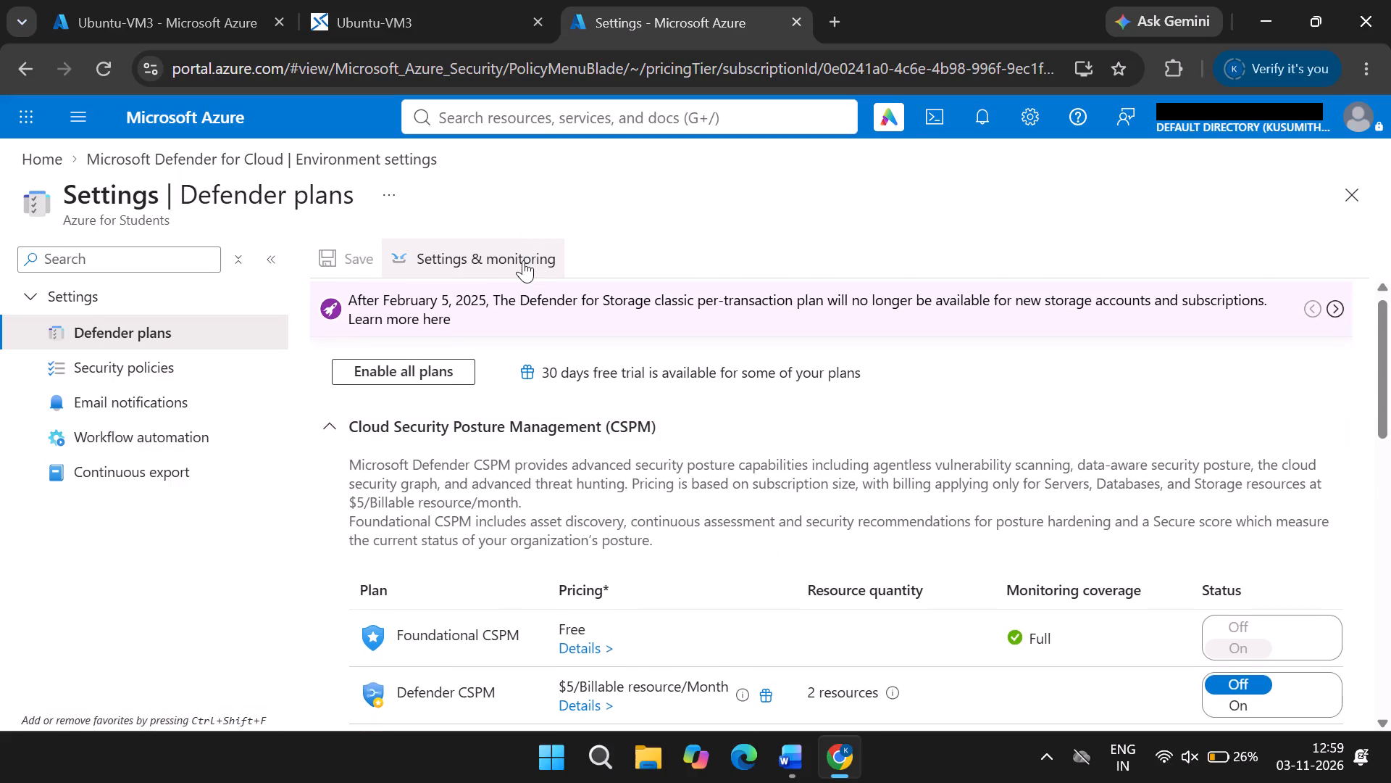
scroll(584, 494, down, 4)
scroll(623, 302, down, 2)
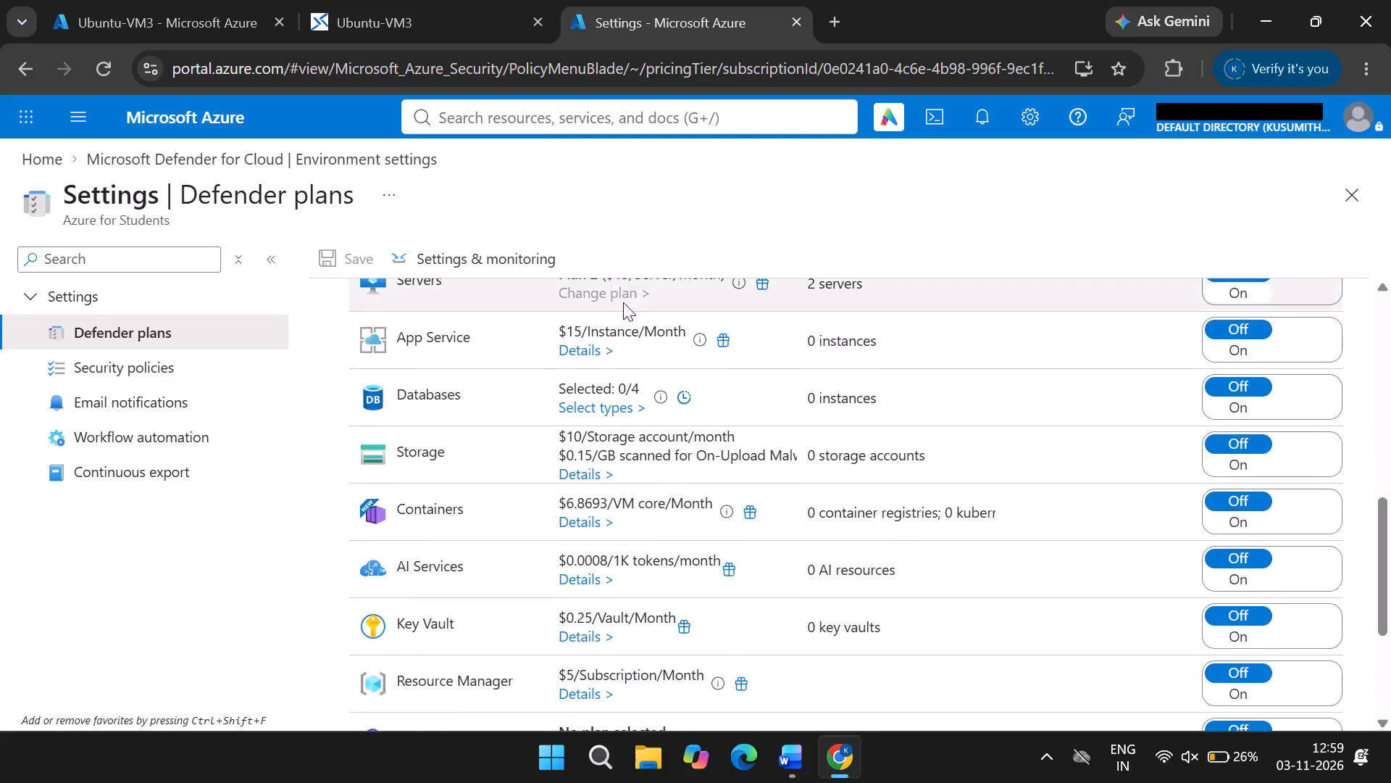
scroll(623, 302, down, 1)
scroll(646, 386, up, 8)
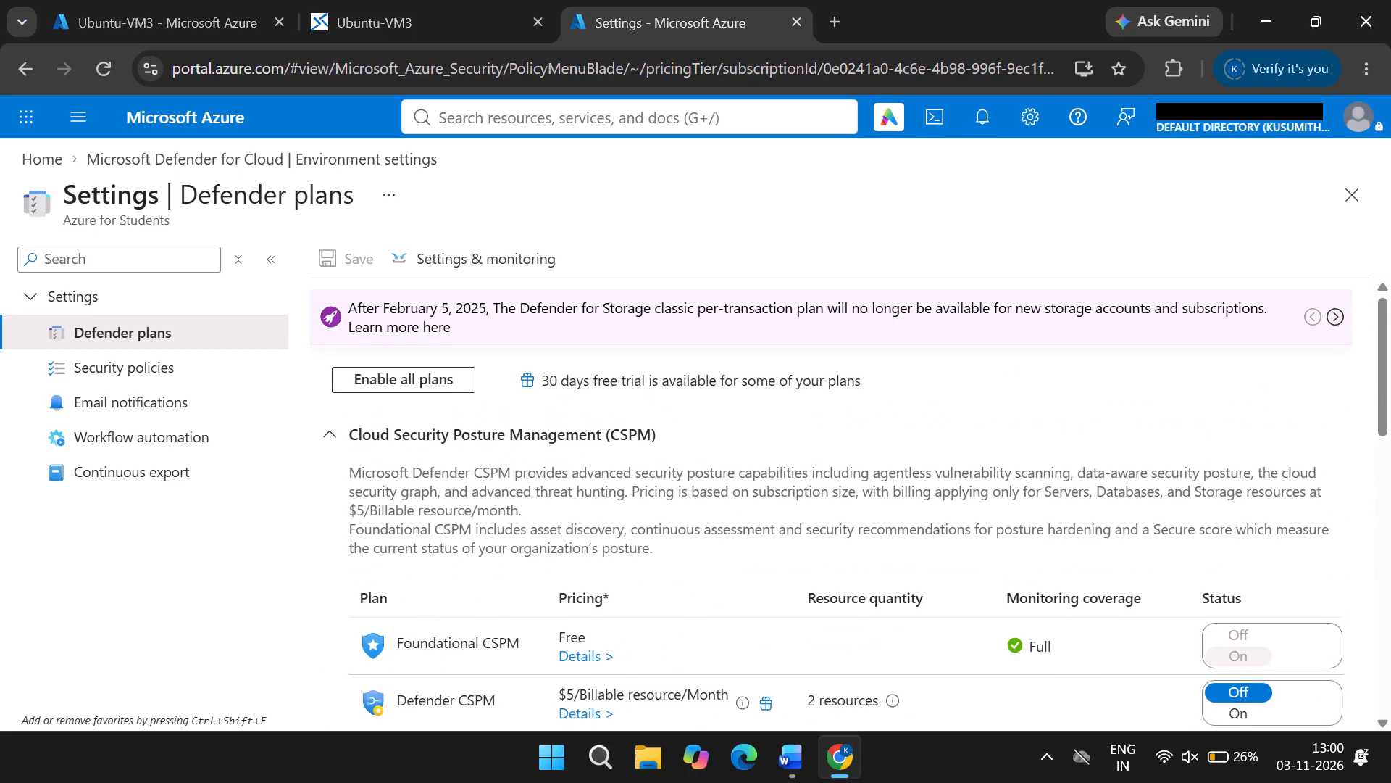
scroll(652, 499, down, 2)
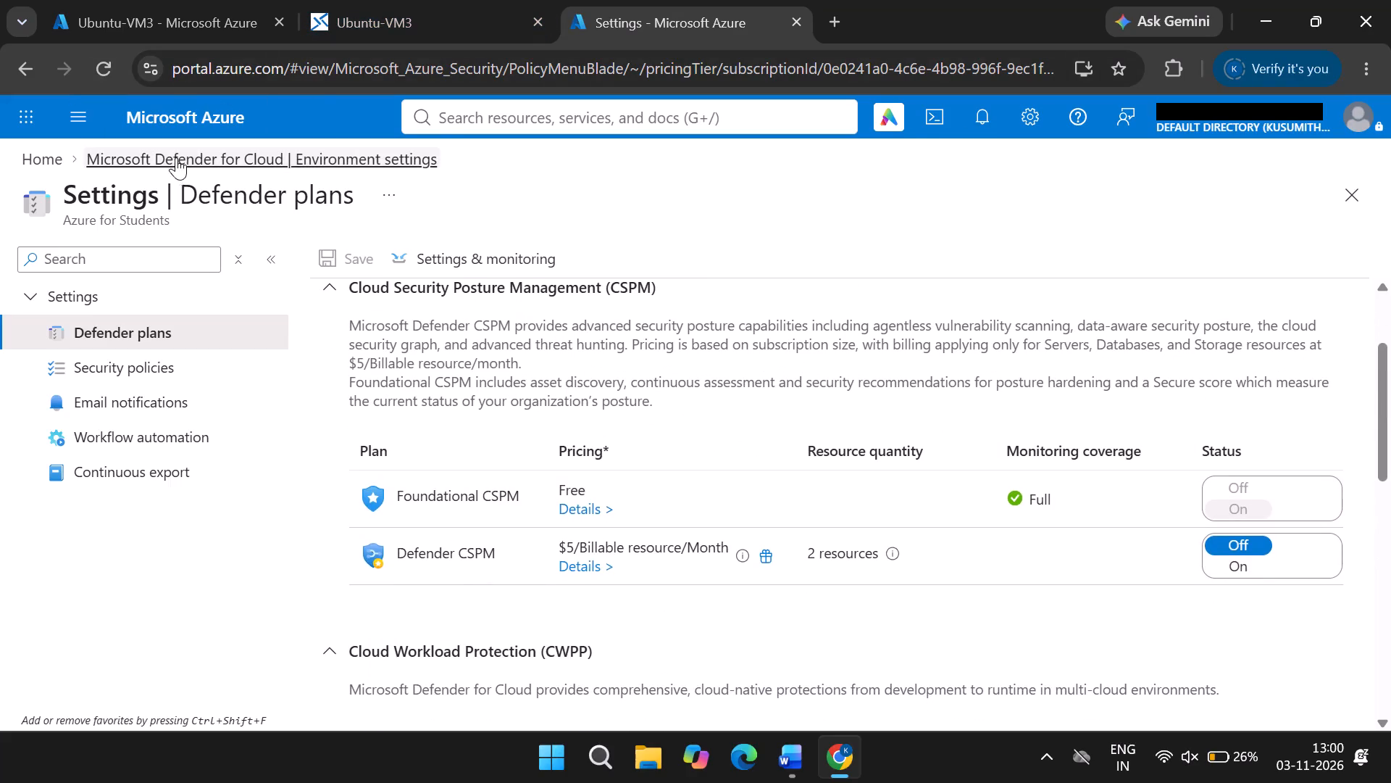
Leave the Defender for Cloud settings and return to the Configuration page of Ubuntu-VM3.
click(112, 154)
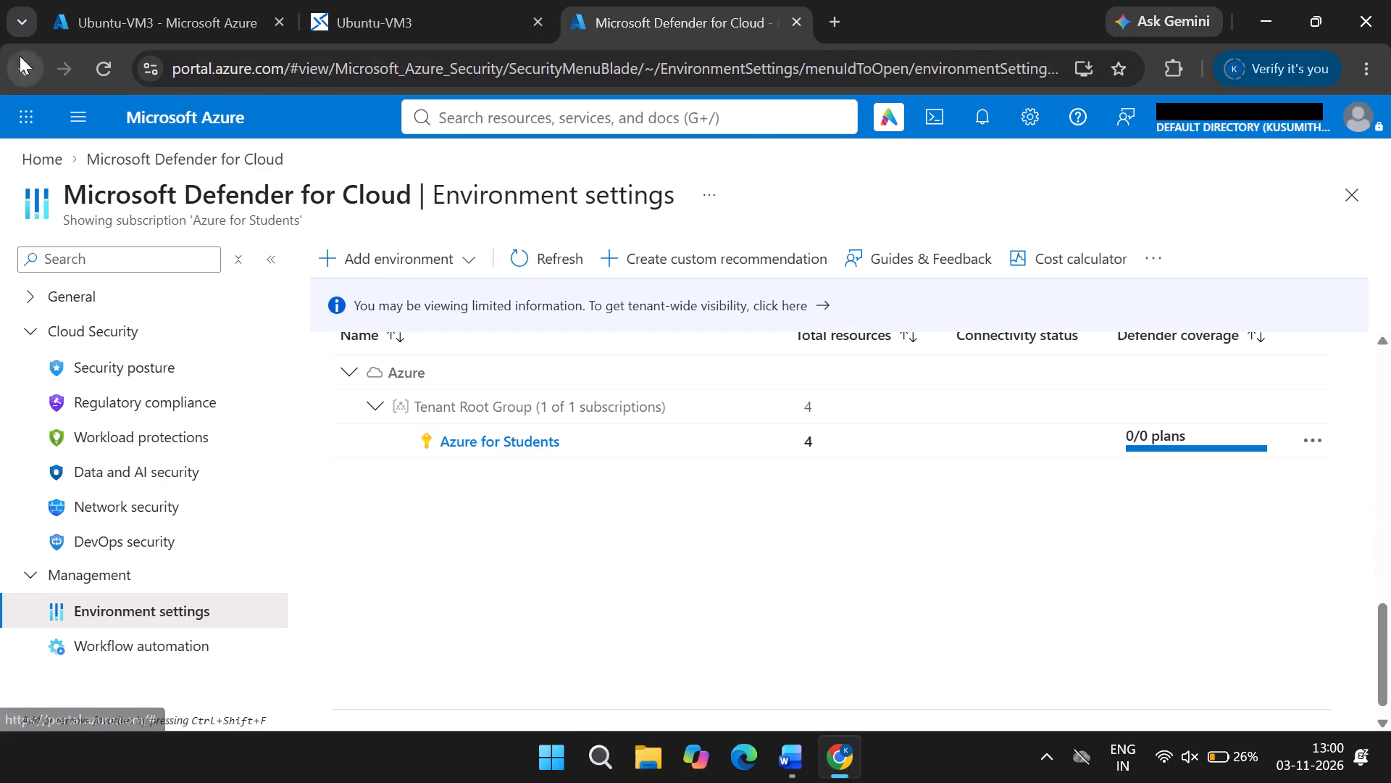
click(25, 78)
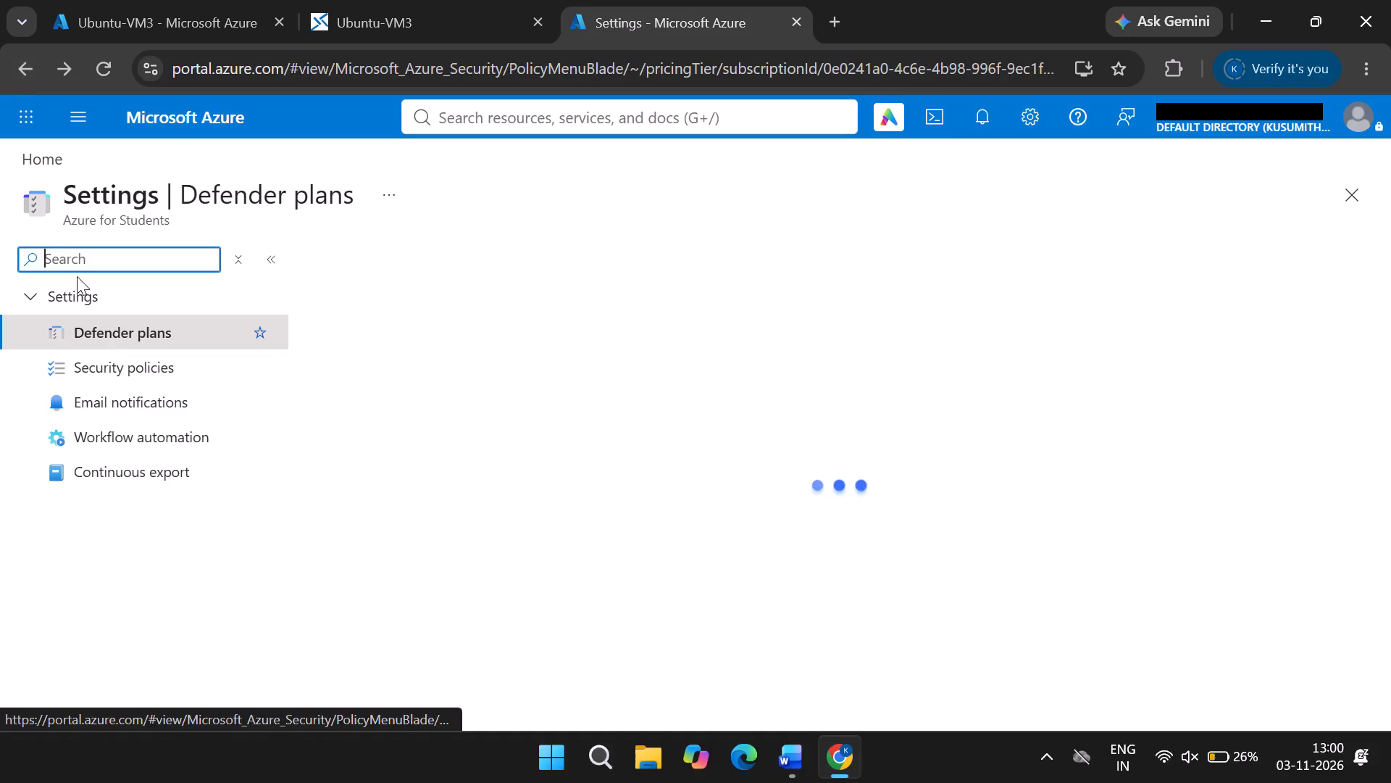
click(22, 79)
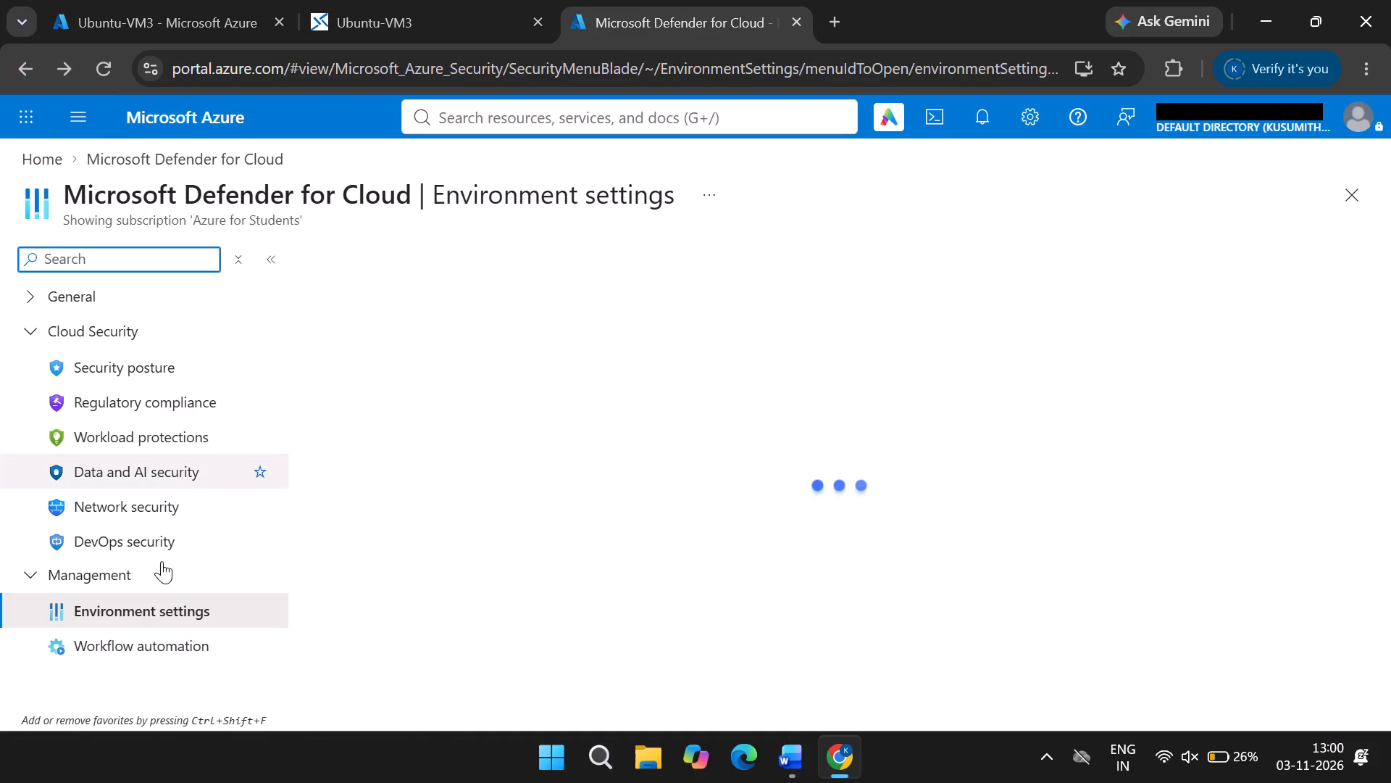
click(25, 73)
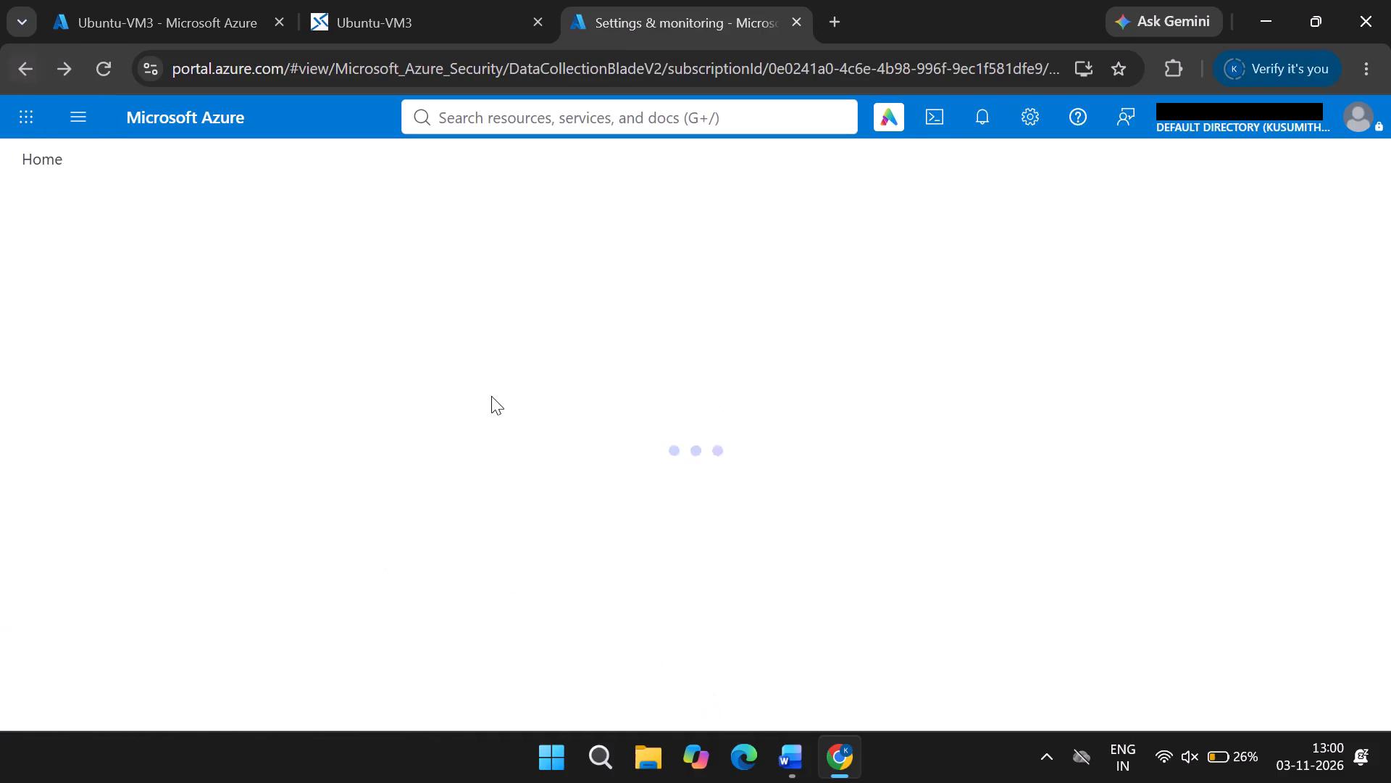
click(33, 65)
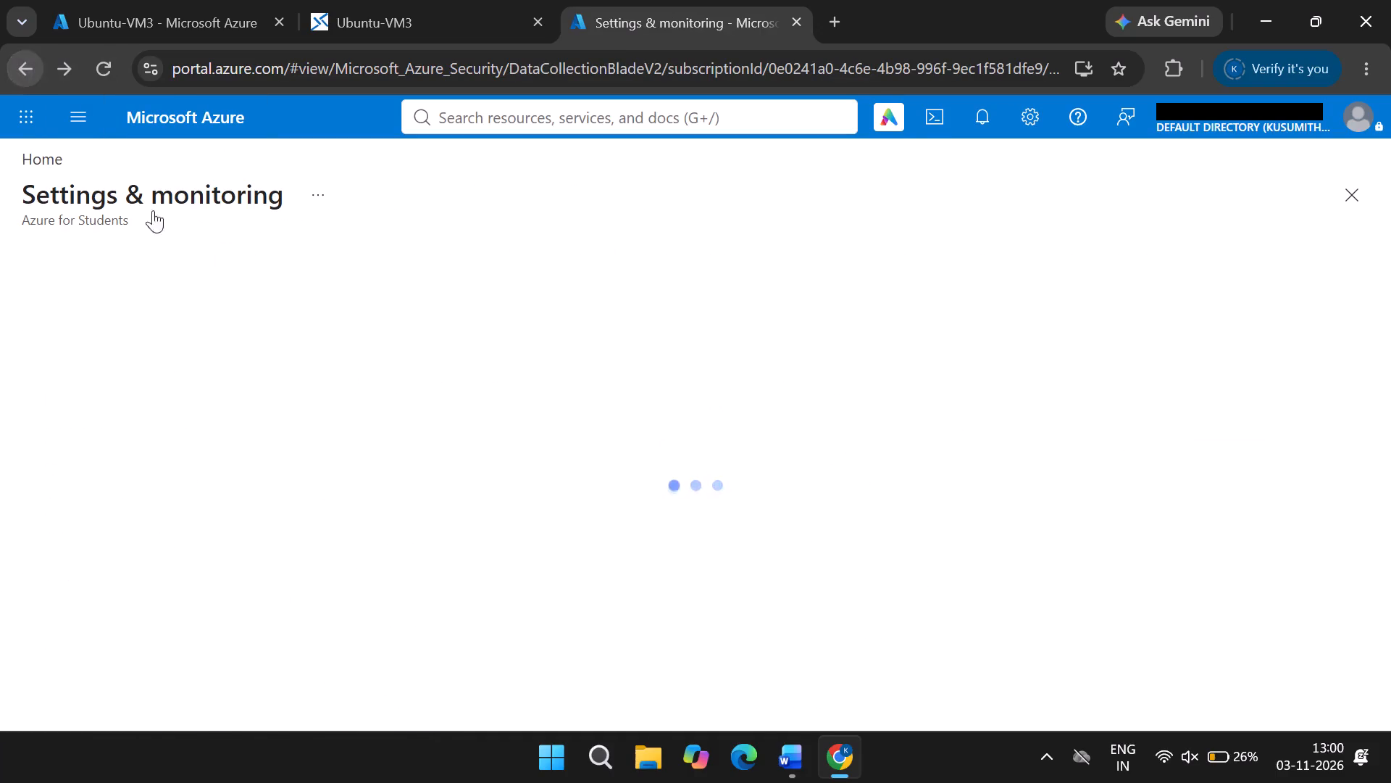
click(14, 57)
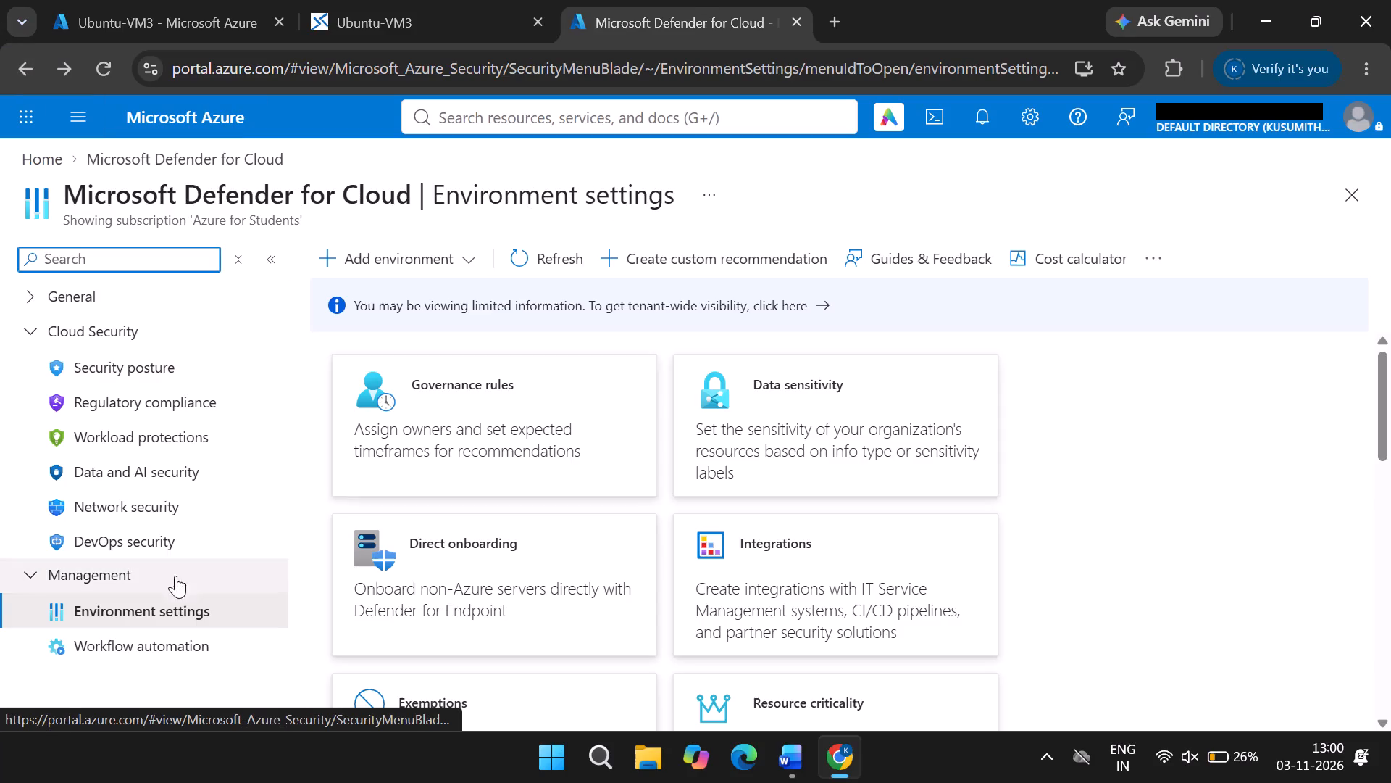
click(22, 69)
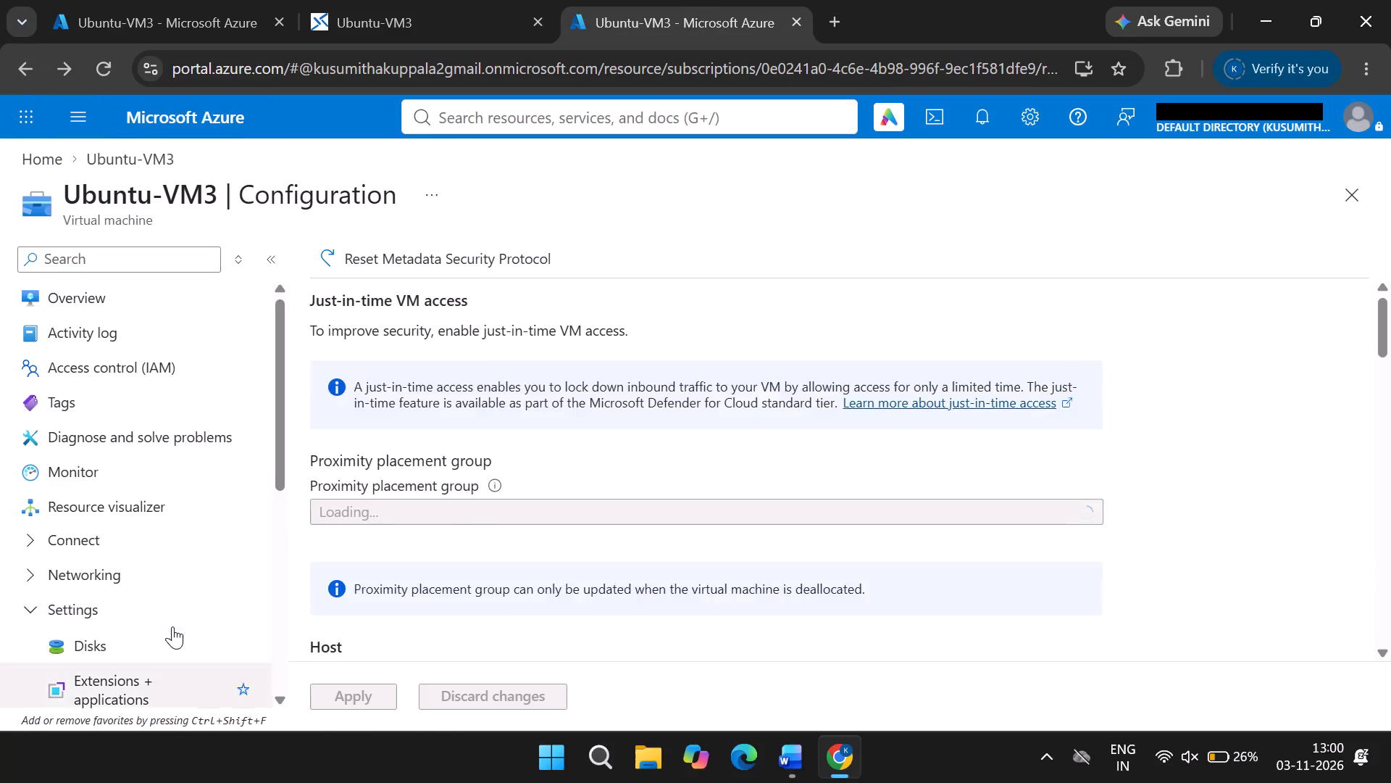
Examine the Ubuntu-VM3 Configuration page, from just-in-time VM access through the host, security type, hibernation and performance settings.
scroll(172, 626, down, 2)
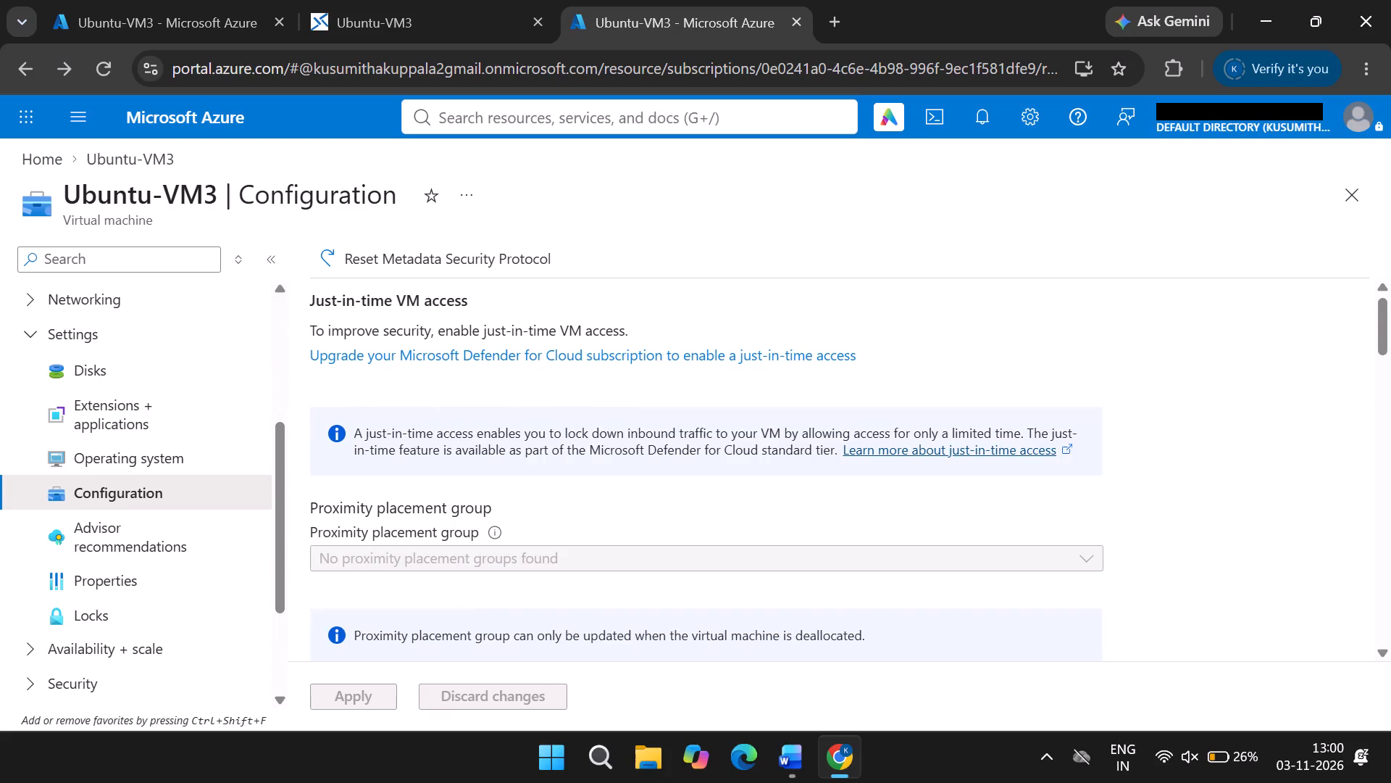
scroll(433, 499, down, 2)
scroll(255, 564, down, 2)
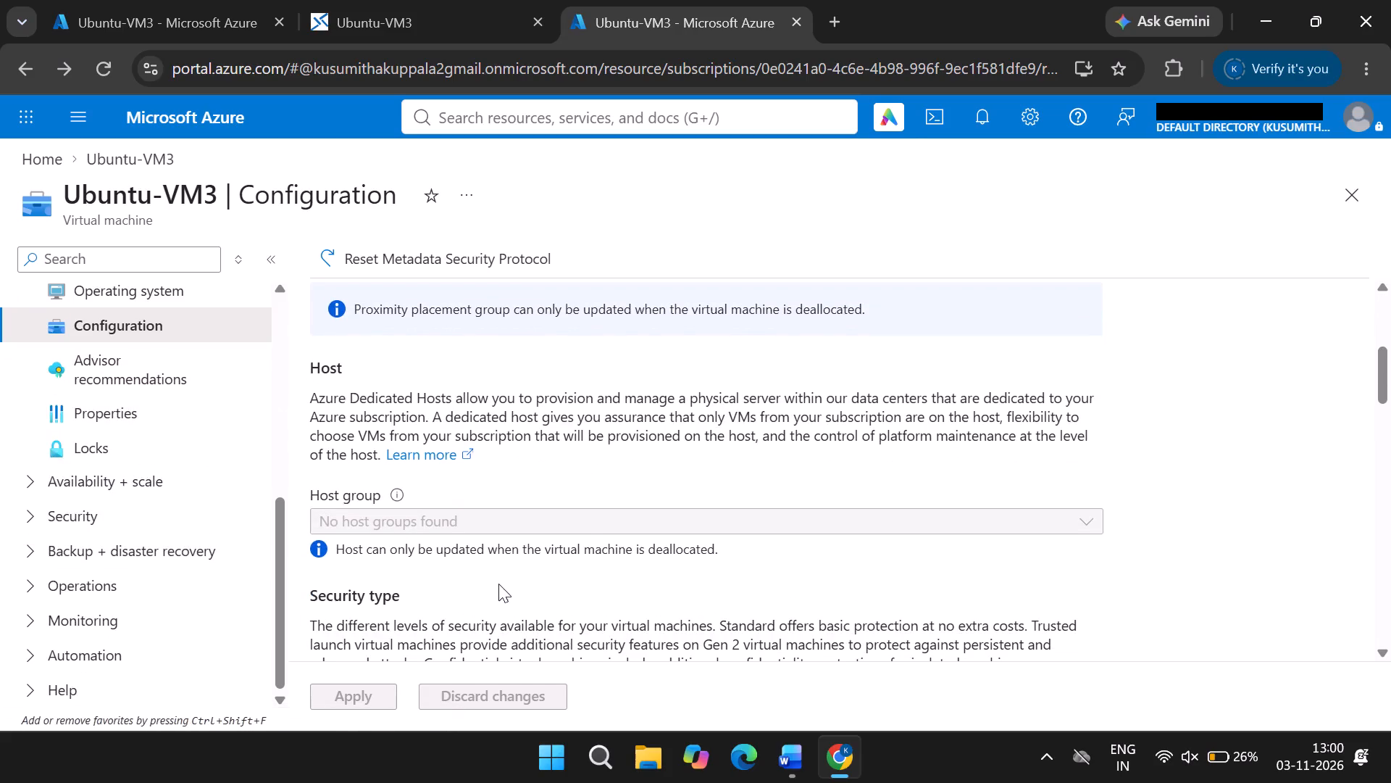
scroll(498, 584, down, 3)
scroll(498, 584, up, 3)
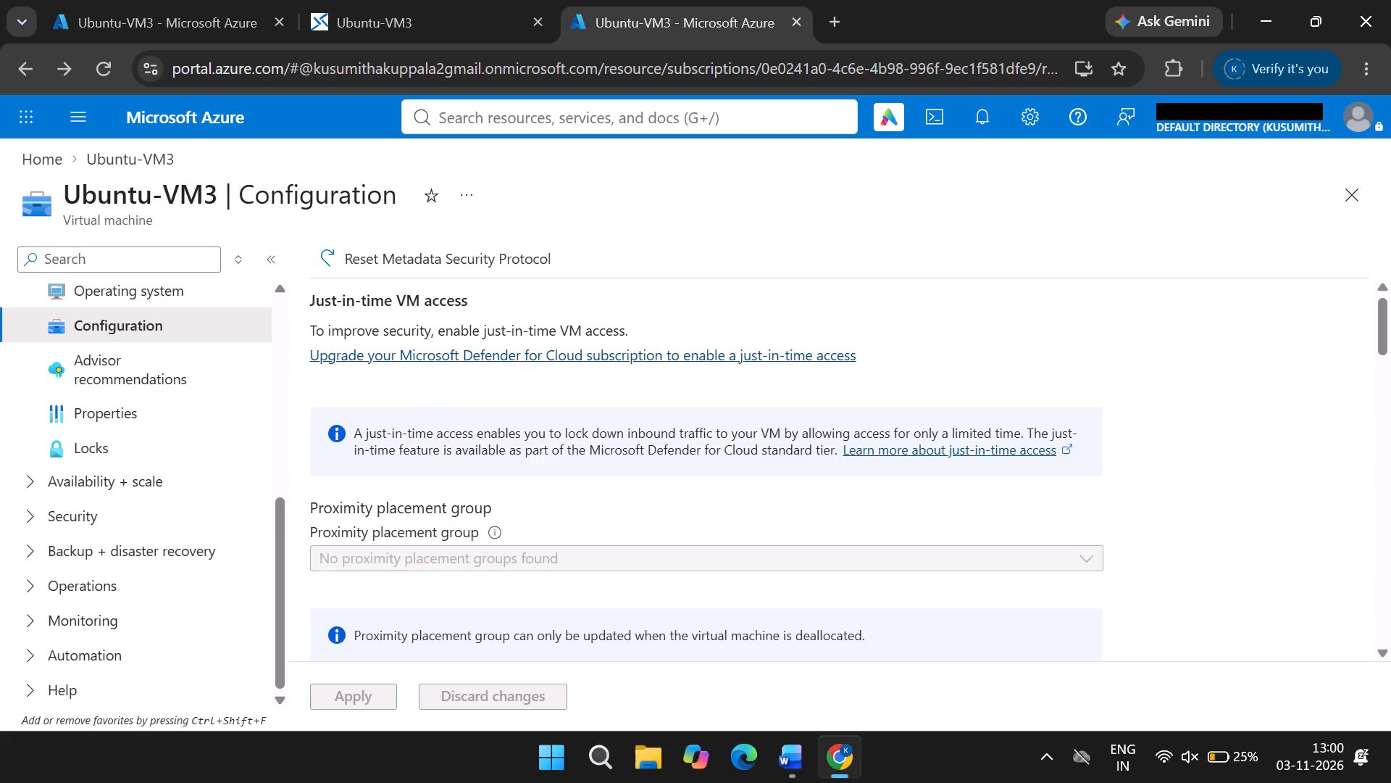
scroll(540, 497, down, 1)
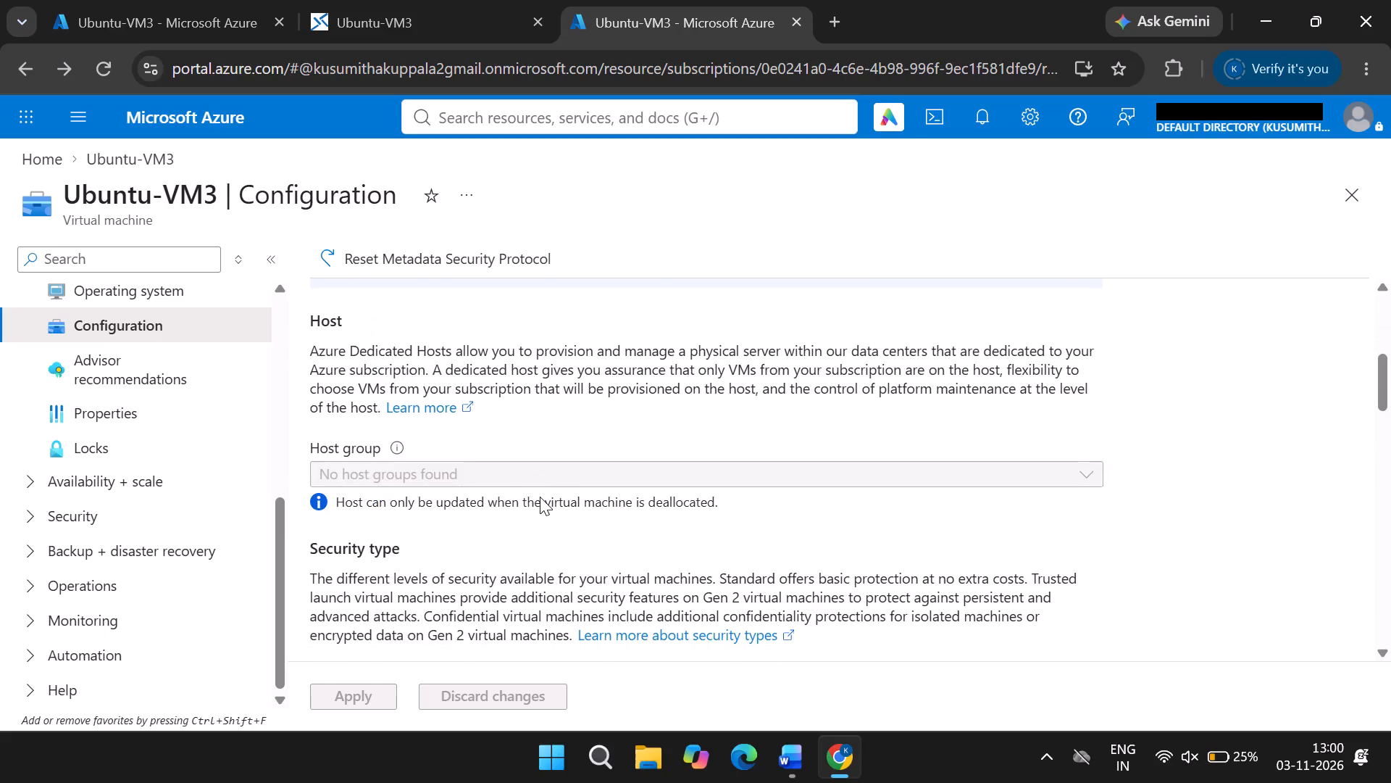
scroll(540, 497, down, 11)
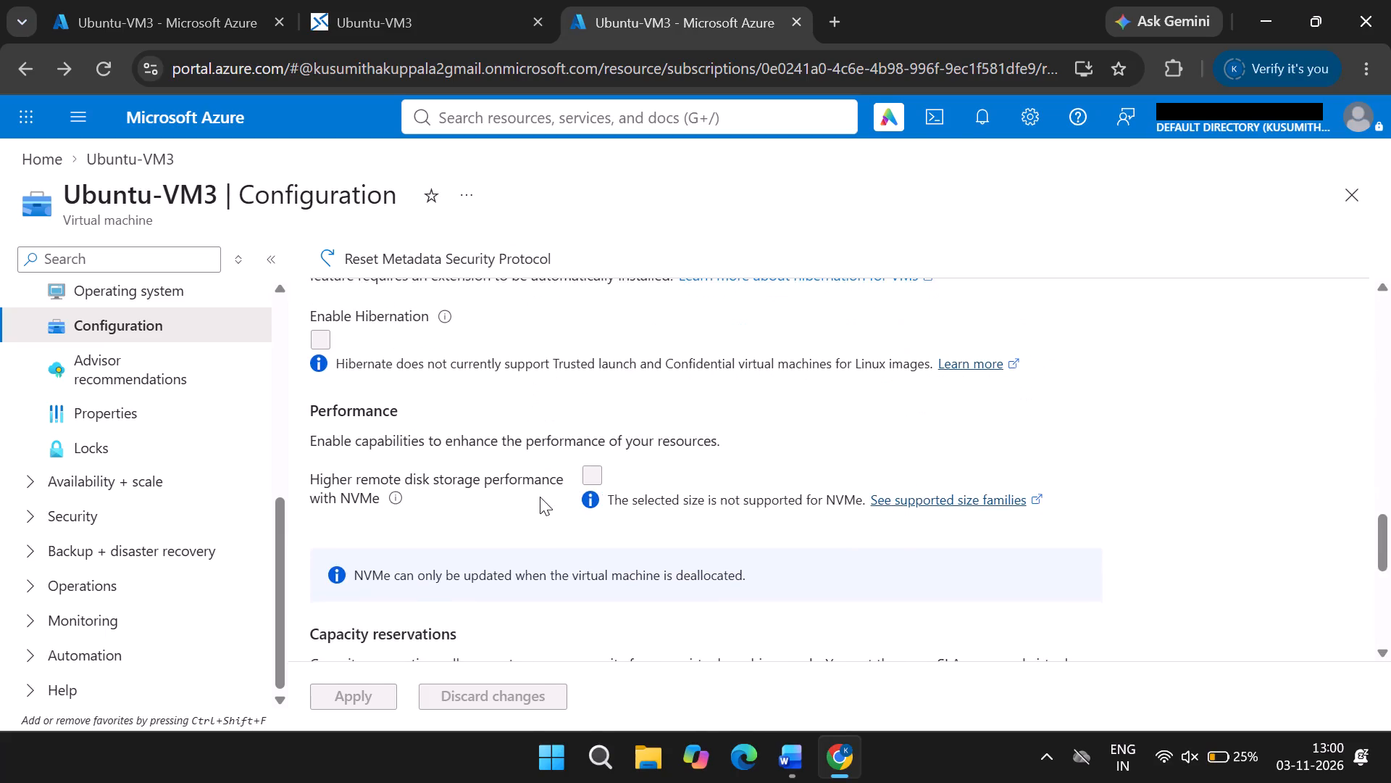
scroll(540, 497, down, 4)
scroll(540, 497, up, 9)
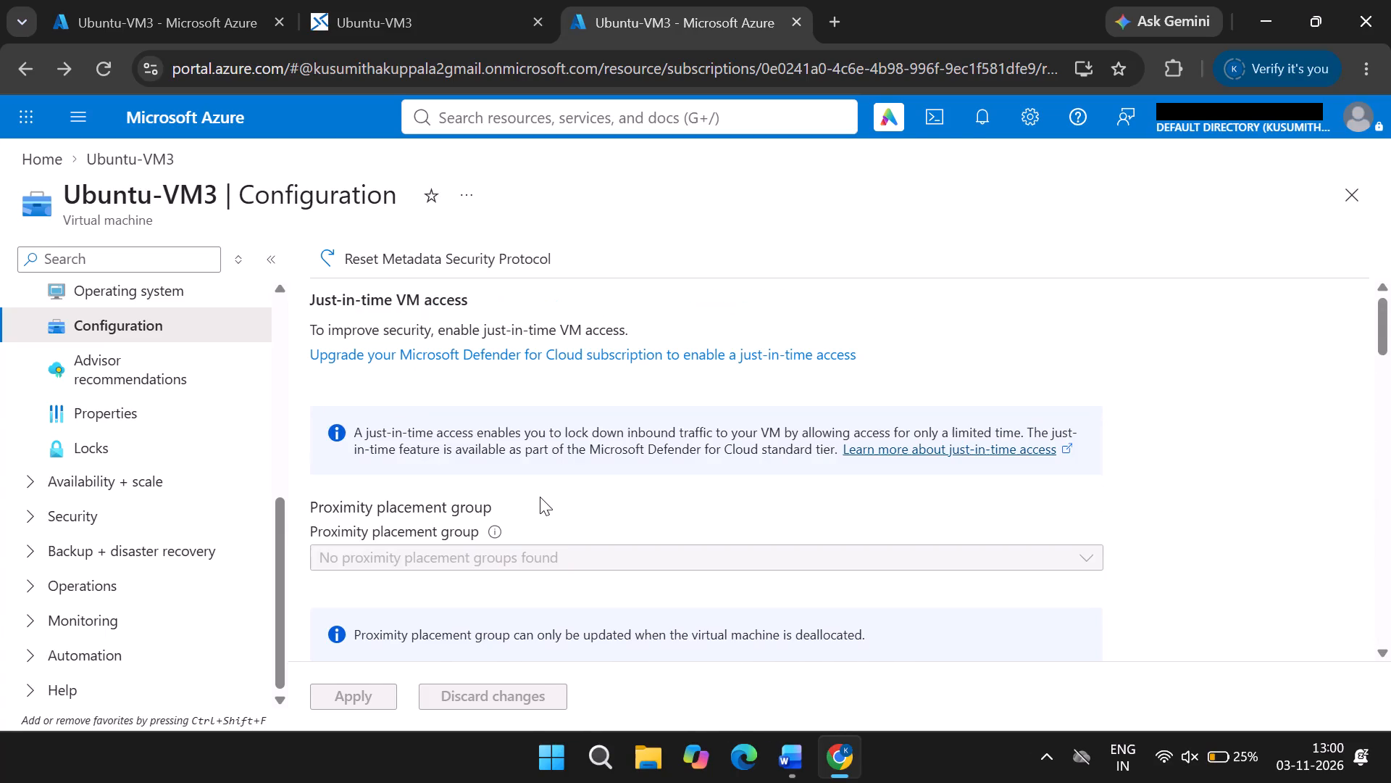
scroll(540, 497, up, 2)
Review the Ubuntu-VM3 Bastion terminal session and Bastion authentication page against the just-in-time VM access section in Configuration.
click(401, 0)
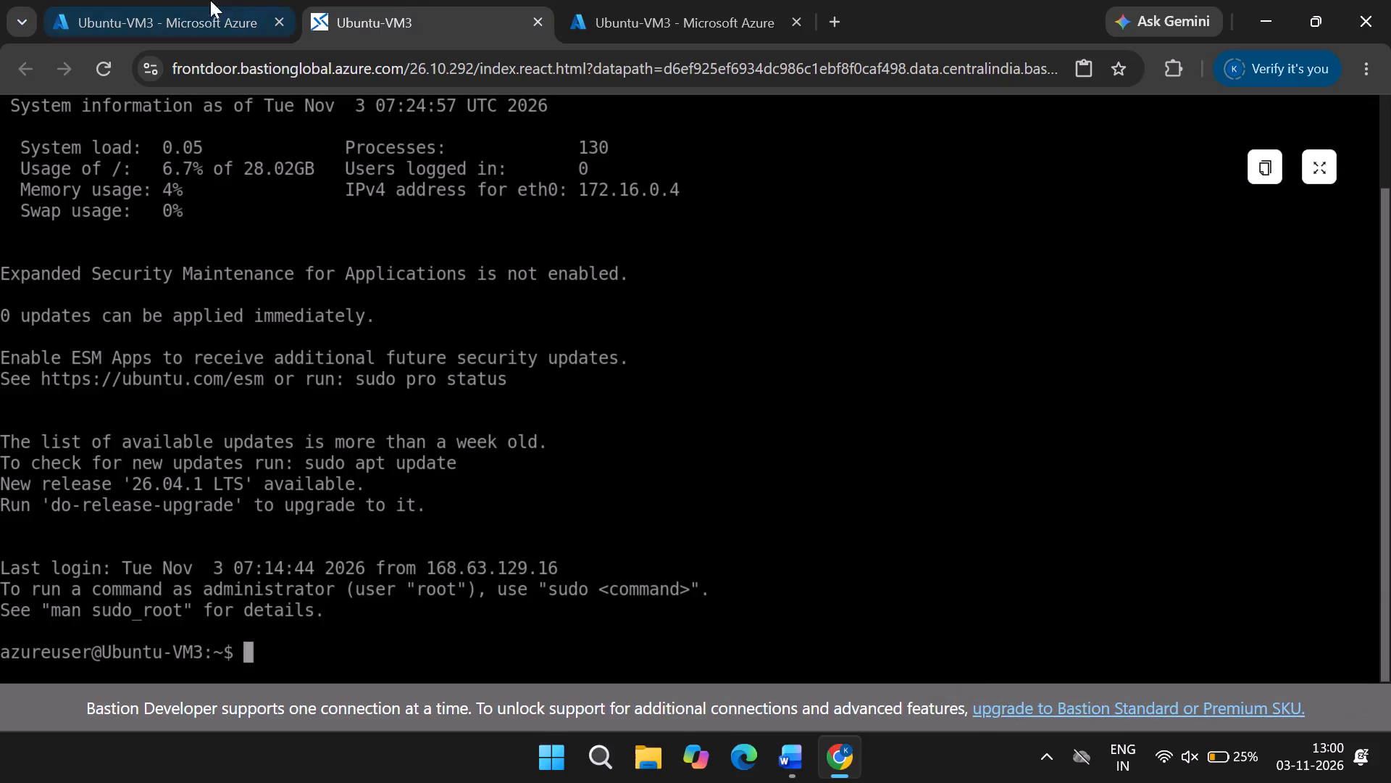
click(186, 0)
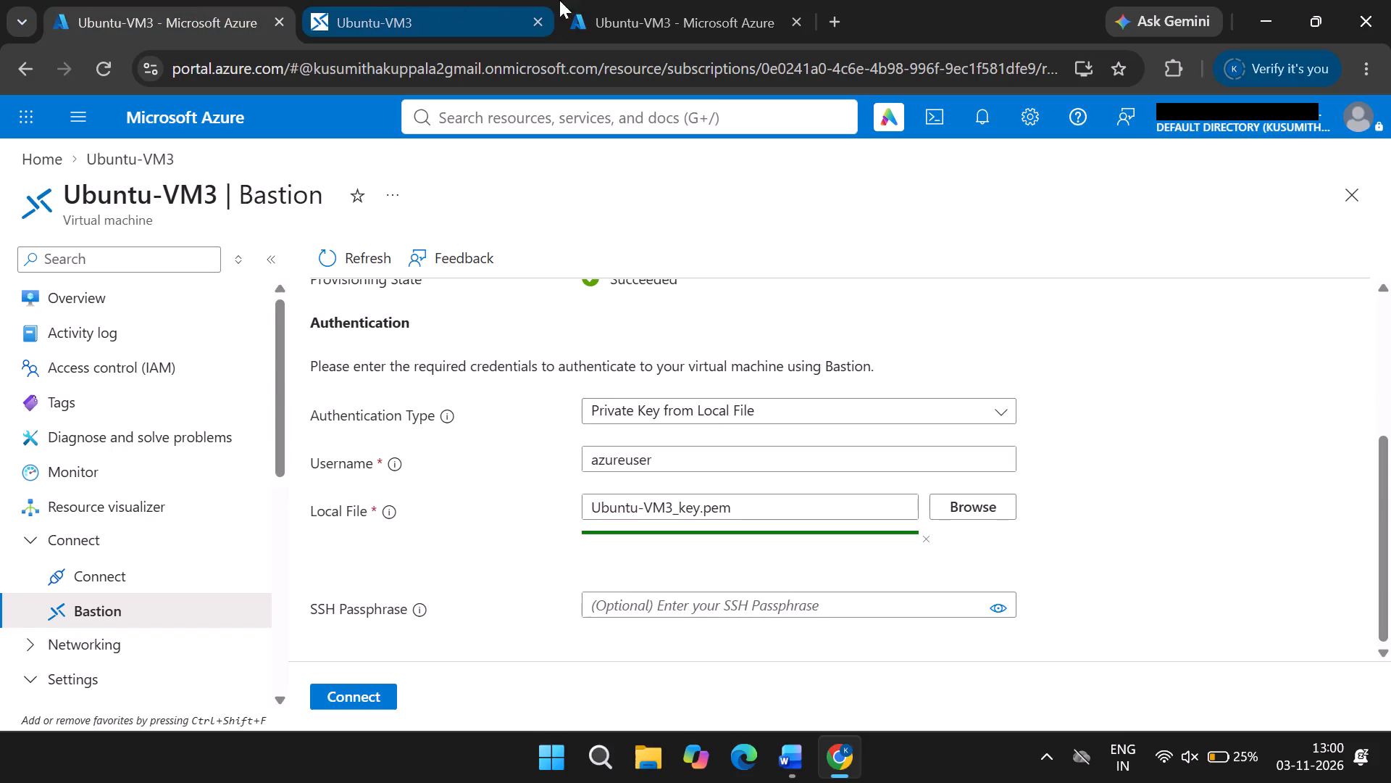
click(630, 0)
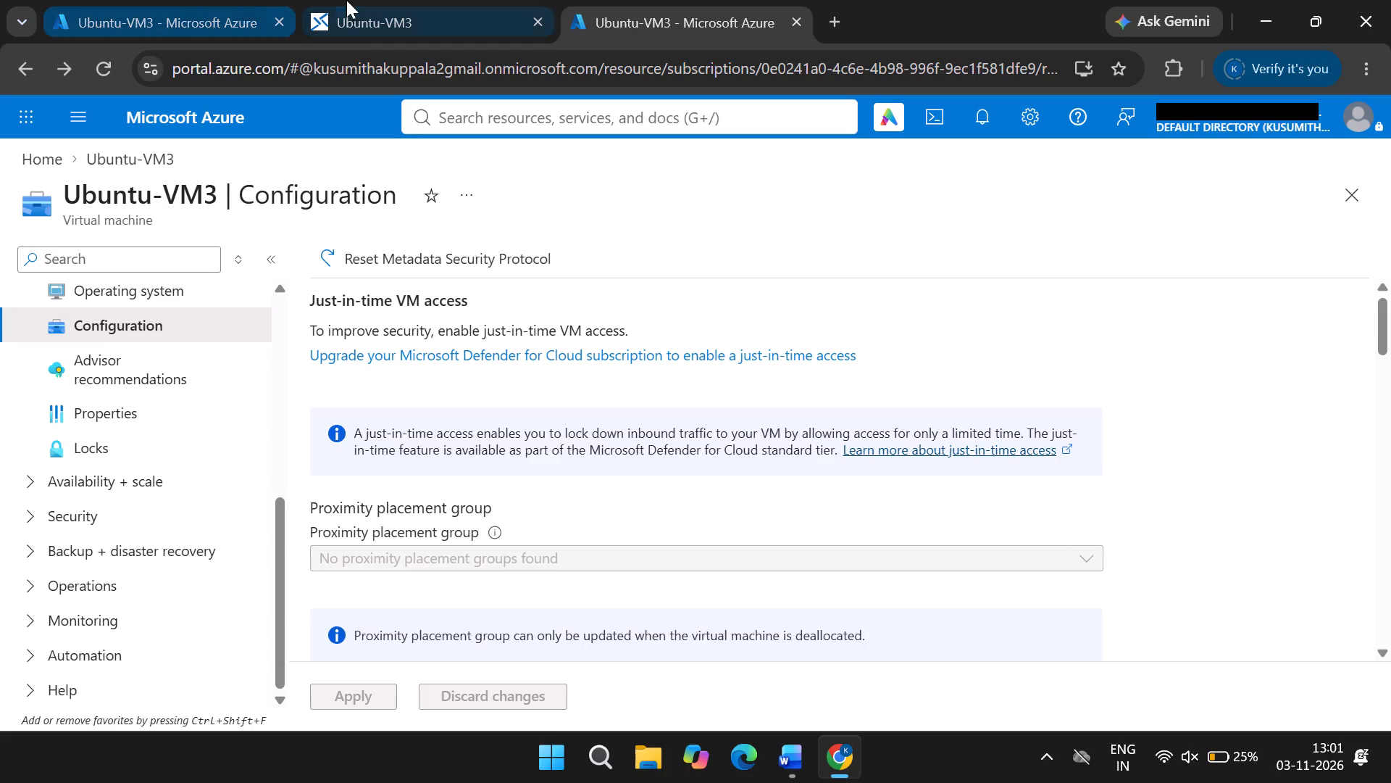
click(241, 0)
click(372, 0)
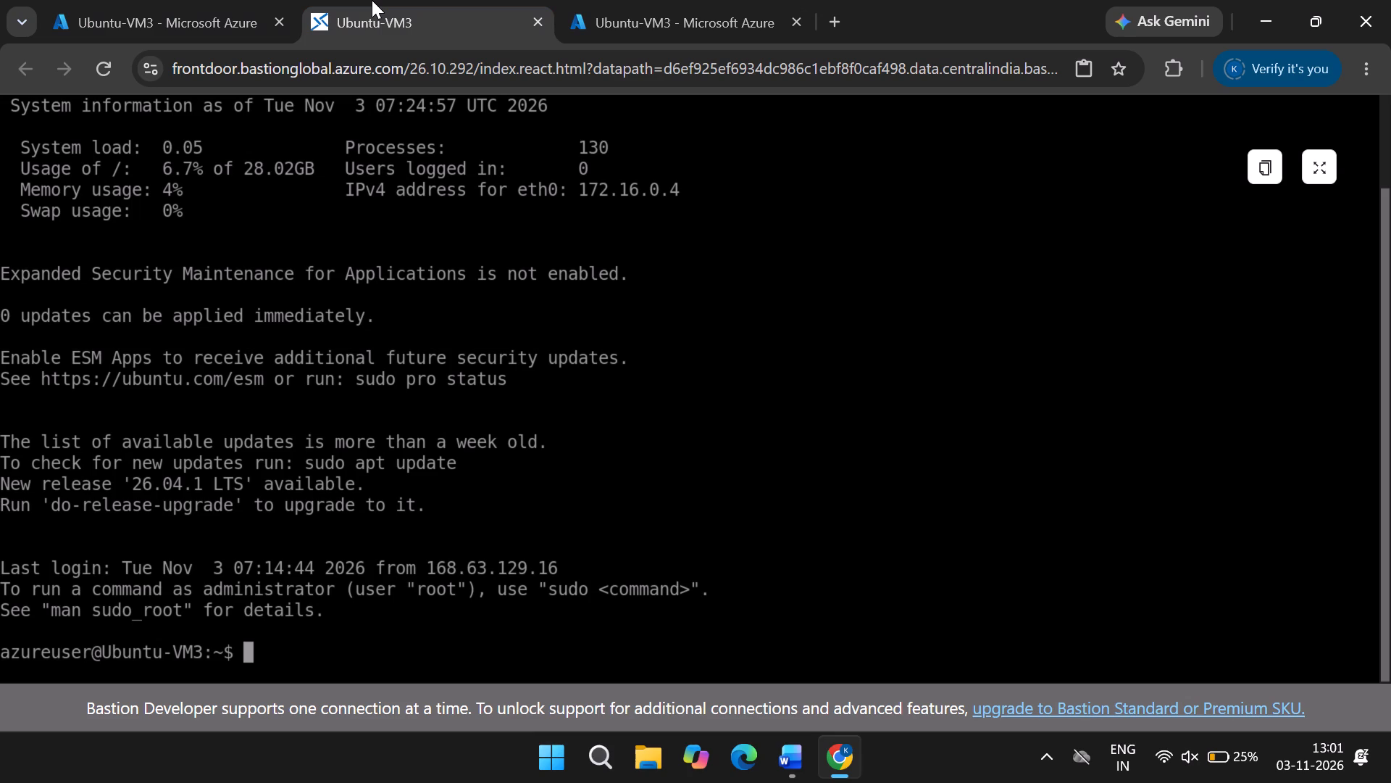
click(561, 0)
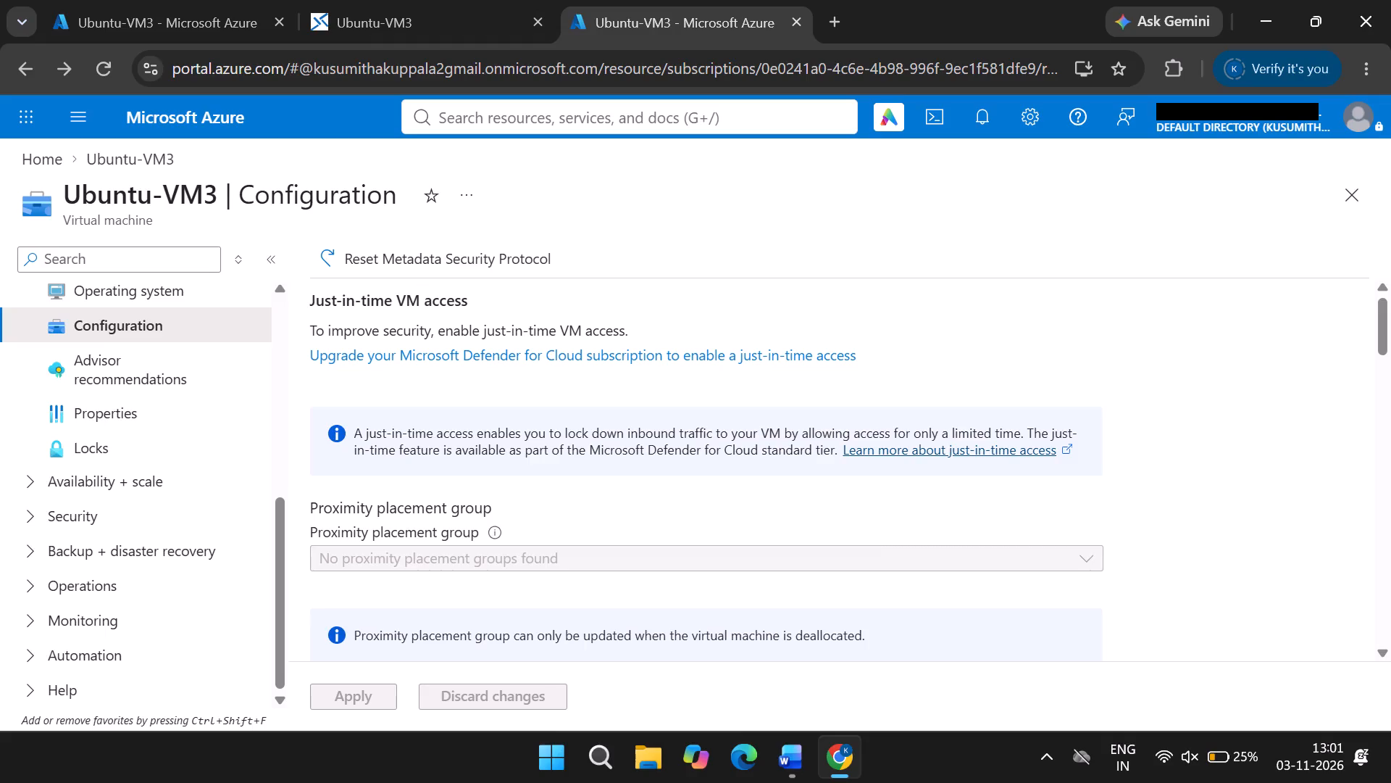
scroll(445, 473, down, 1)
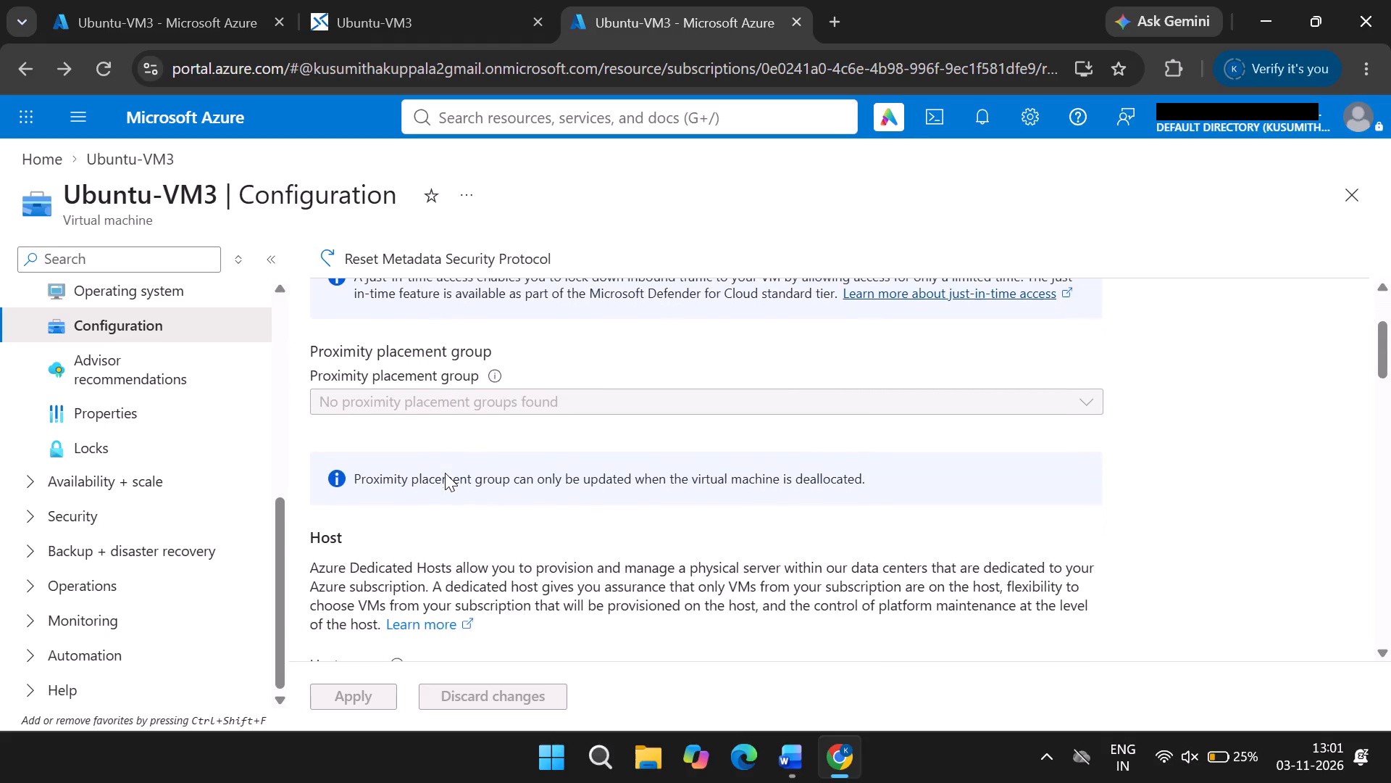
scroll(445, 473, down, 1)
scroll(445, 471, up, 3)
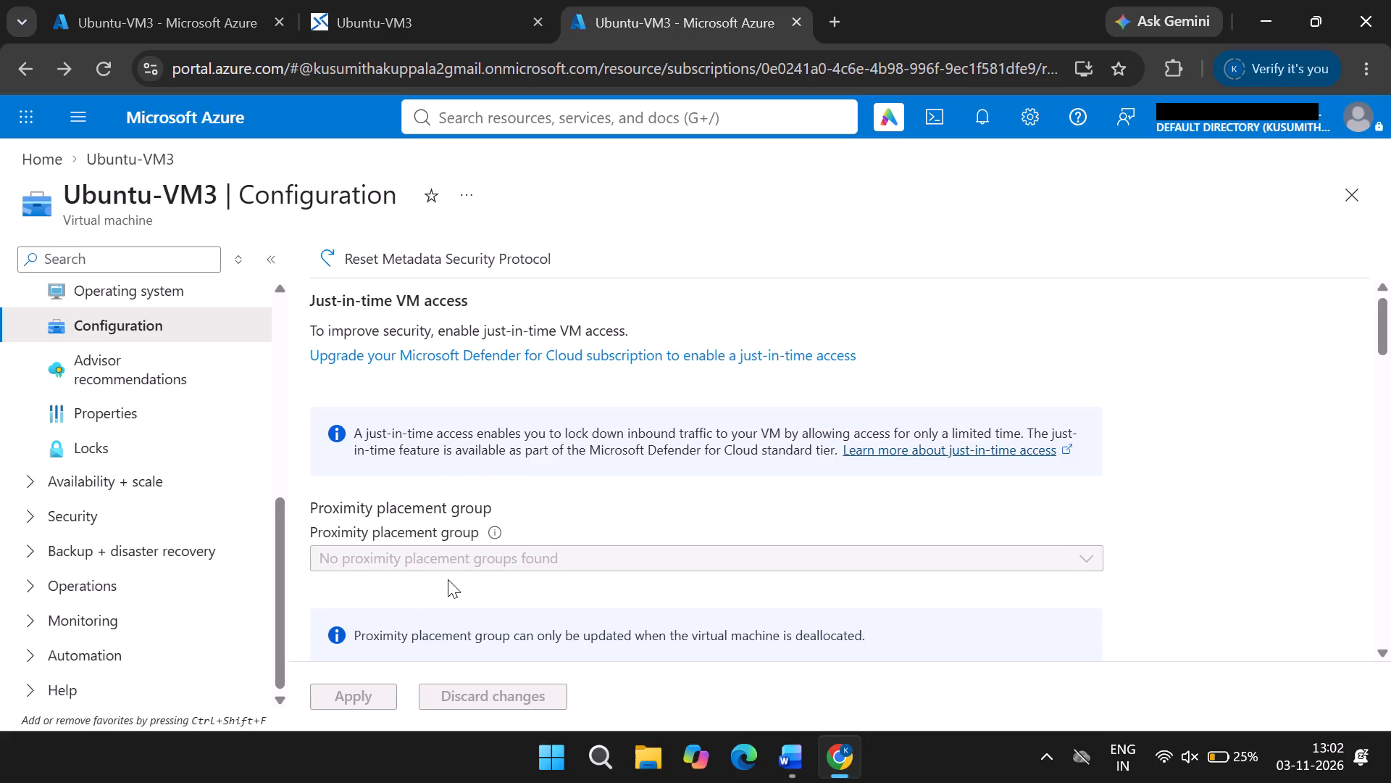
Capture a screenshot of the Ubuntu-VM3 Configuration page with the just-in-time VM access section, from the Azure header down.
key(Print)
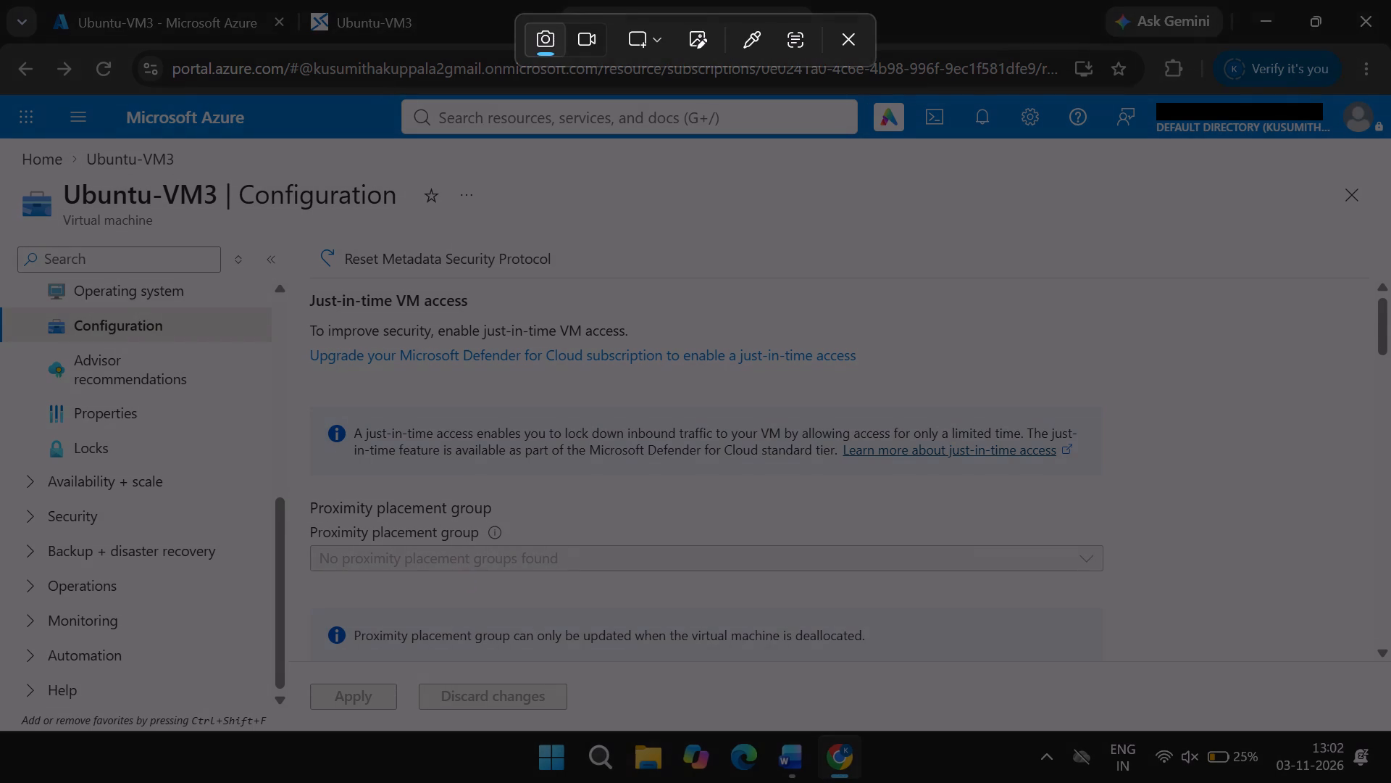
drag(0, 100, 1389, 779)
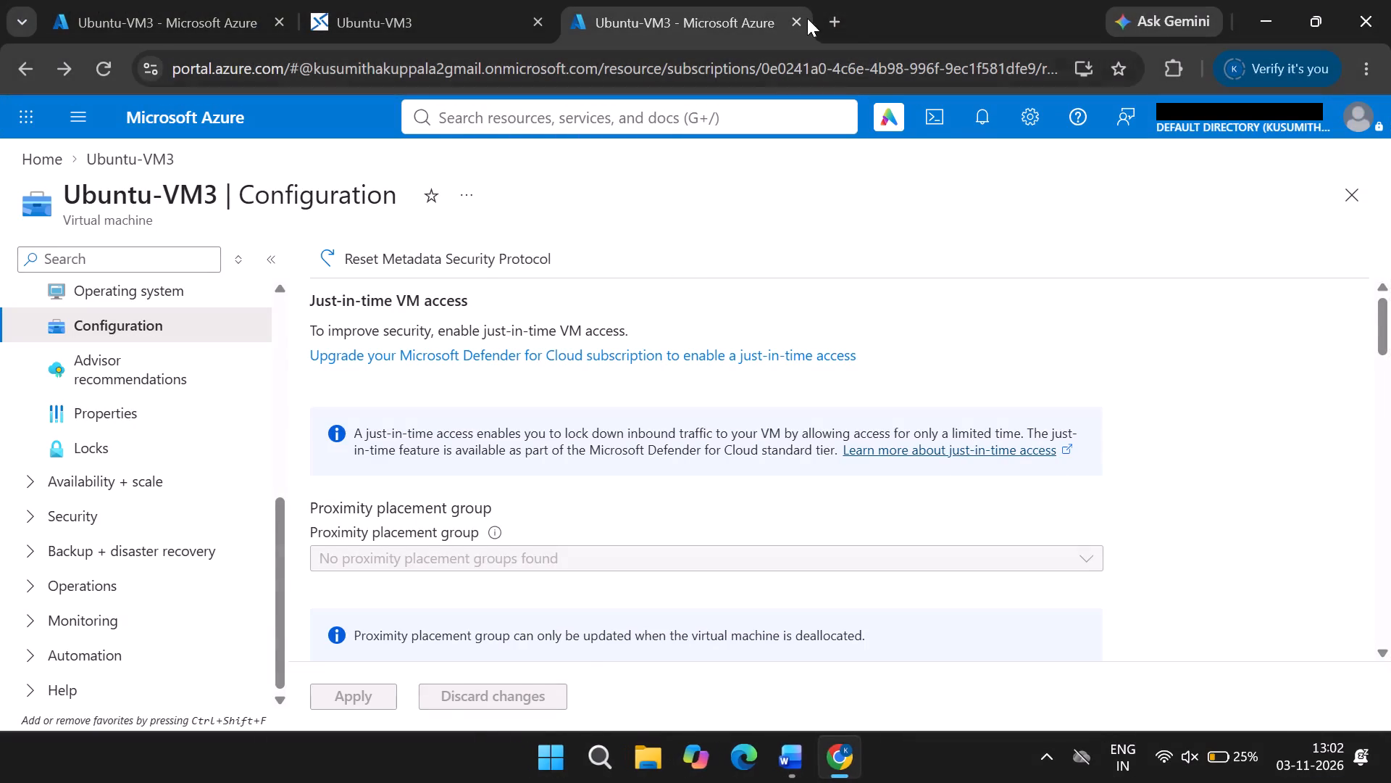
click(849, 22)
key(x)
key(Print)
key(BackSpace)
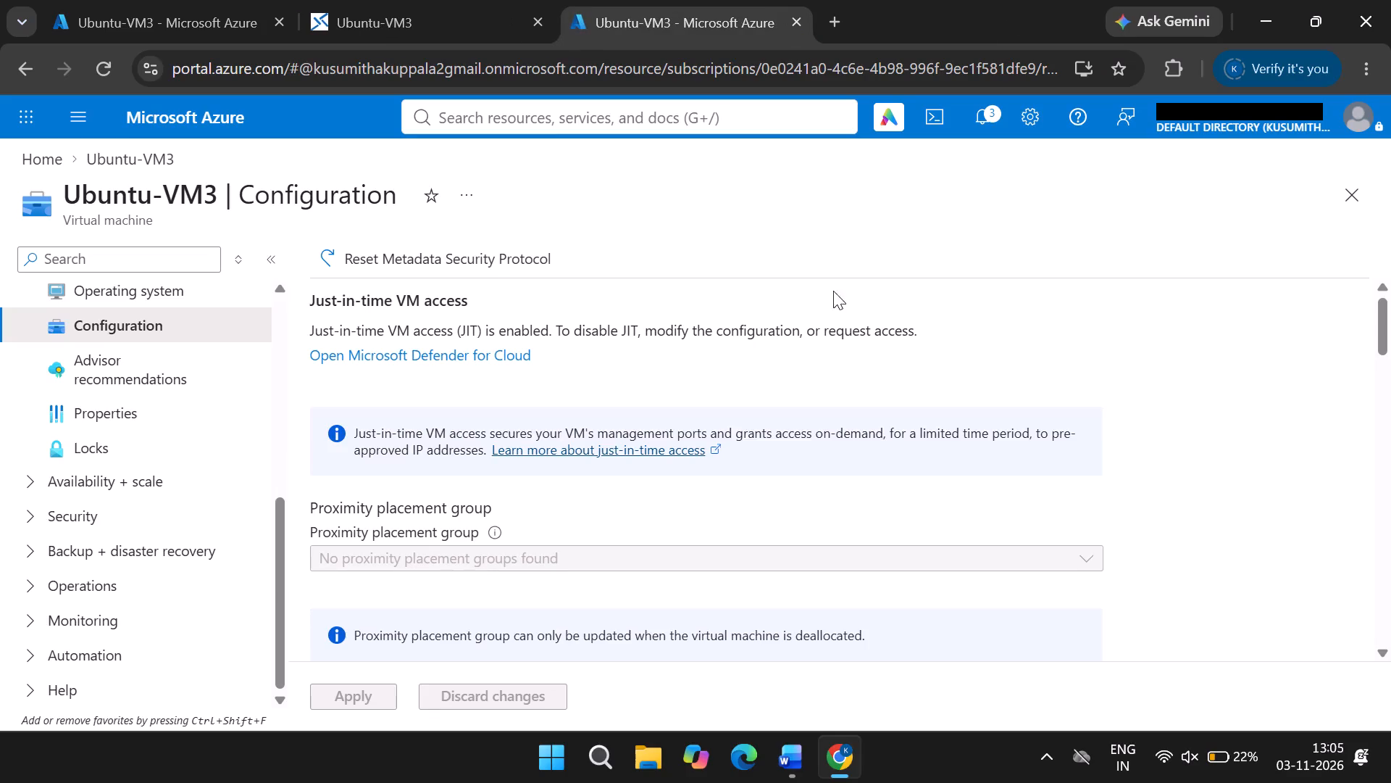
scroll(743, 374, down, 1)
scroll(743, 374, up, 1)
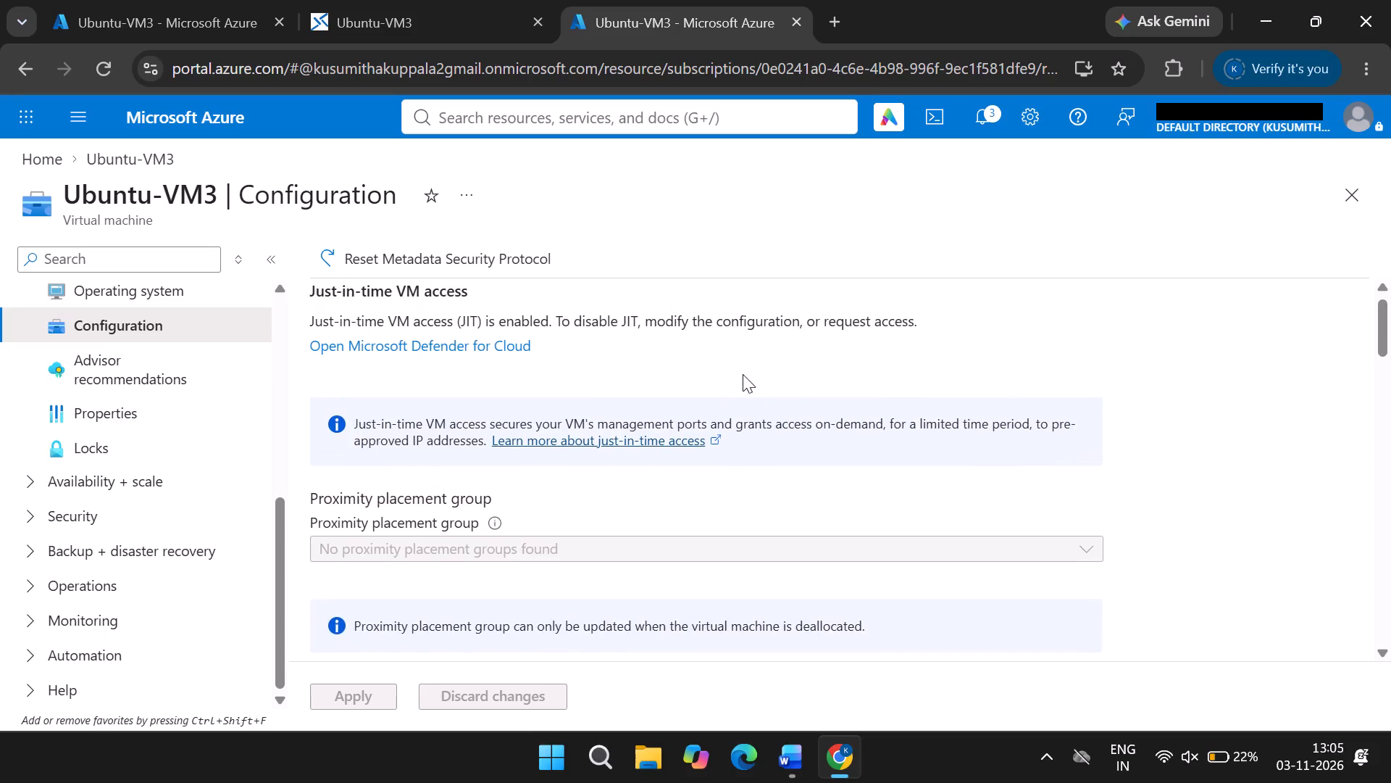
scroll(717, 581, down, 3)
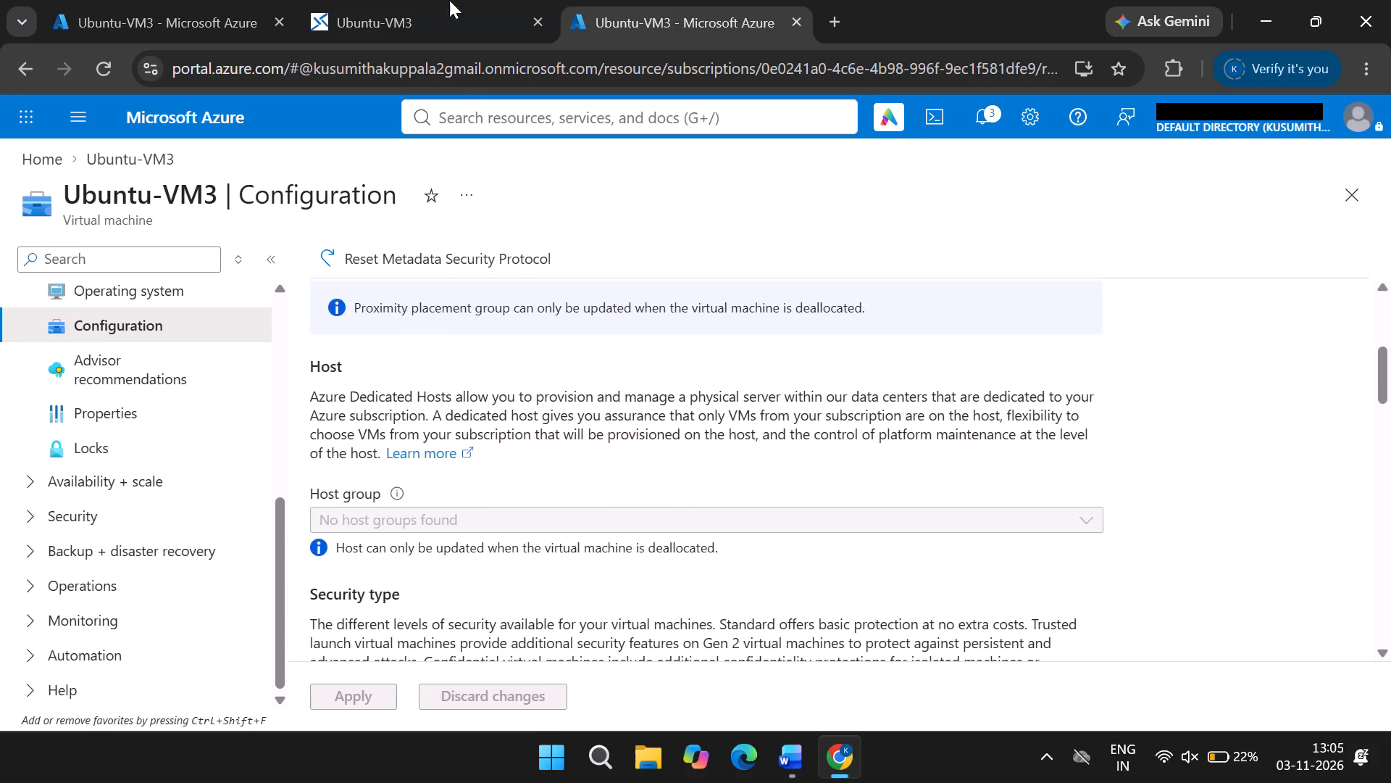
scroll(613, 376, up, 3)
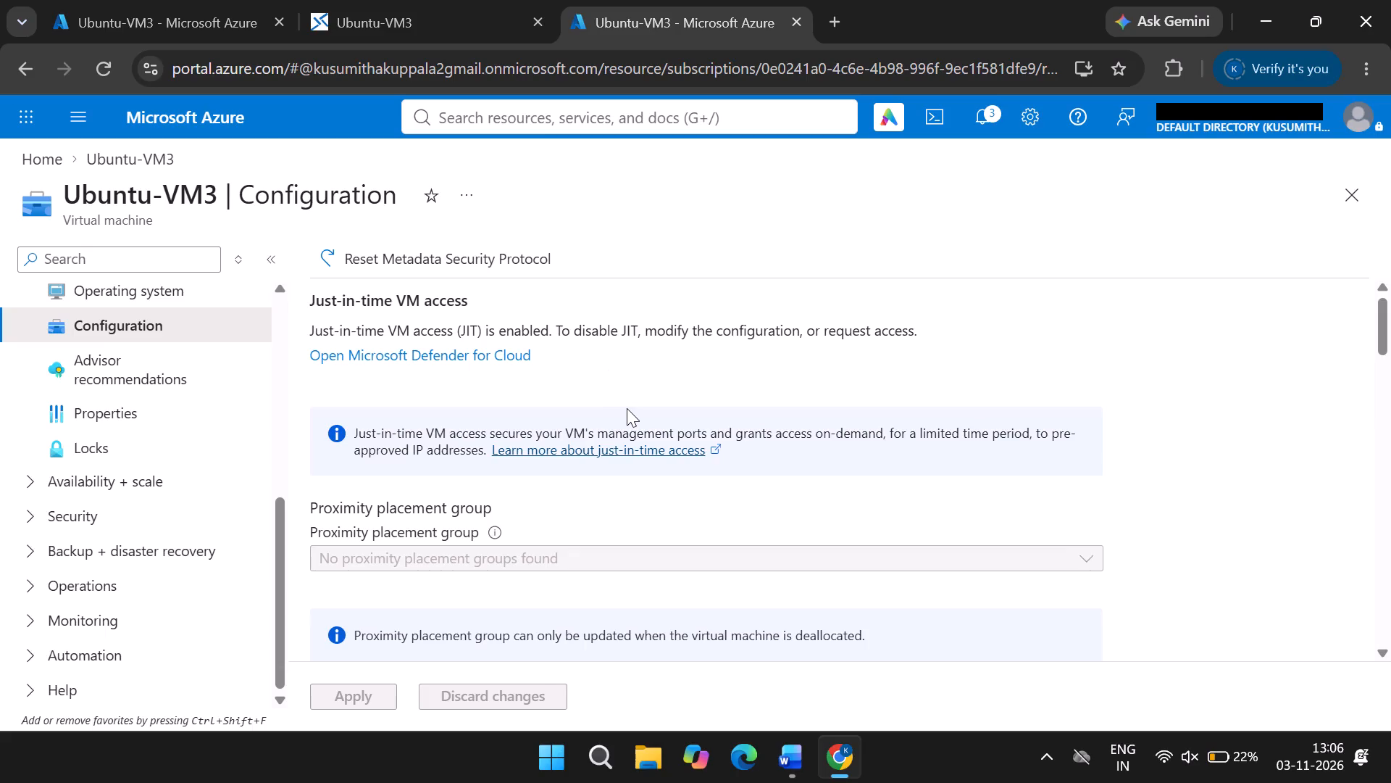
scroll(135, 617, down, 1)
scroll(390, 360, up, 3)
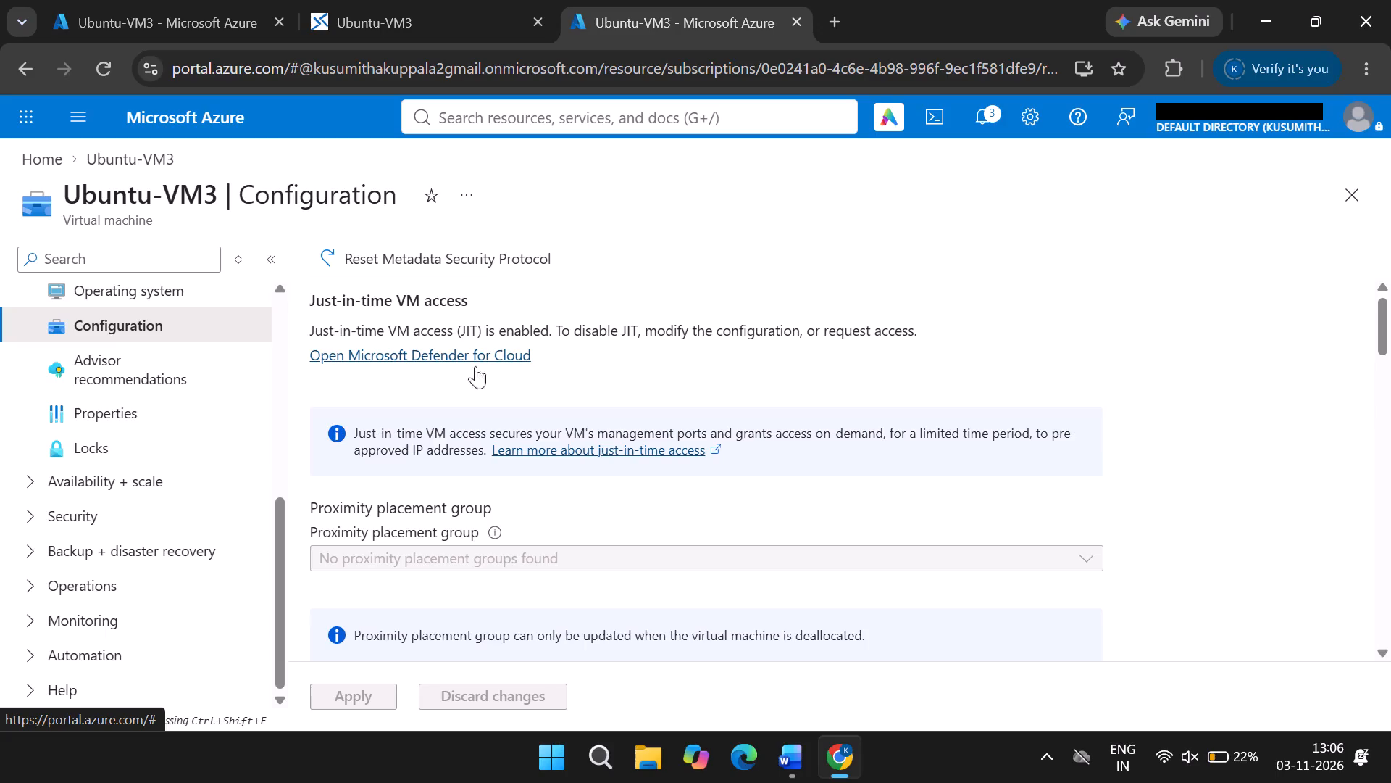
scroll(497, 368, up, 2)
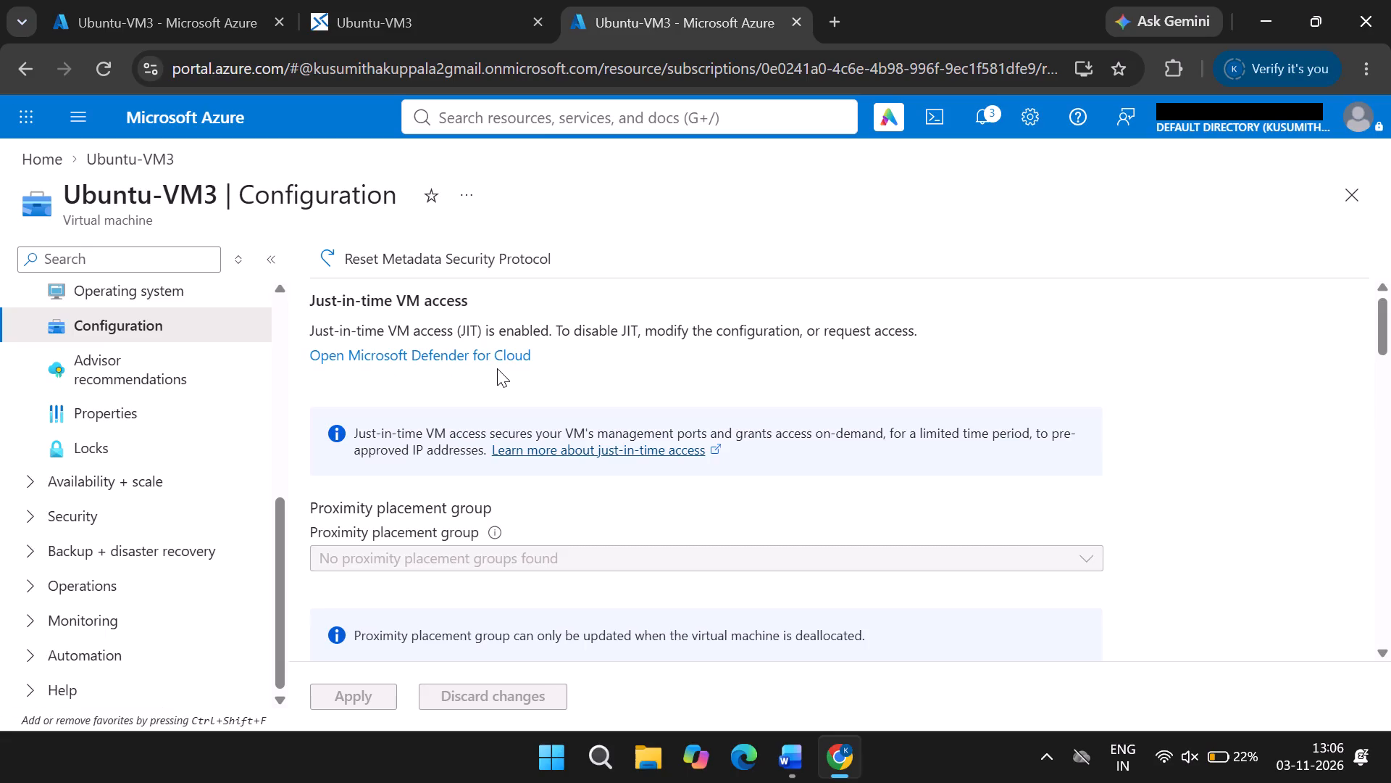
Capture a screenshot of the Azure portal area showing Ubuntu-VM3's Configuration page with the just-in-time VM access section.
key(Print)
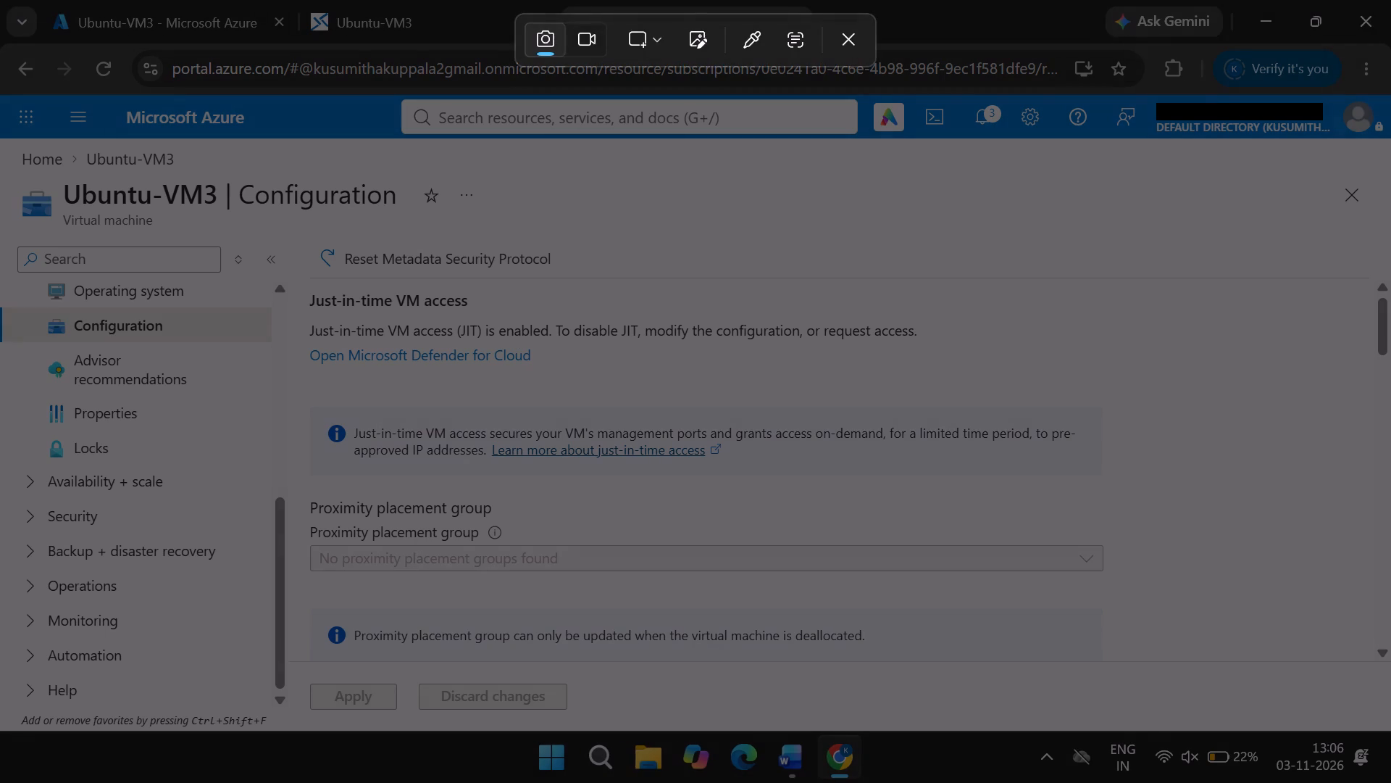
drag(0, 81, 1385, 738)
scroll(1303, 536, right, 2)
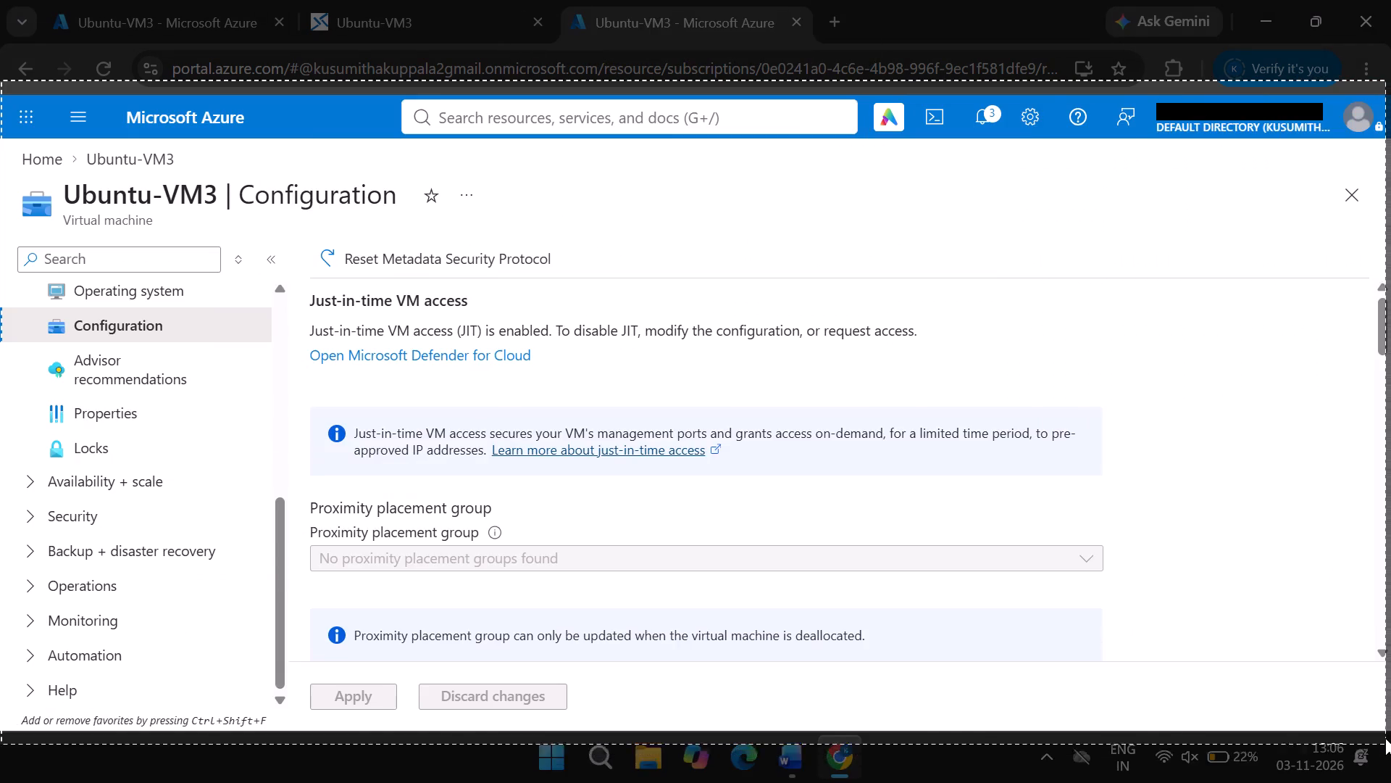
drag(1385, 738, 1385, 735)
scroll(1024, 607, down, 3)
scroll(731, 637, down, 5)
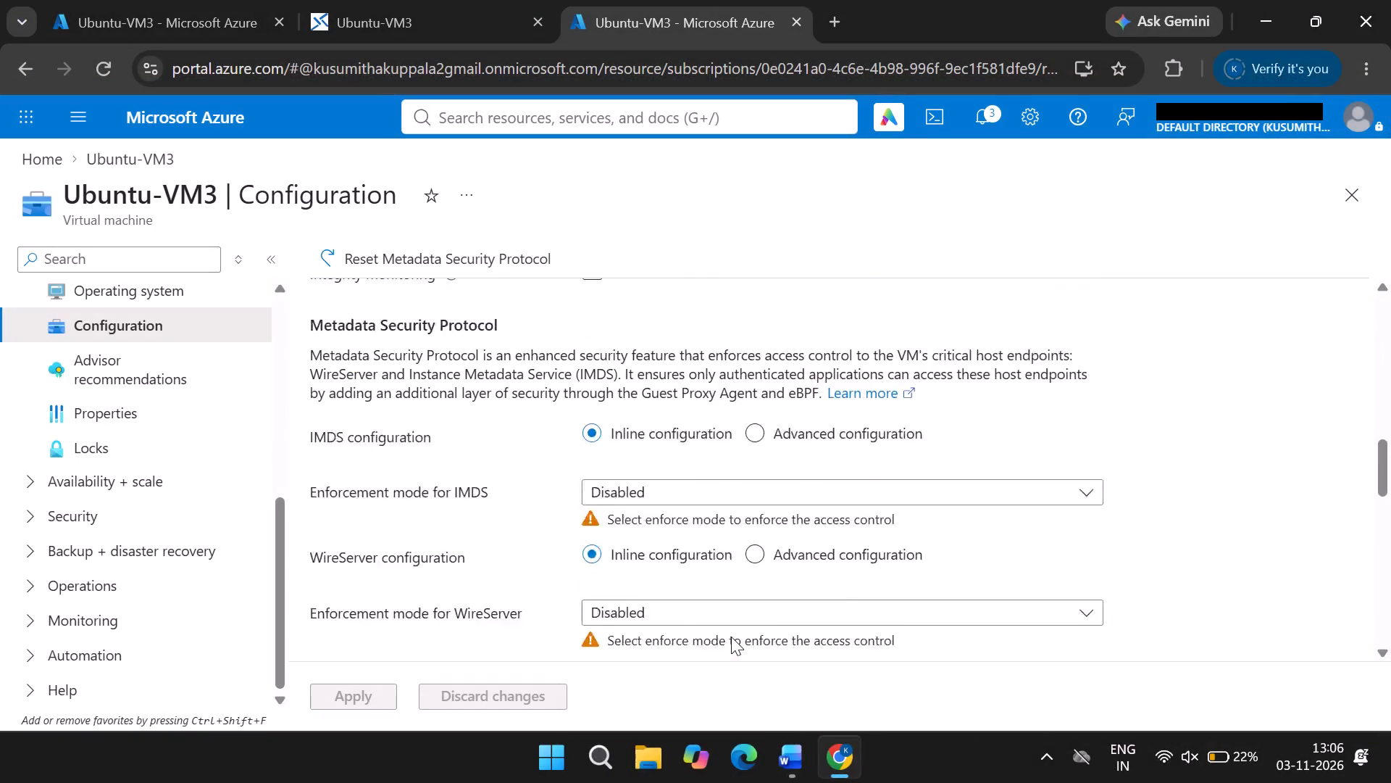
scroll(792, 616, down, 9)
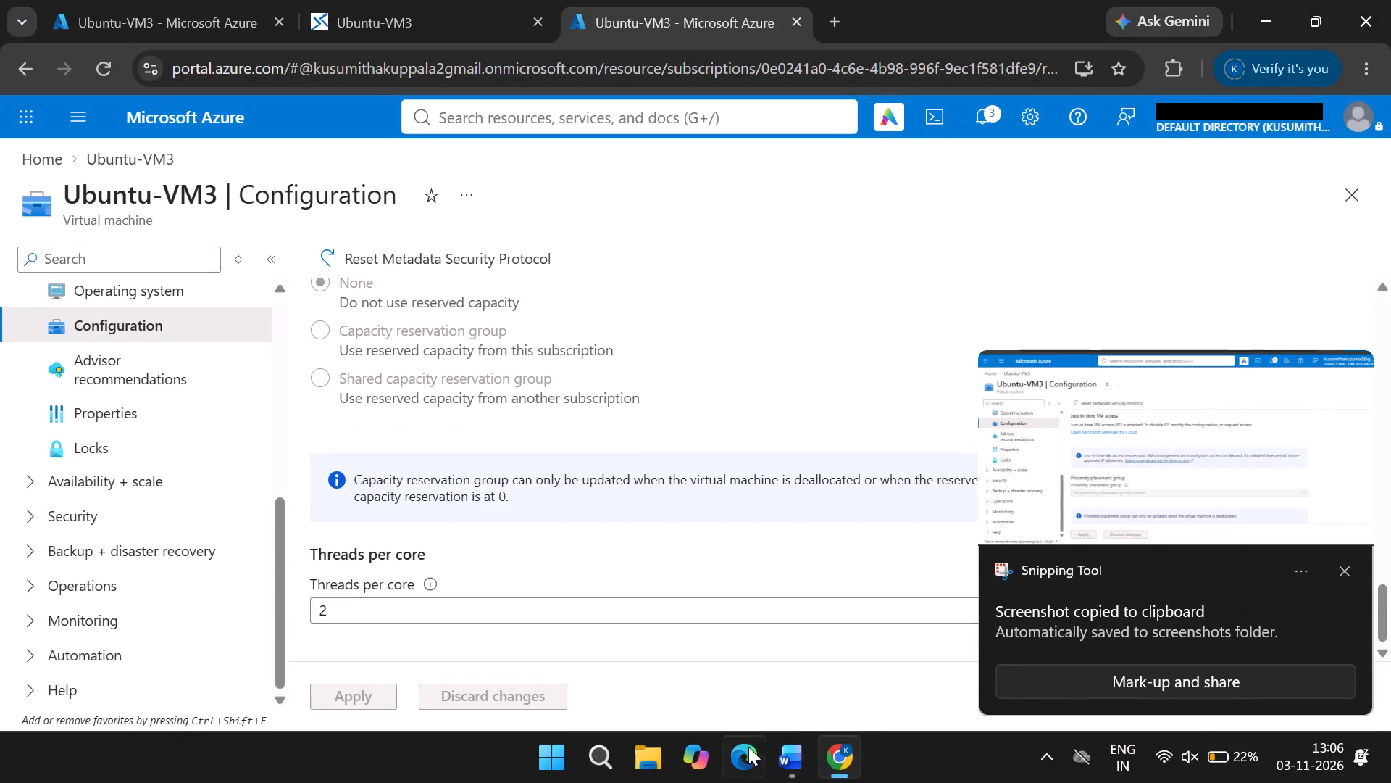
In int-328.docx in Word, add the line "Step-10: JIT ENABLED." after the Bastion terminal image and paste the Configuration screenshot below it.
click(783, 770)
scroll(611, 594, down, 1)
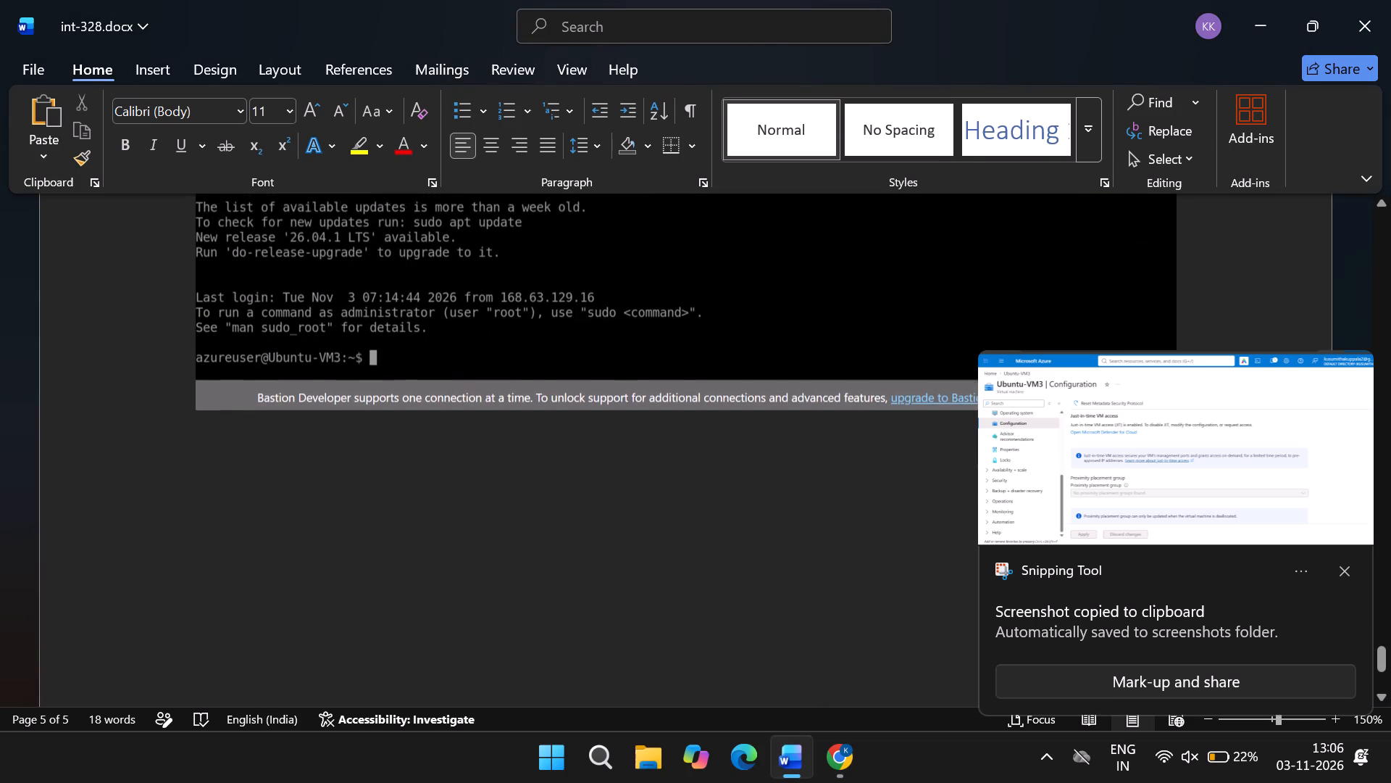
click(671, 541)
key(Return)
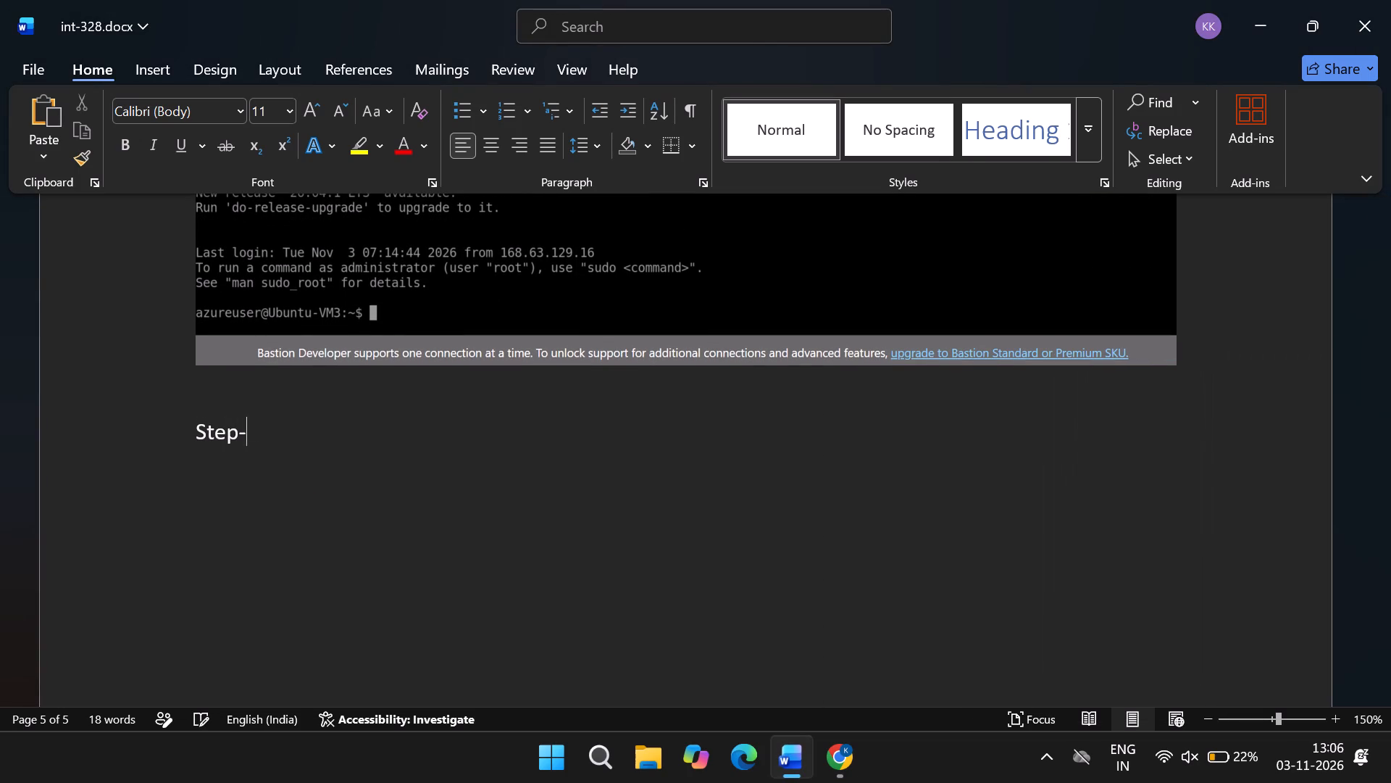
text(JU)
key(BackSpace)
text(IT ENABLED)
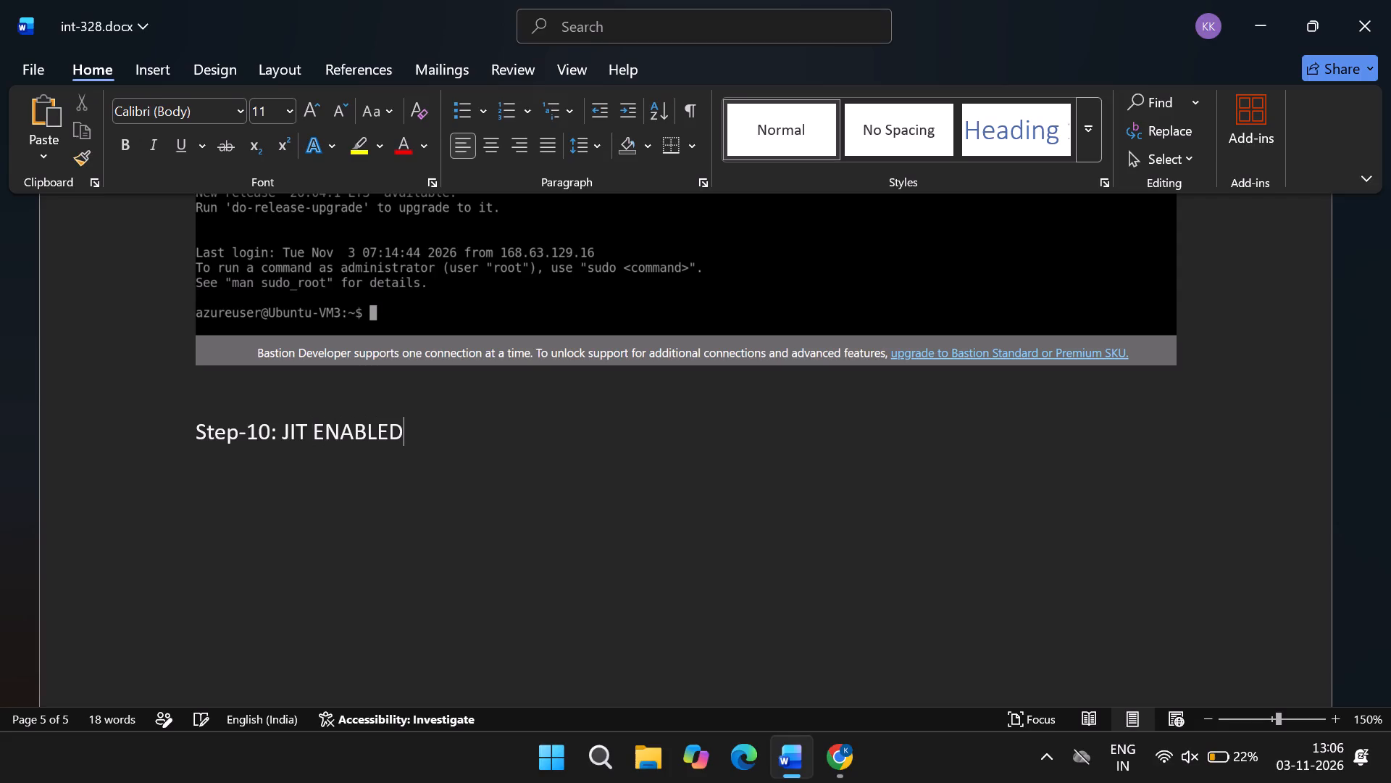
key(semicolon)
key(BackSpace)
key(period)
key(Return)
key(ctrl+v)
scroll(689, 549, down, 1)
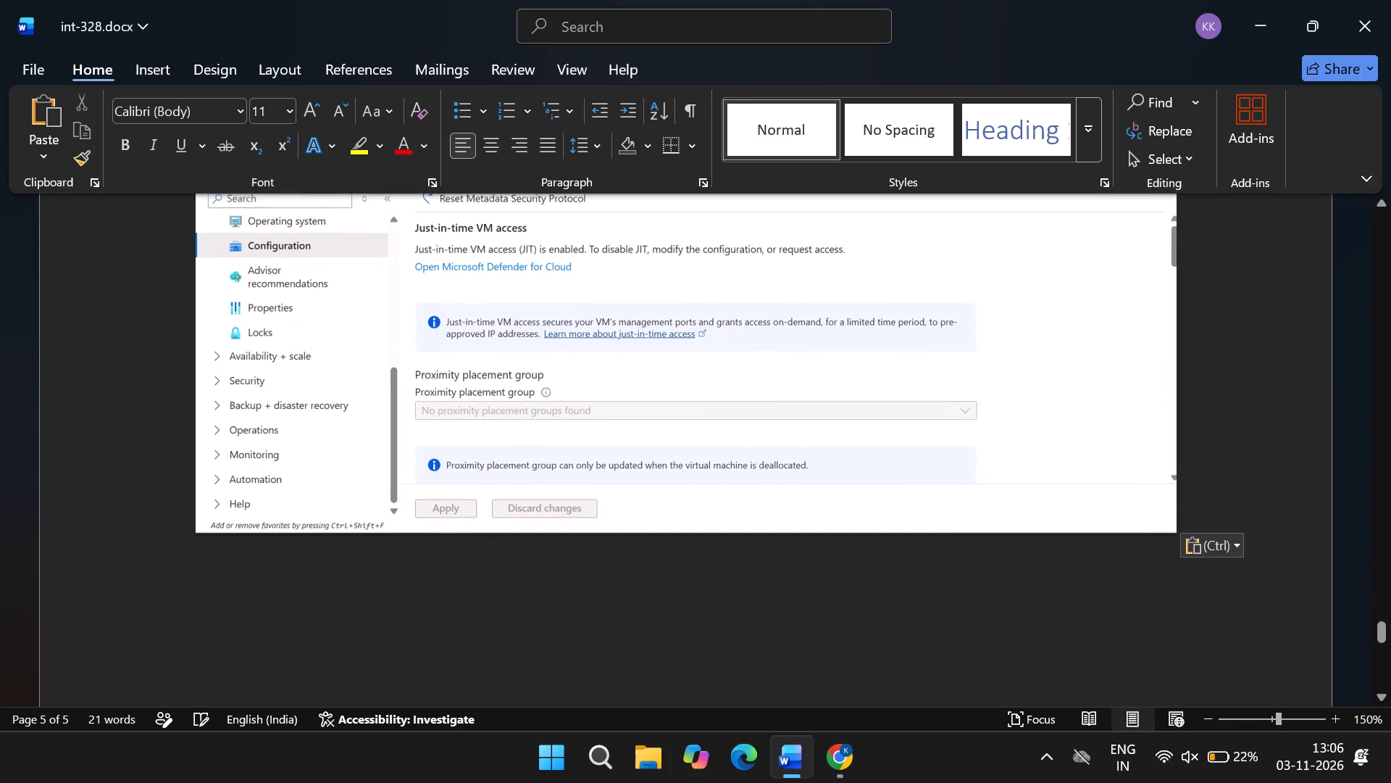
Switch to Chrome and look through Ubuntu-VM3's remaining Configuration settings, the Bastion session, the Operations options and the portal search history.
click(830, 753)
scroll(749, 638, down, 2)
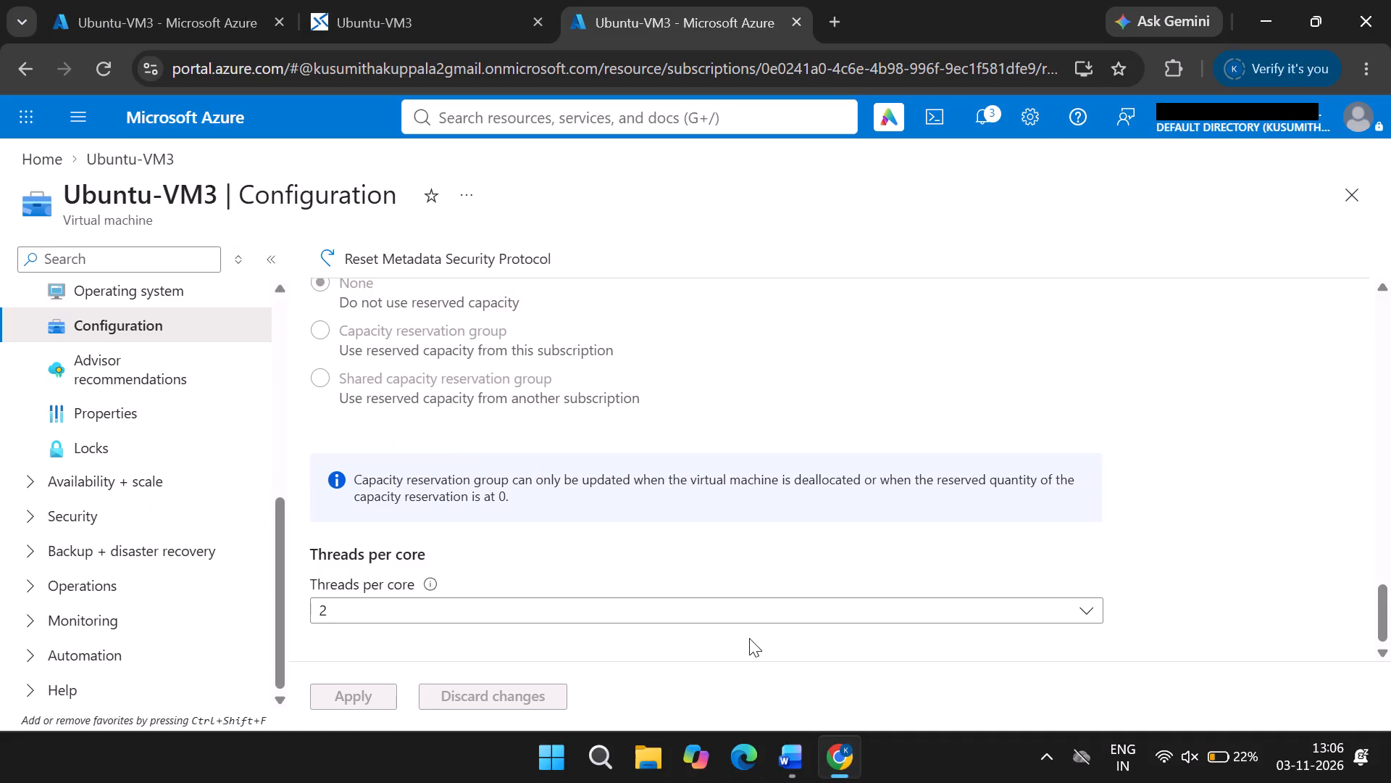
scroll(749, 638, down, 1)
scroll(727, 507, up, 3)
click(465, 0)
click(156, 0)
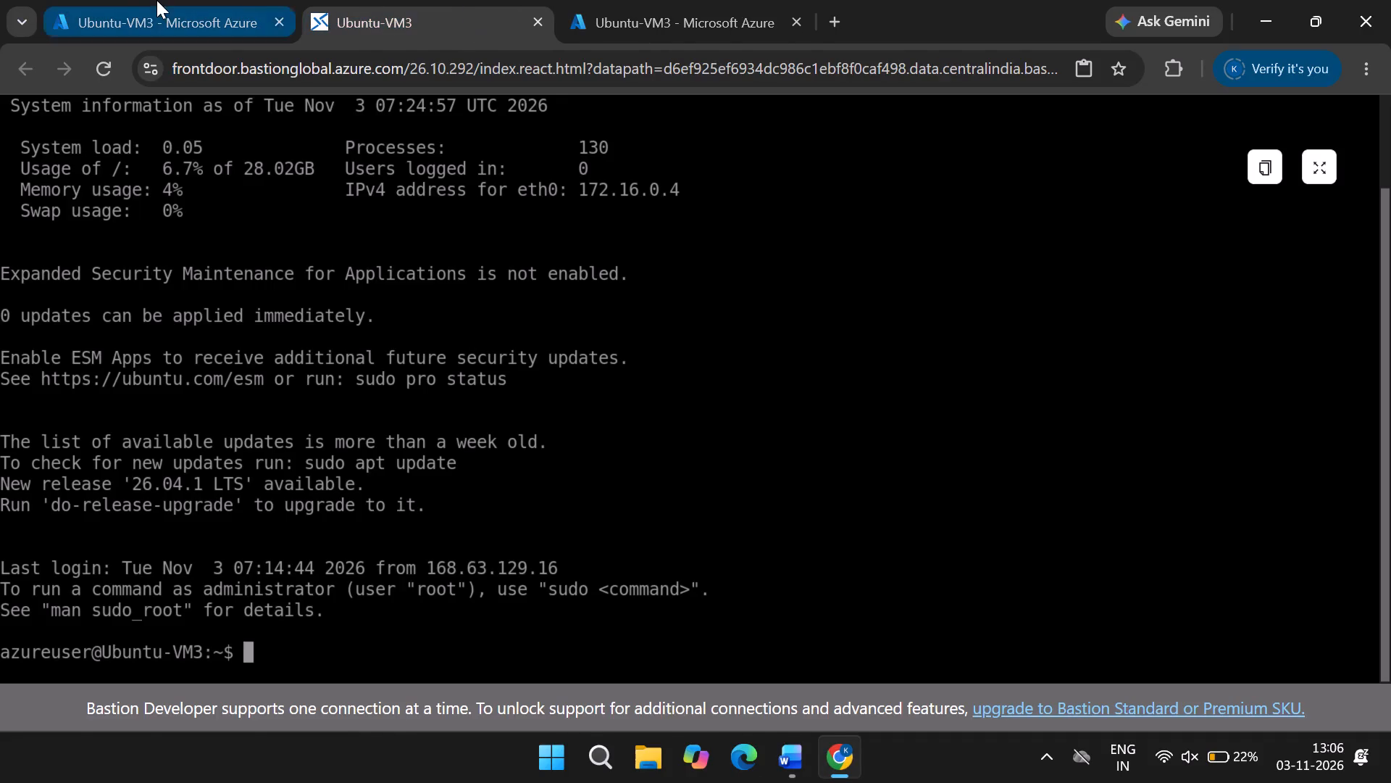
click(737, 0)
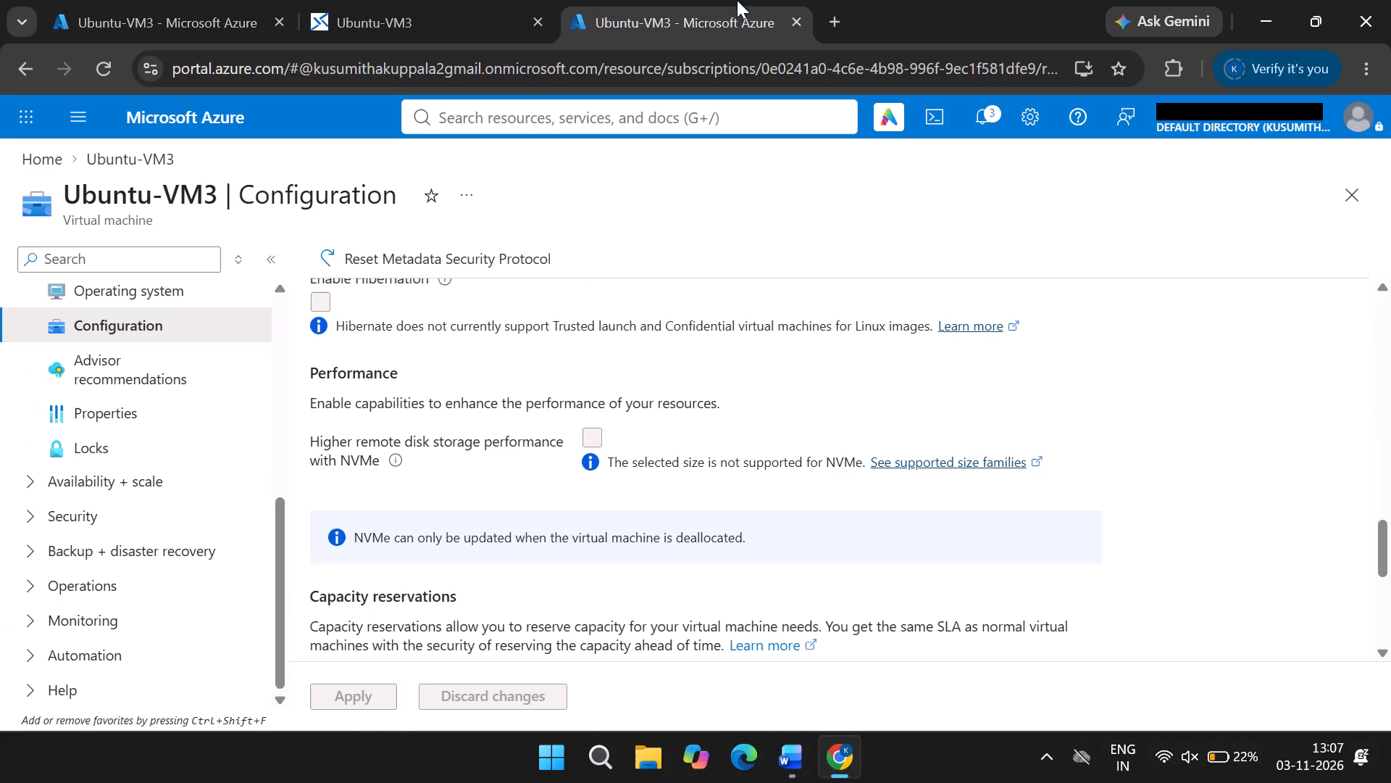
scroll(759, 430, down, 7)
scroll(759, 430, up, 6)
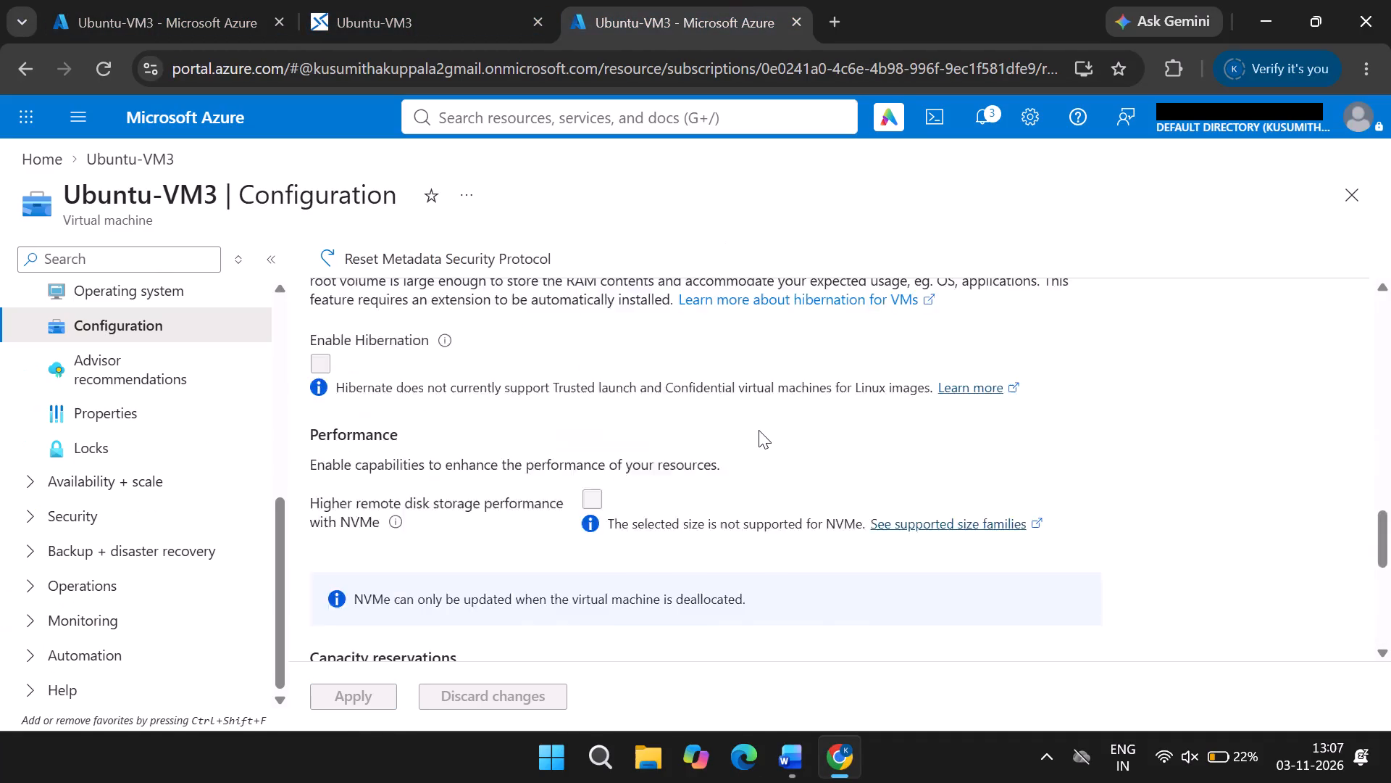
scroll(172, 605, down, 2)
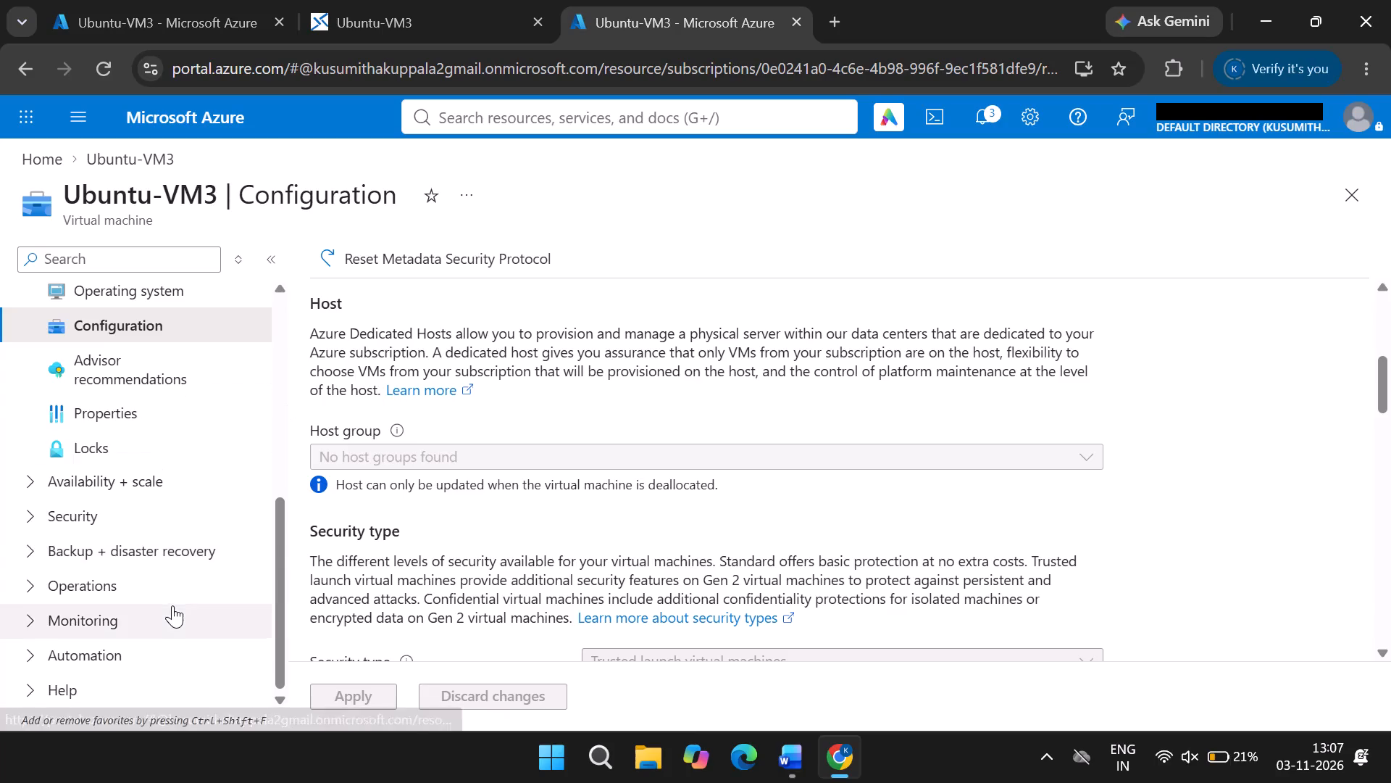
click(147, 597)
scroll(182, 560, down, 2)
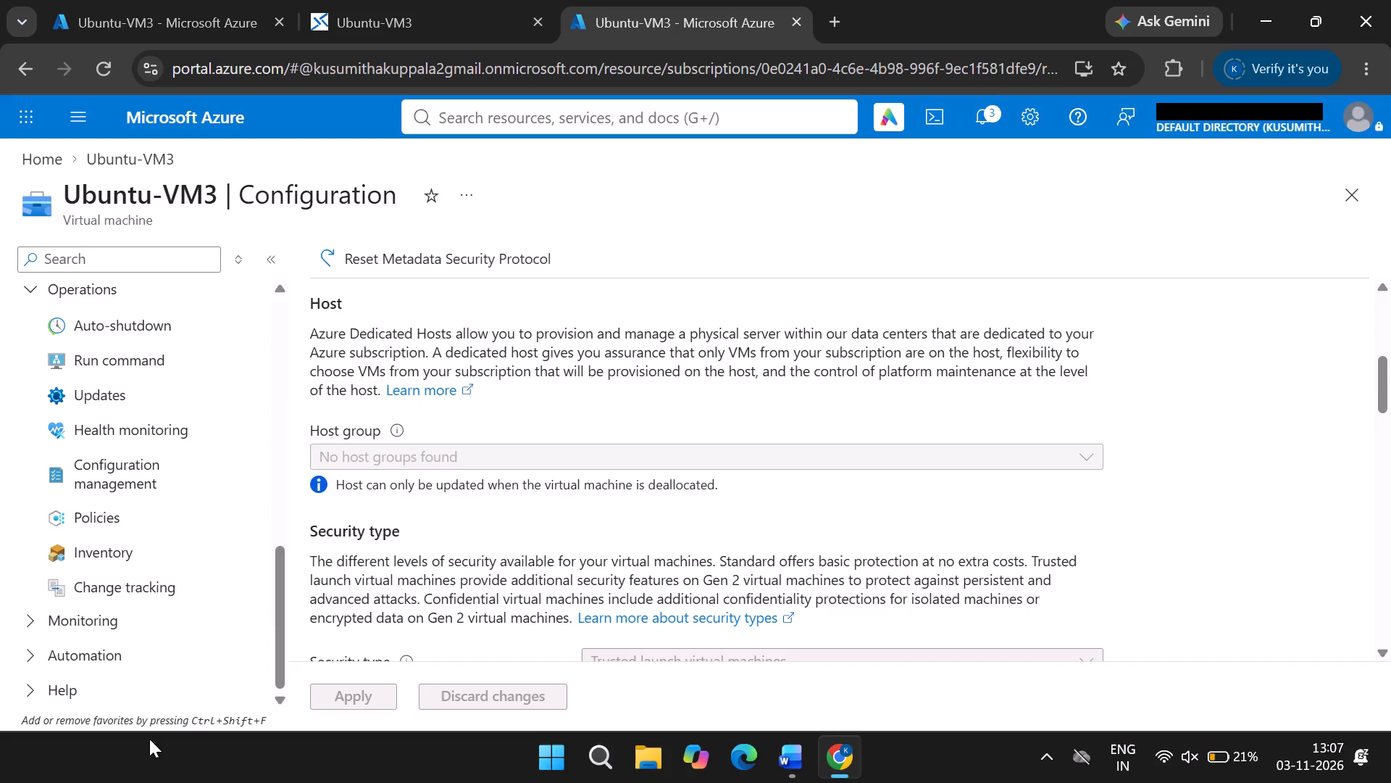
click(635, 117)
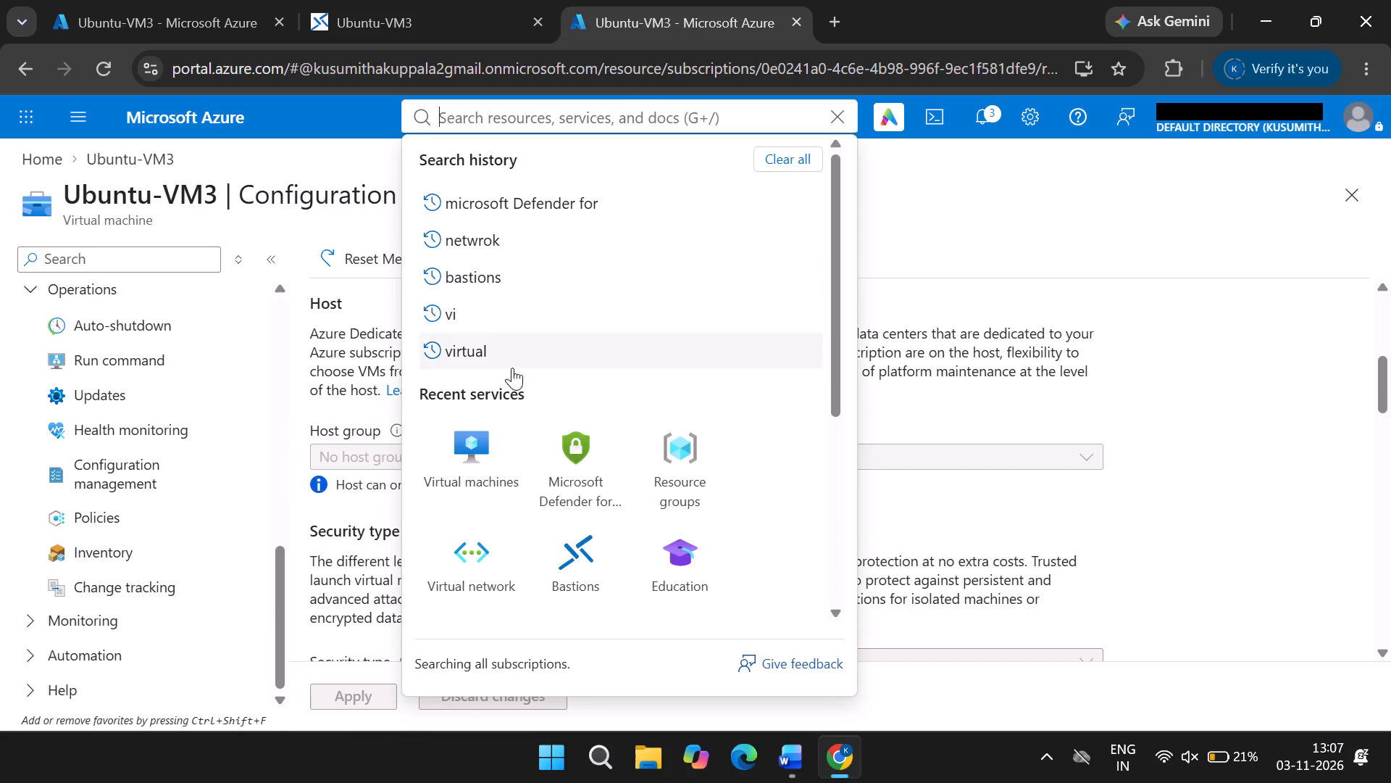
click(296, 310)
Reset the Metadata Security Protocol for Ubuntu-VM3.
scroll(296, 310, up, 6)
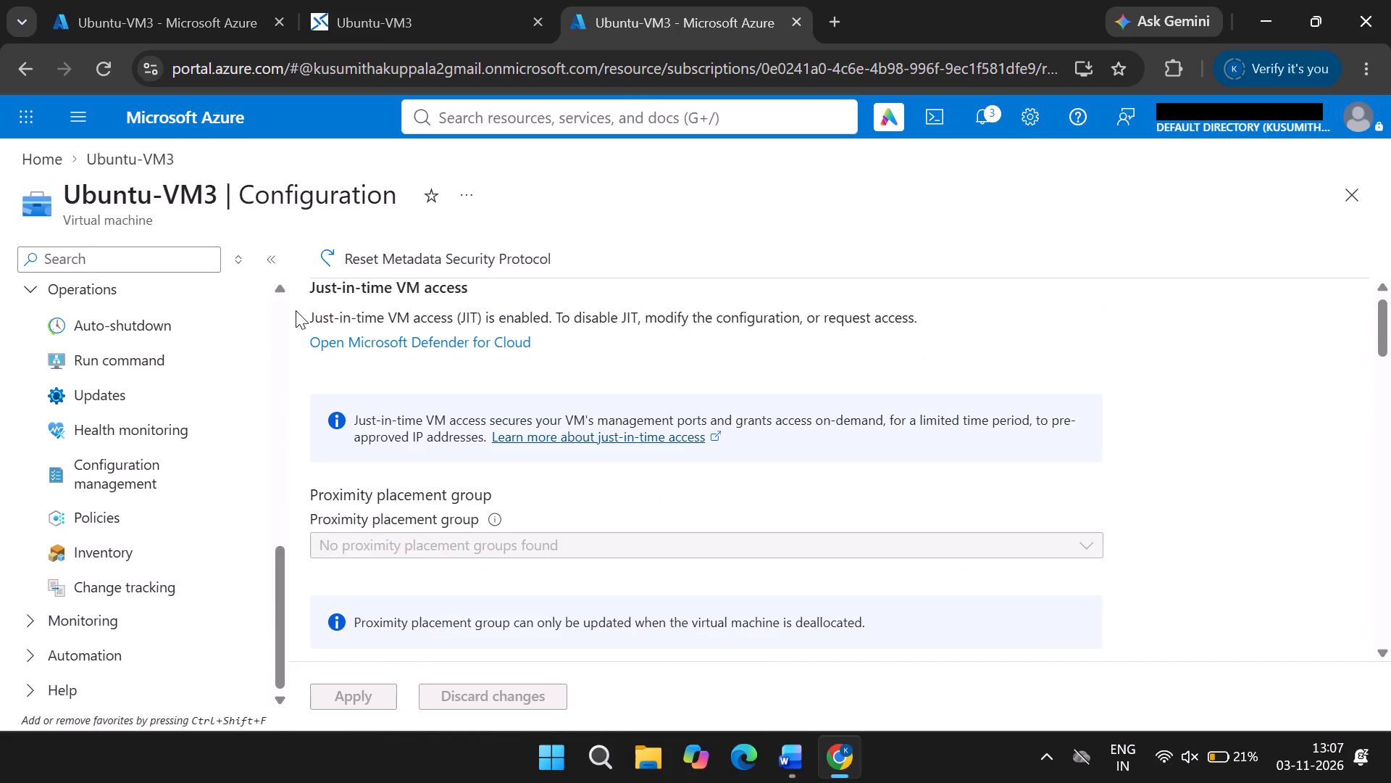
click(448, 256)
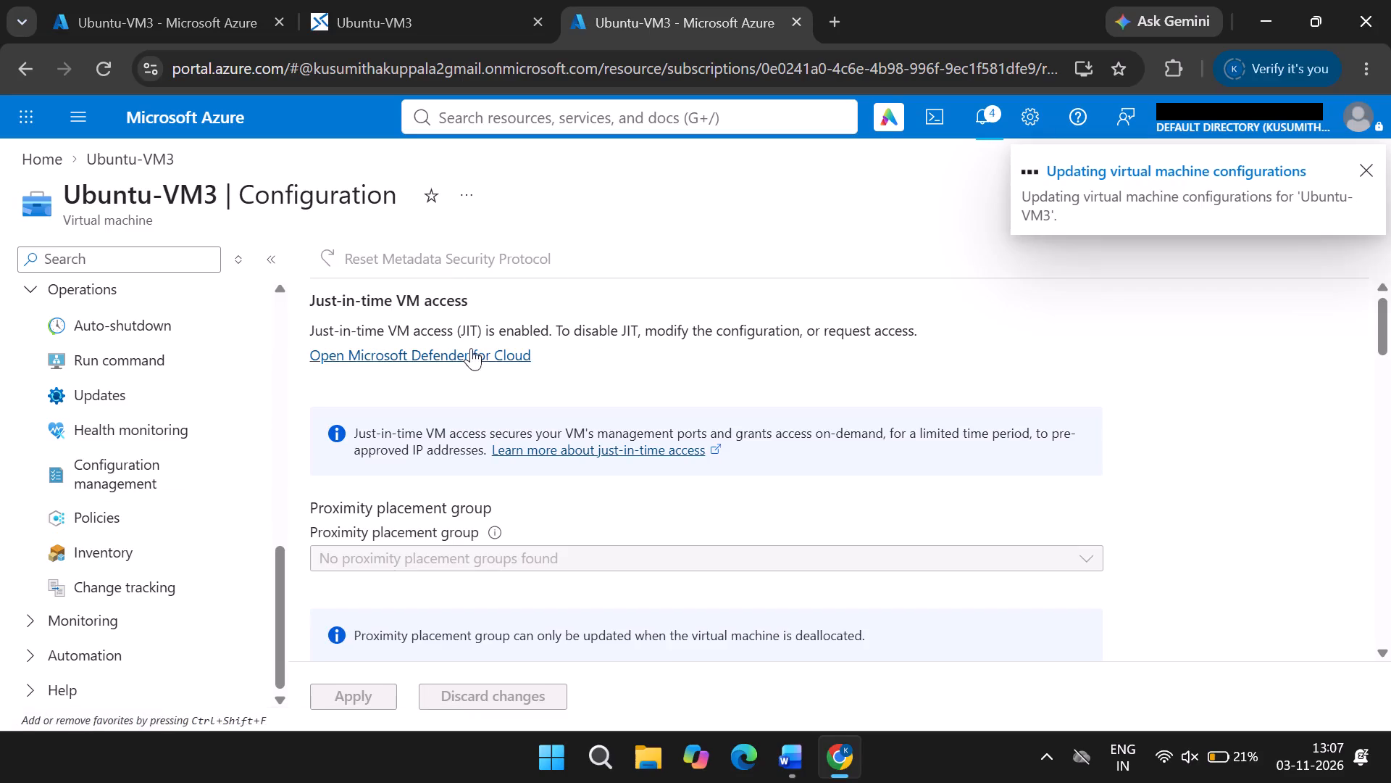
Open Microsoft Defender for Cloud's Just-in-time VM access page from Ubuntu-VM3's configuration and examine the configured virtual machines.
drag(472, 339, 472, 349)
click(472, 349)
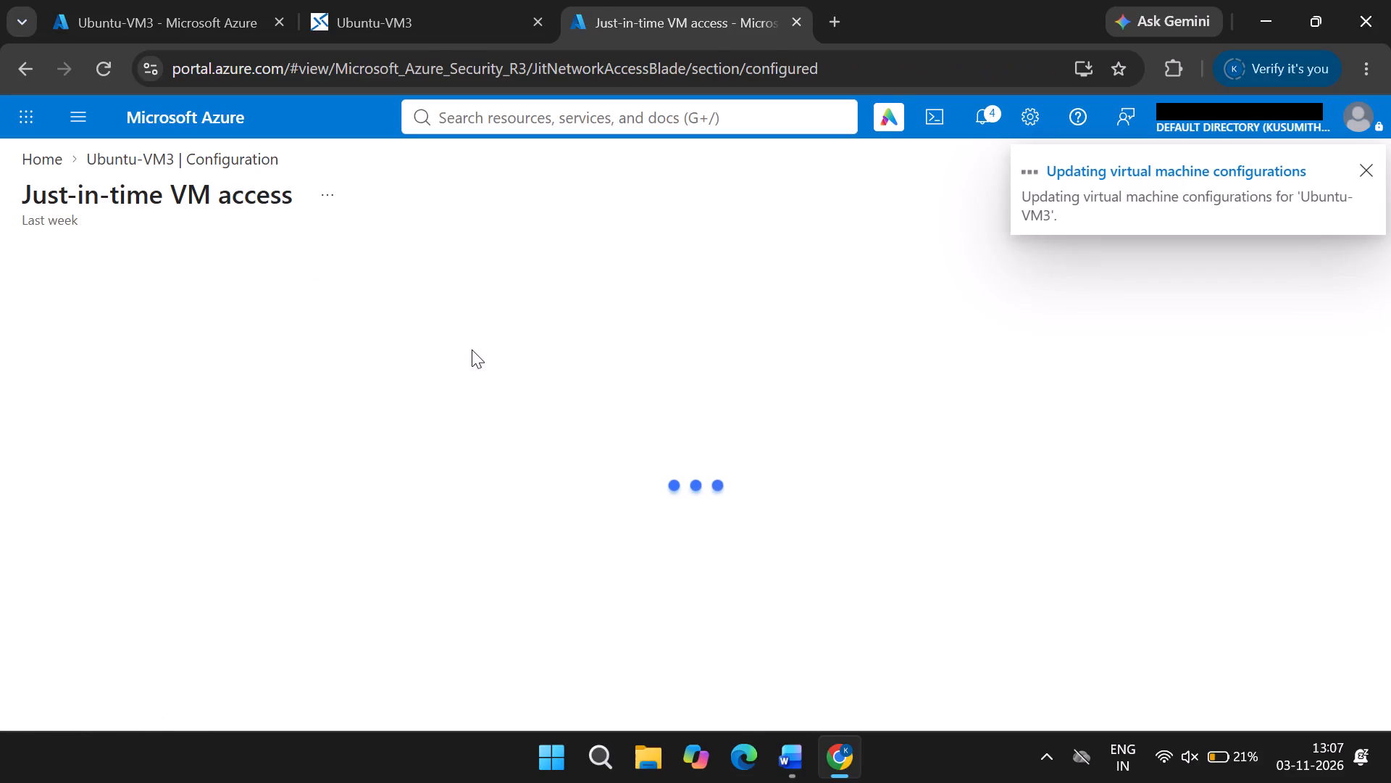
scroll(449, 505, down, 2)
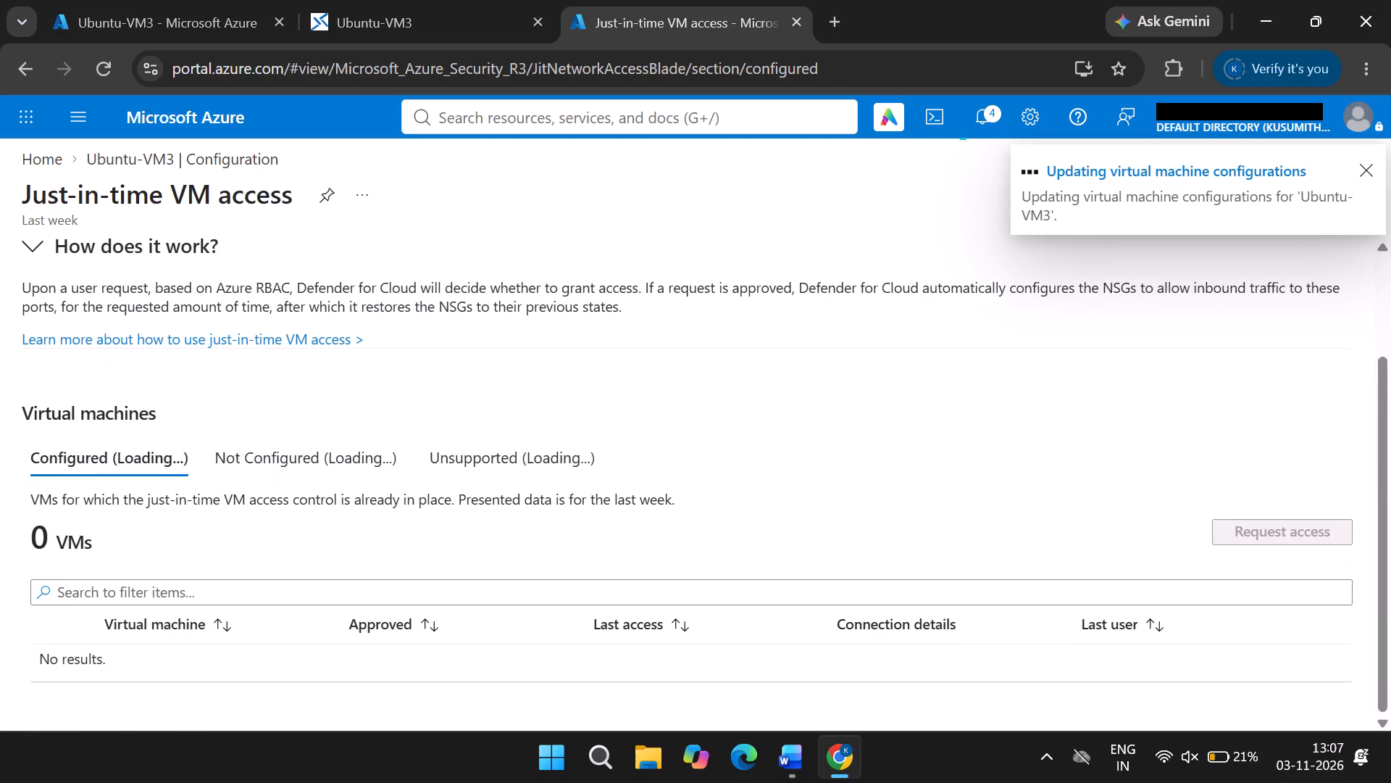
Return to Ubuntu-VM3's Configuration page and examine its just-in-time VM access section and remaining settings.
click(17, 63)
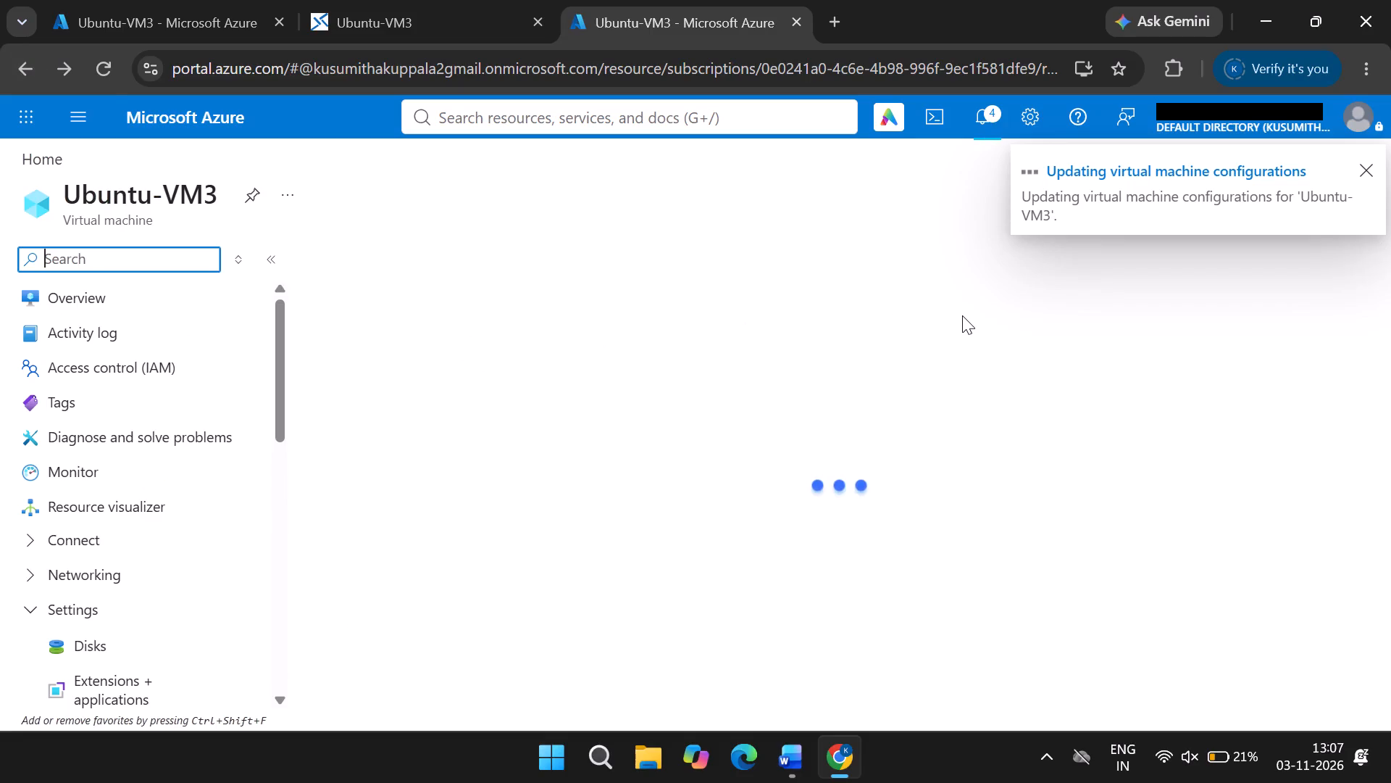
drag(962, 315, 769, 278)
click(516, 450)
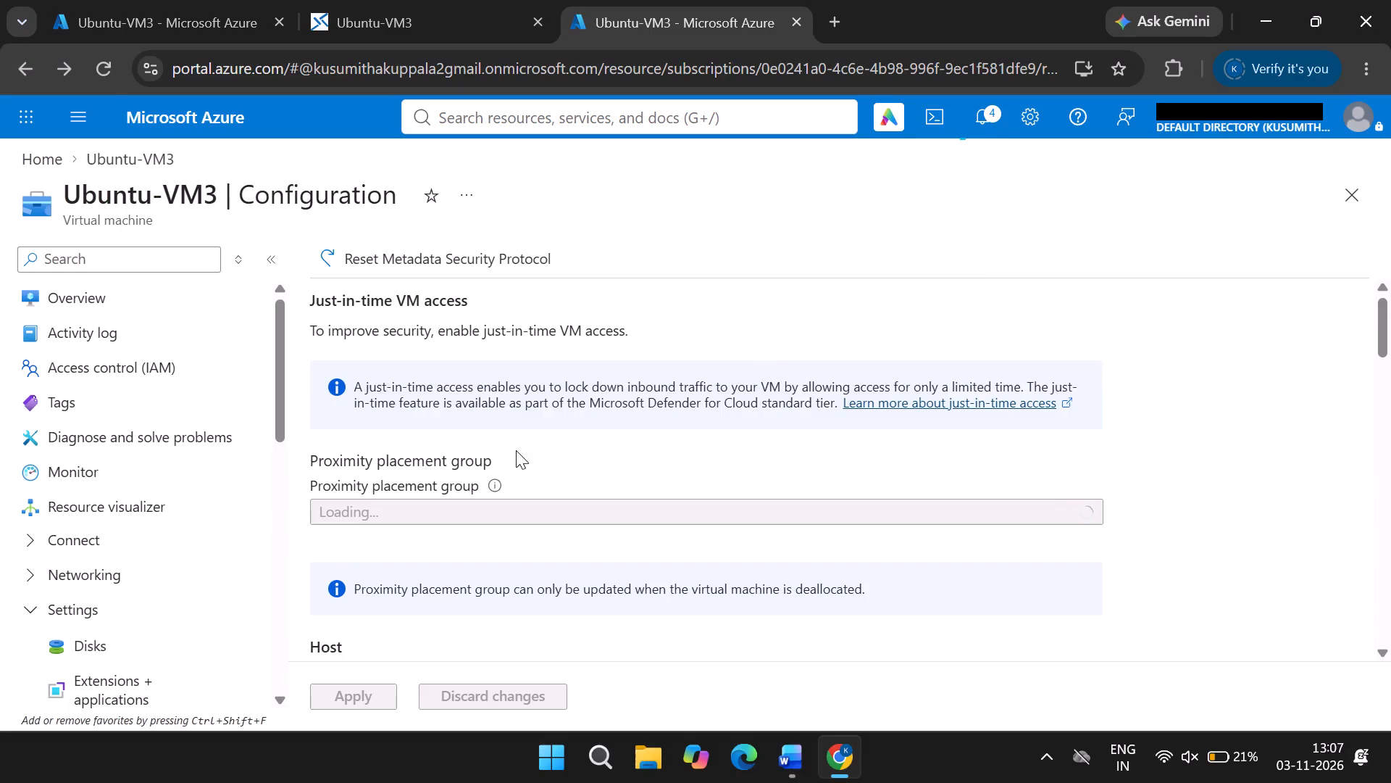
scroll(538, 399, down, 1)
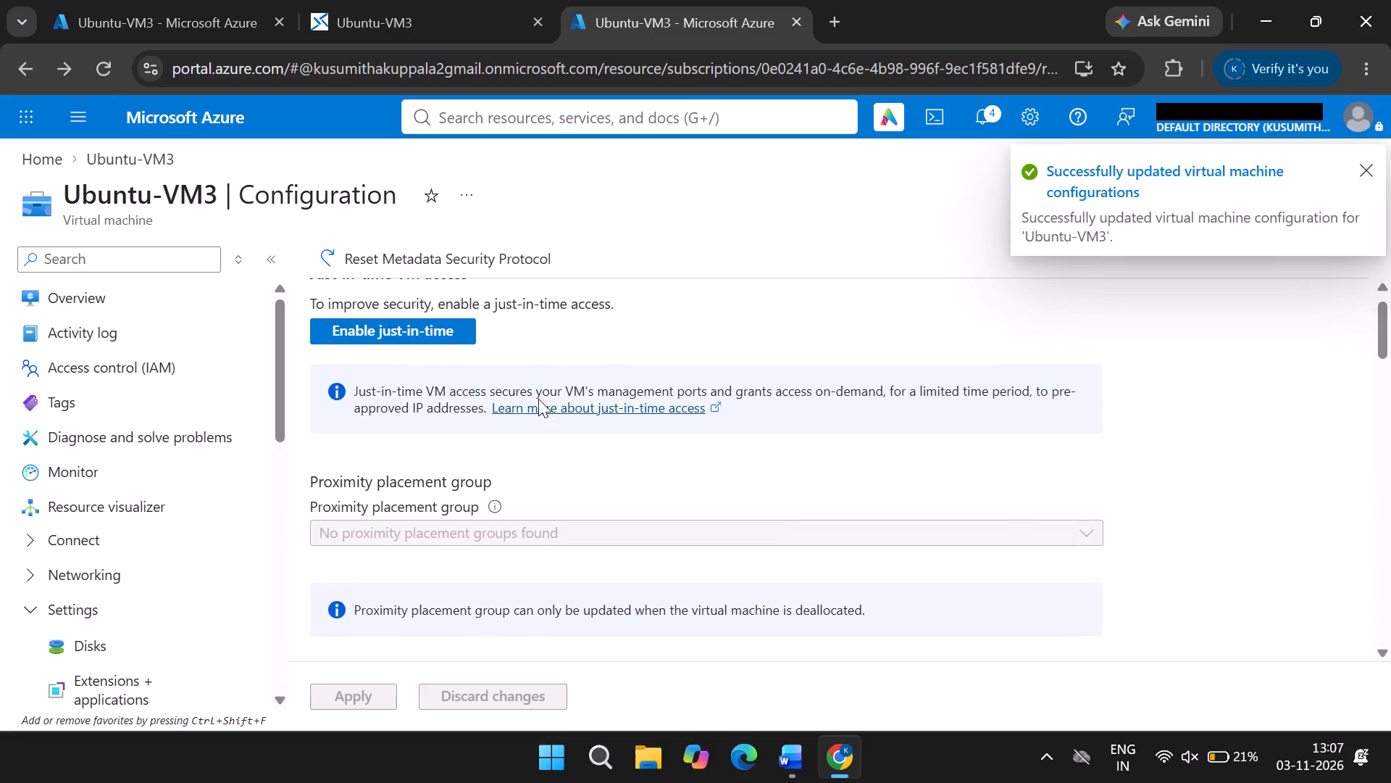
scroll(538, 399, down, 9)
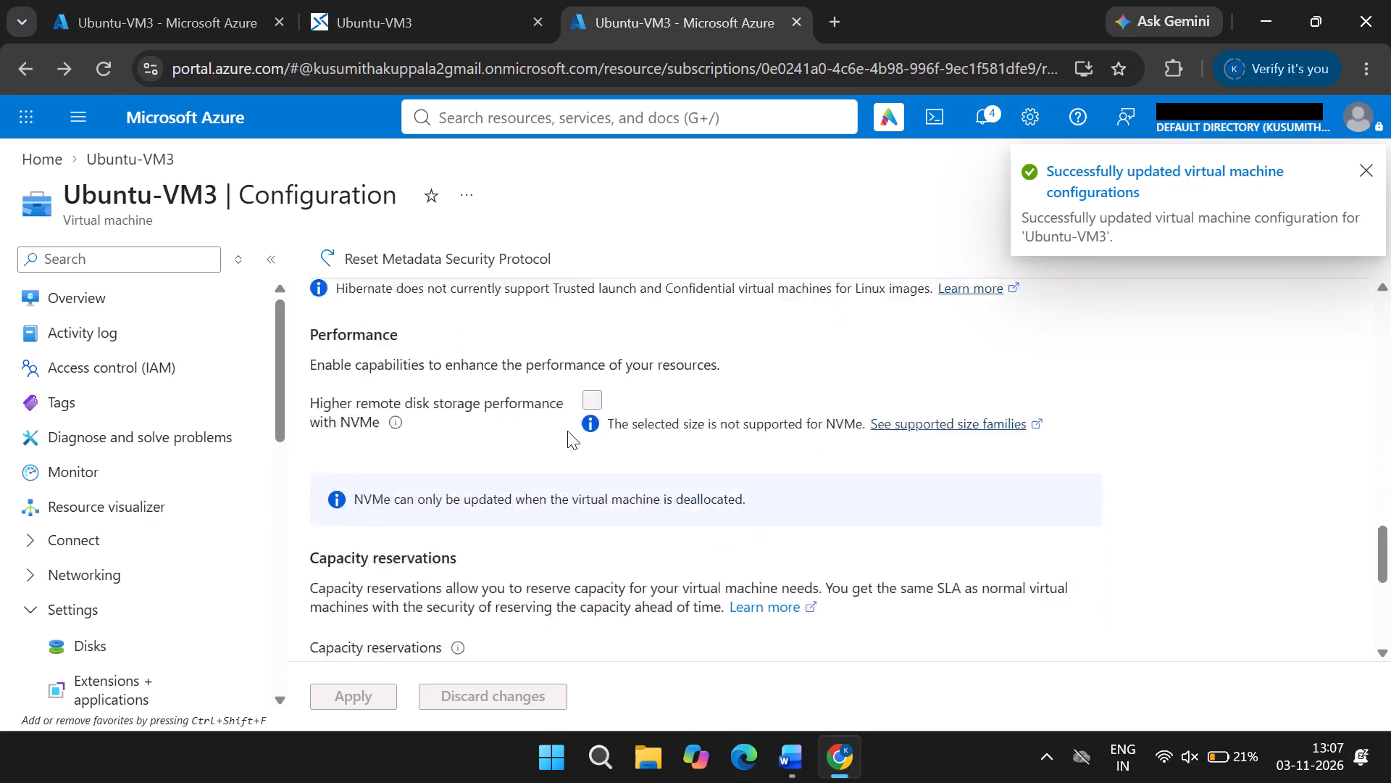
scroll(567, 431, up, 16)
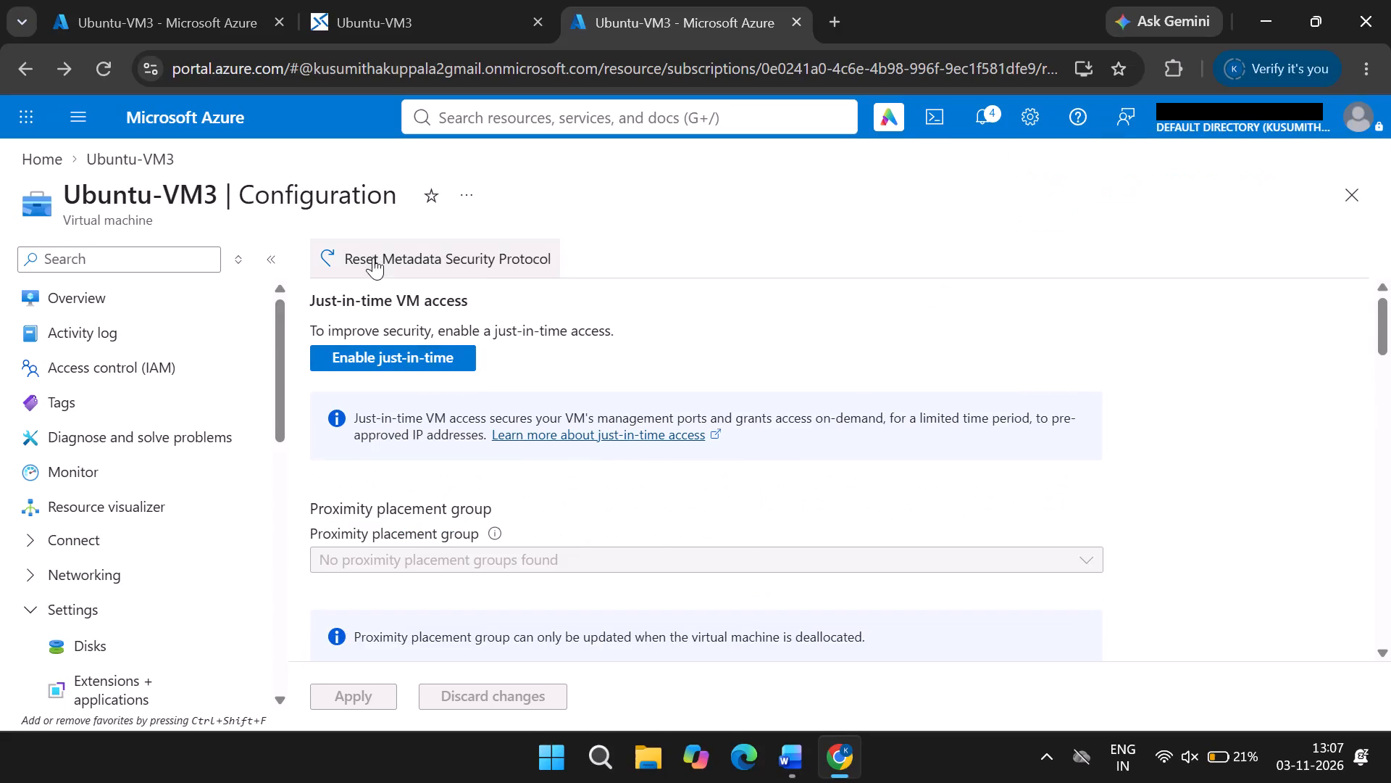
click(377, 25)
click(693, 0)
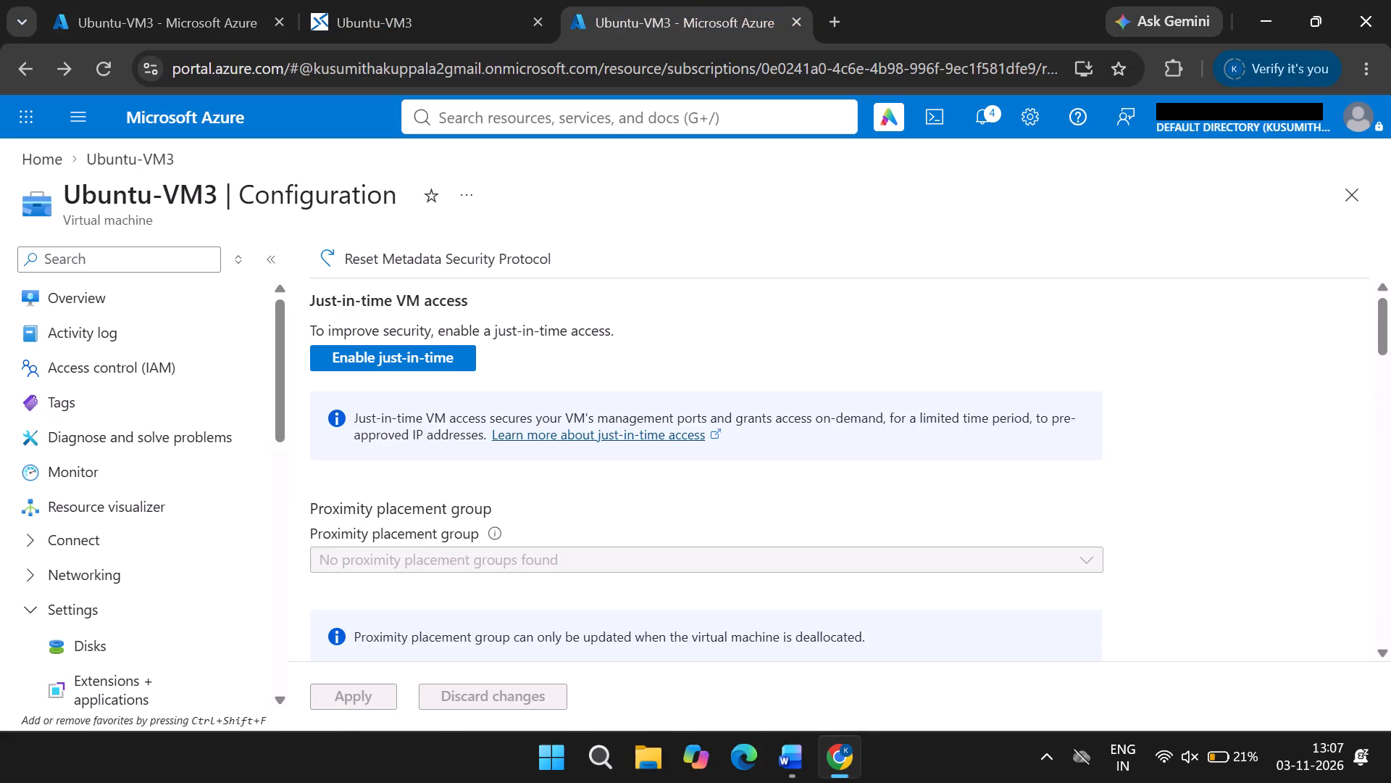
Go back to Ubuntu-VM3's Operating system page and reopen its Configuration page to recheck the just-in-time VM access state.
click(12, 70)
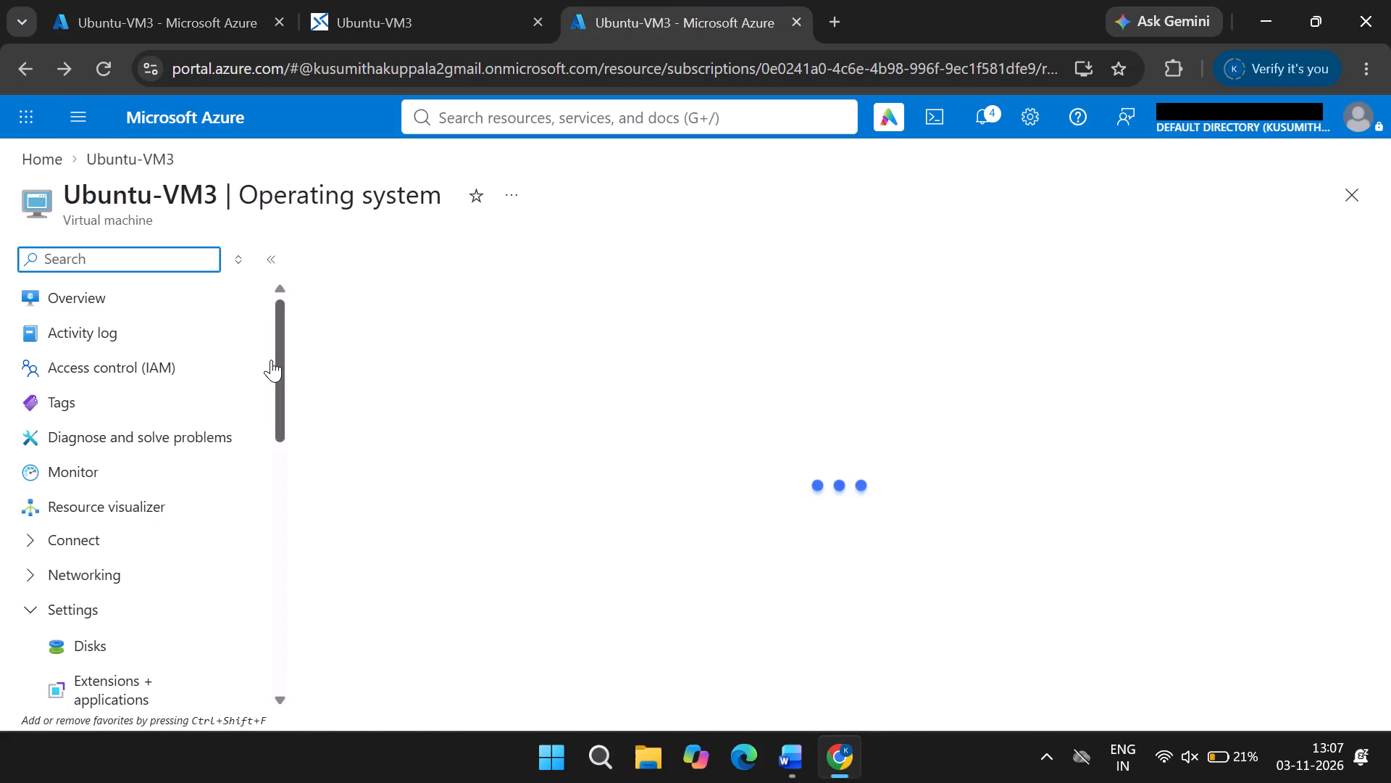
scroll(271, 360, down, 2)
click(201, 395)
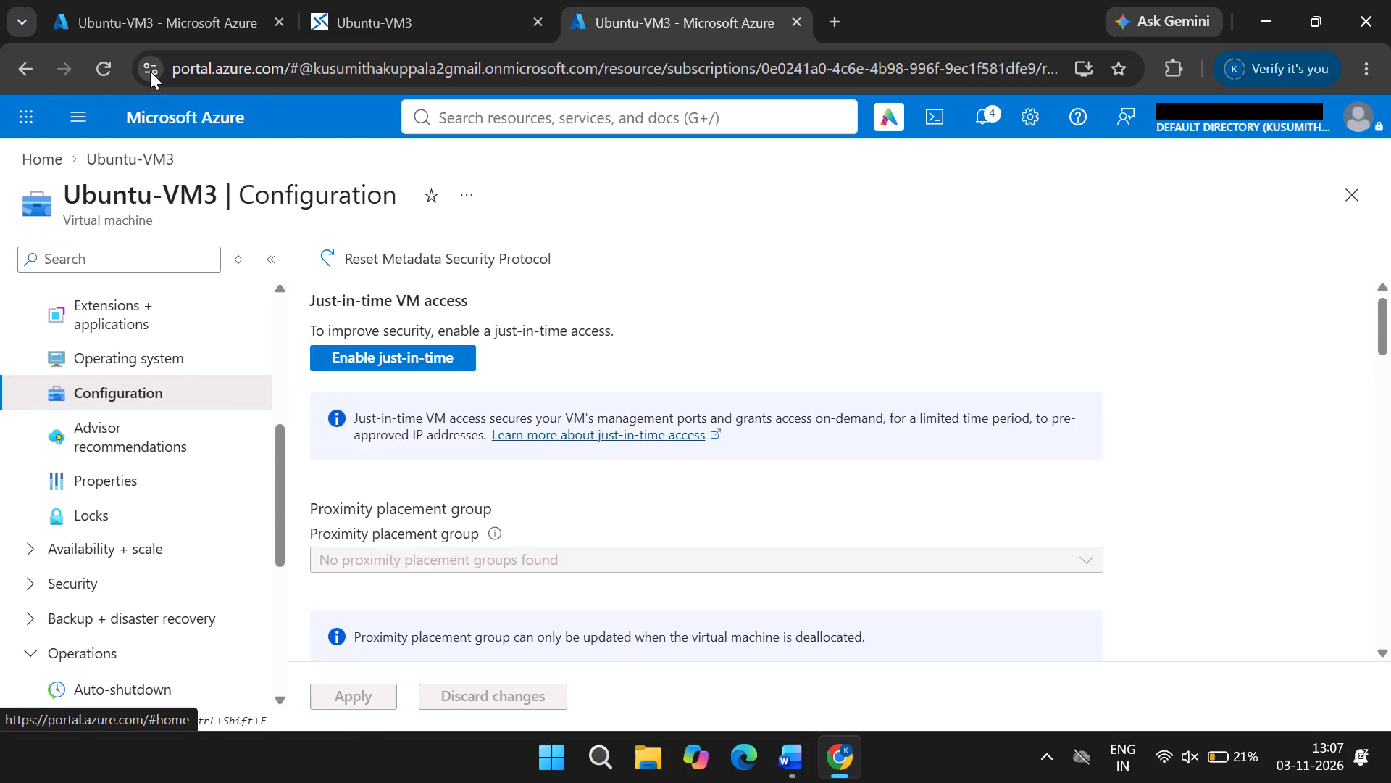
Delete the Azure-Bastion resource group with all its dependent resources, confirming with the name Azure-Bastion.
scroll(83, 75, left, 1)
click(38, 70)
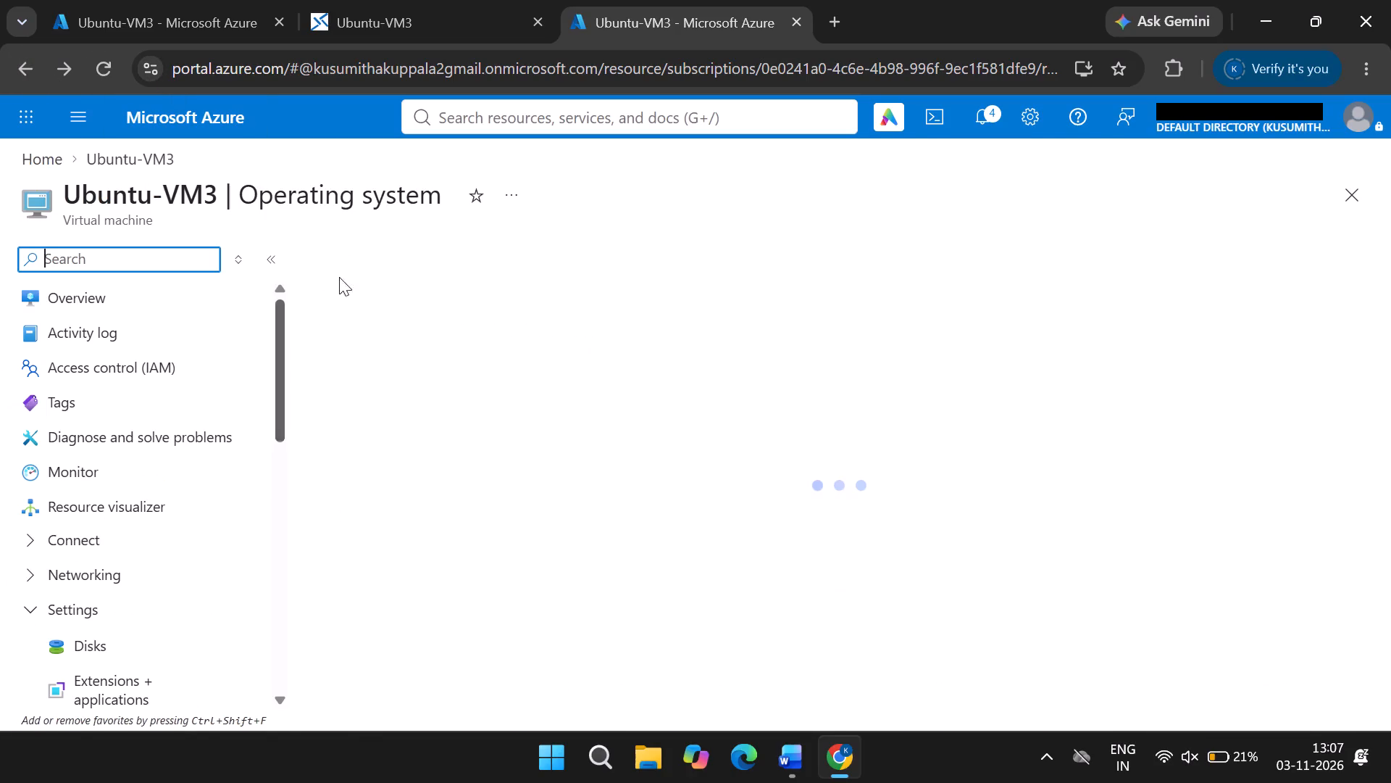
click(472, 124)
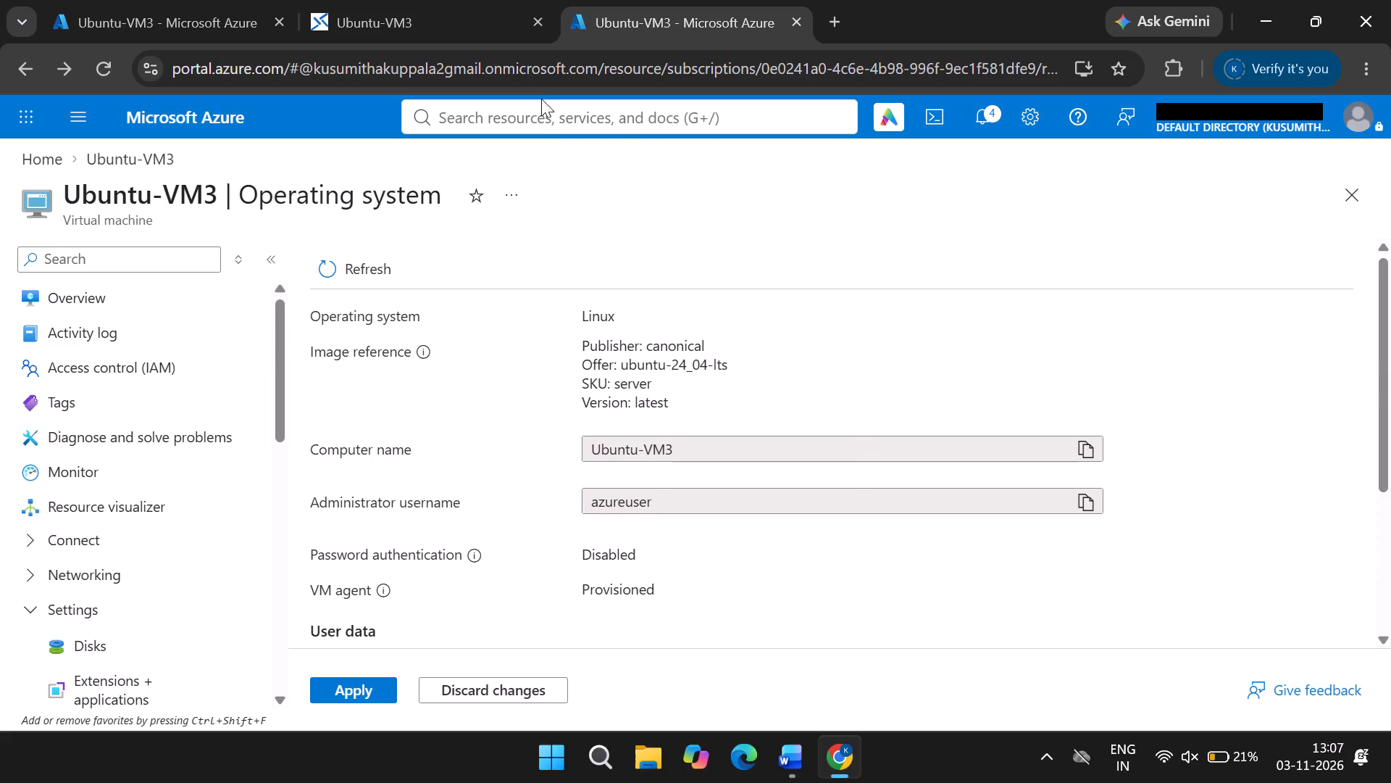
click(541, 105)
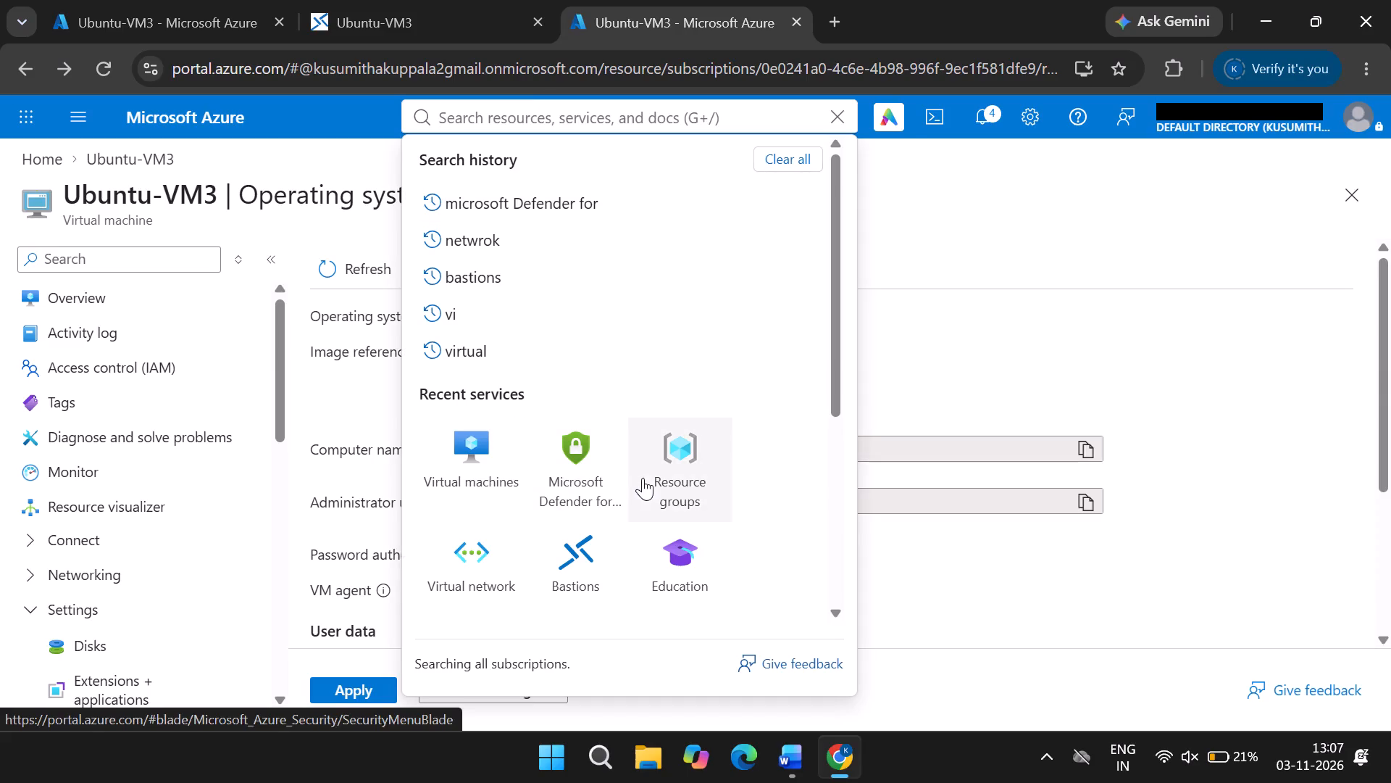
click(648, 476)
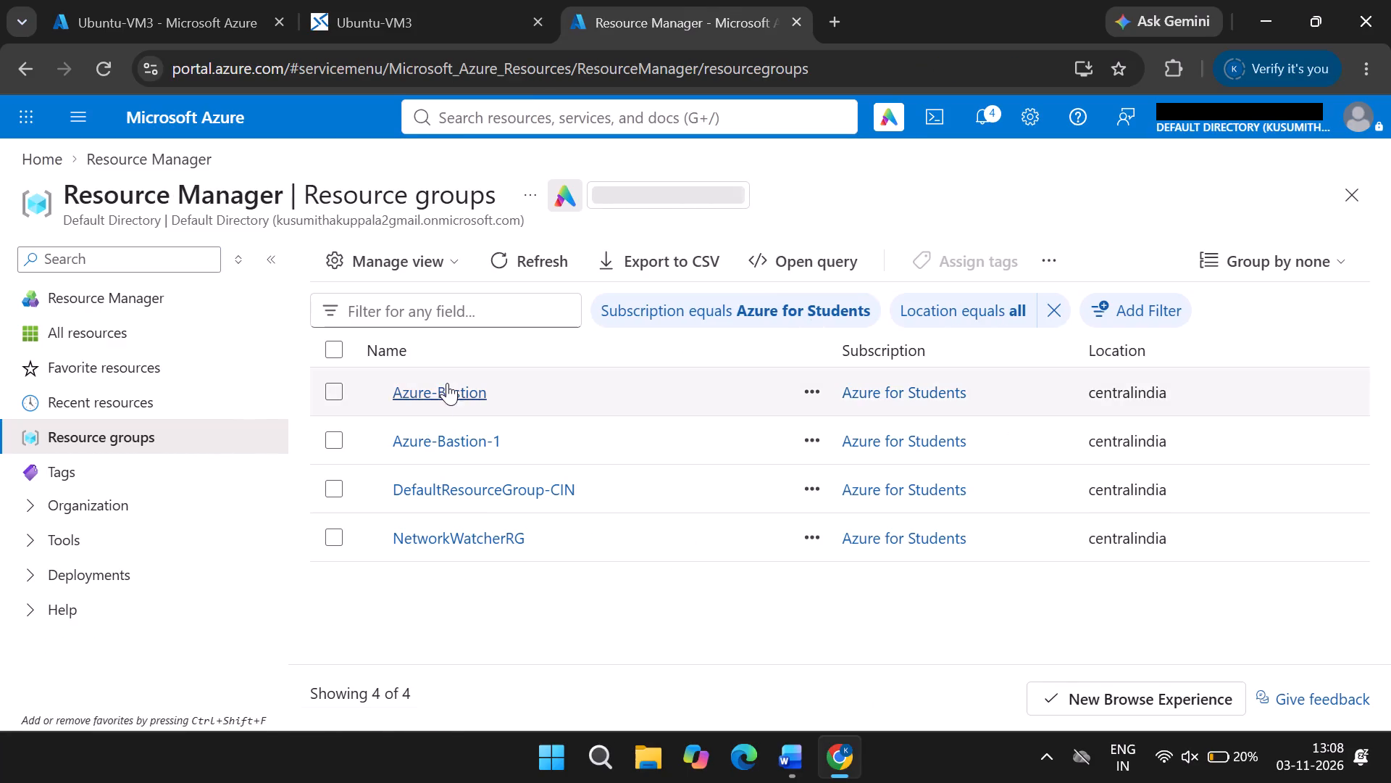
click(443, 392)
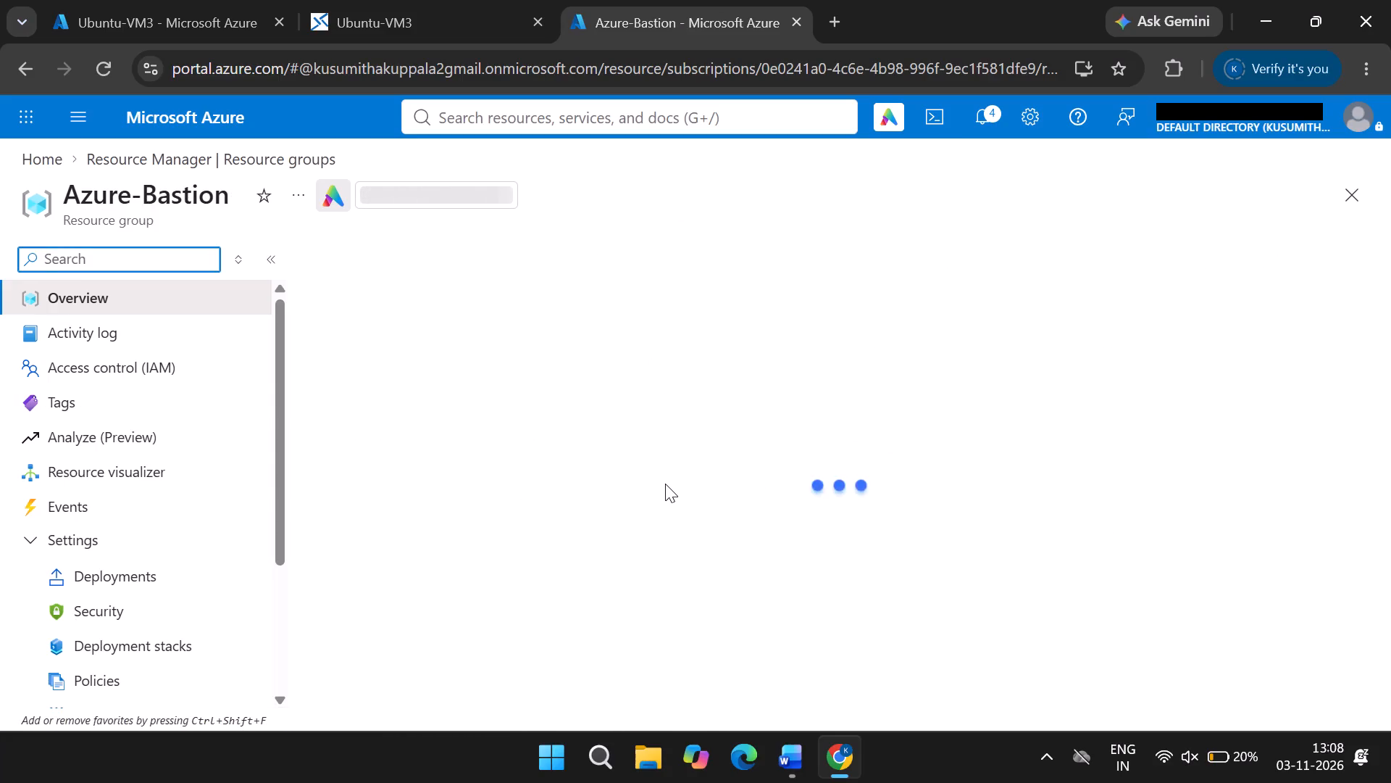
click(589, 405)
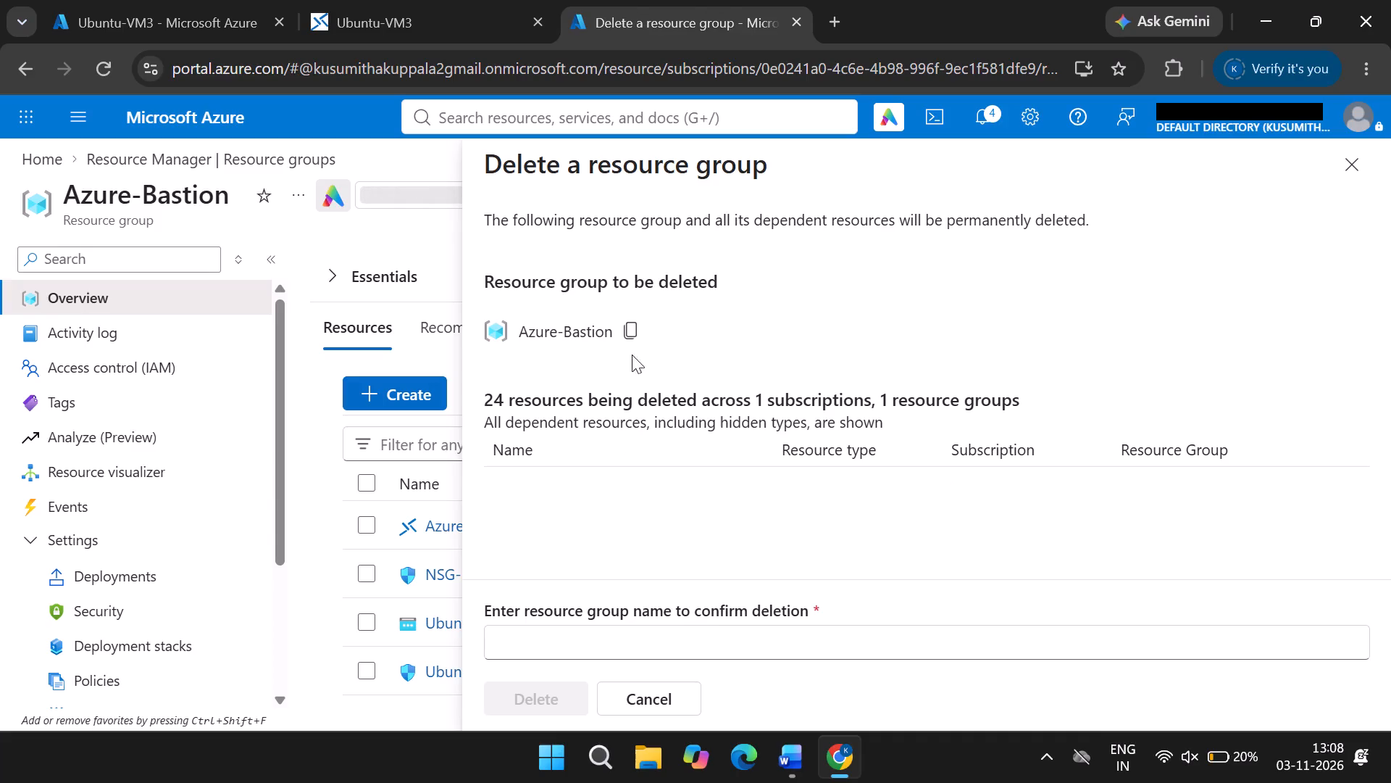
click(626, 333)
click(578, 641)
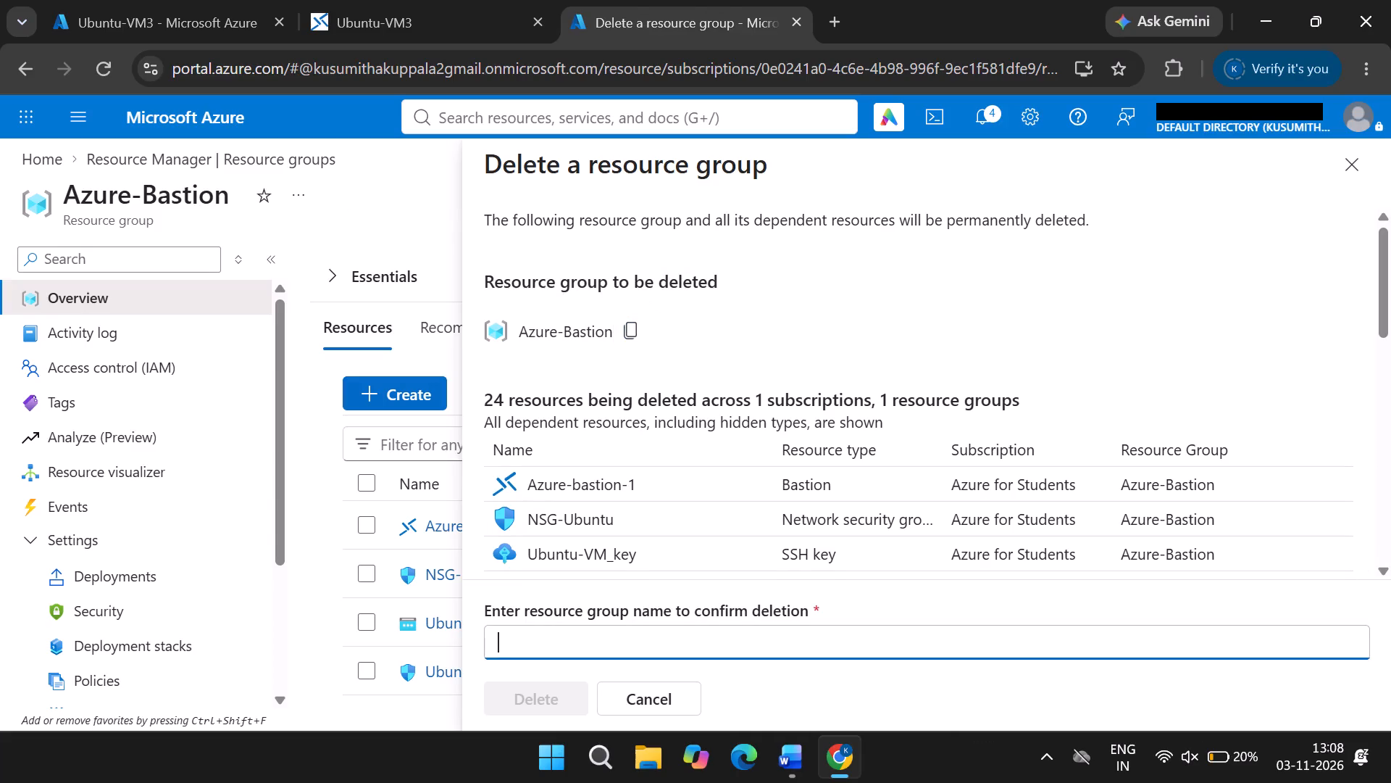
key(ctrl+v)
click(559, 698)
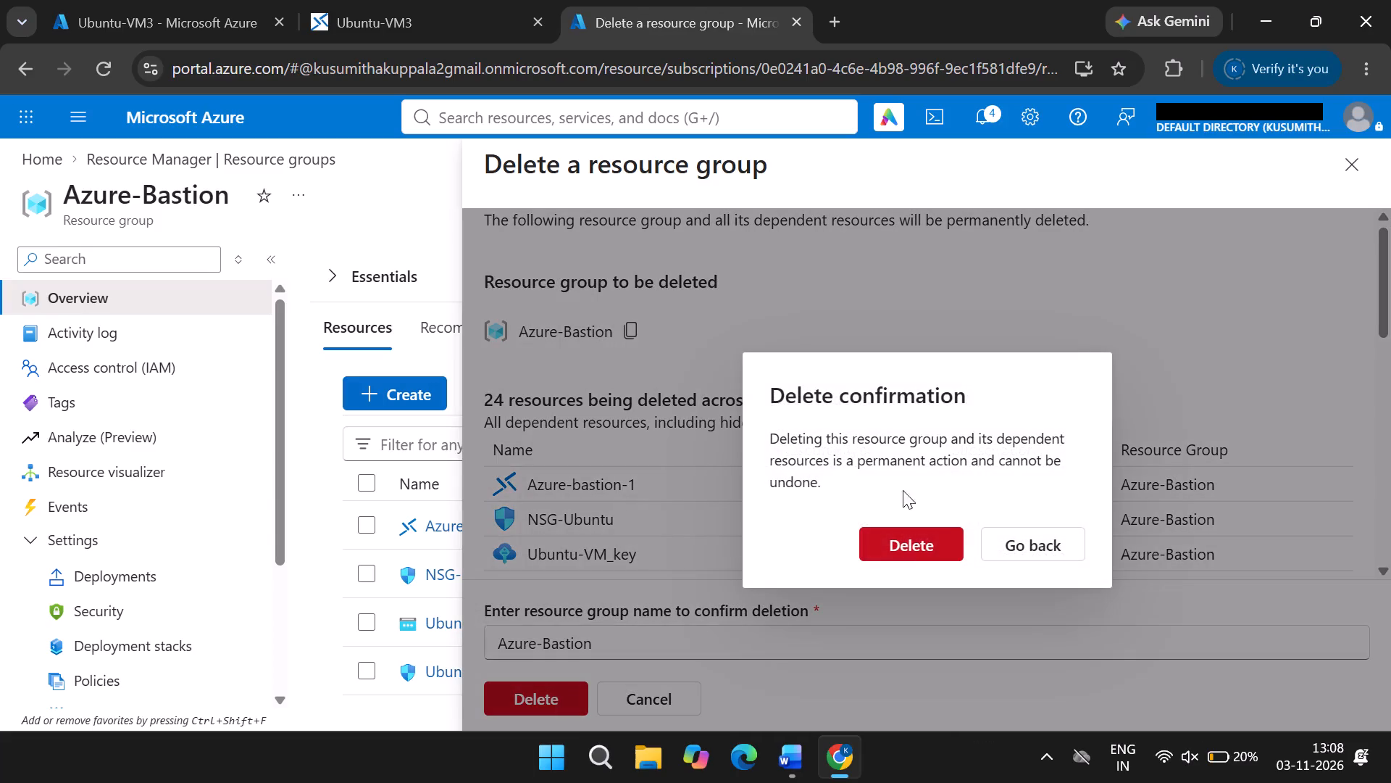
click(911, 535)
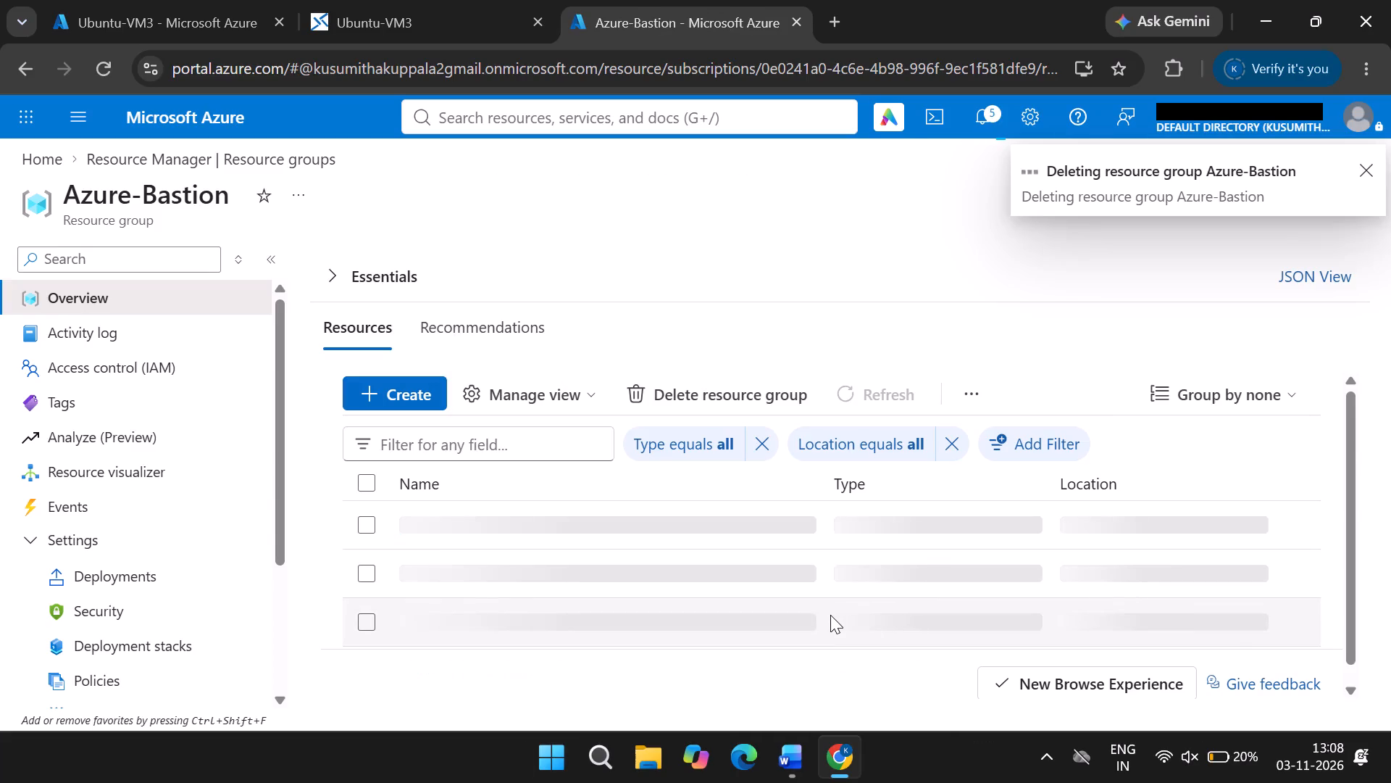
Open the Azure-bastion-1 resource in the Azure-Bastion resource group and delete it.
click(461, 518)
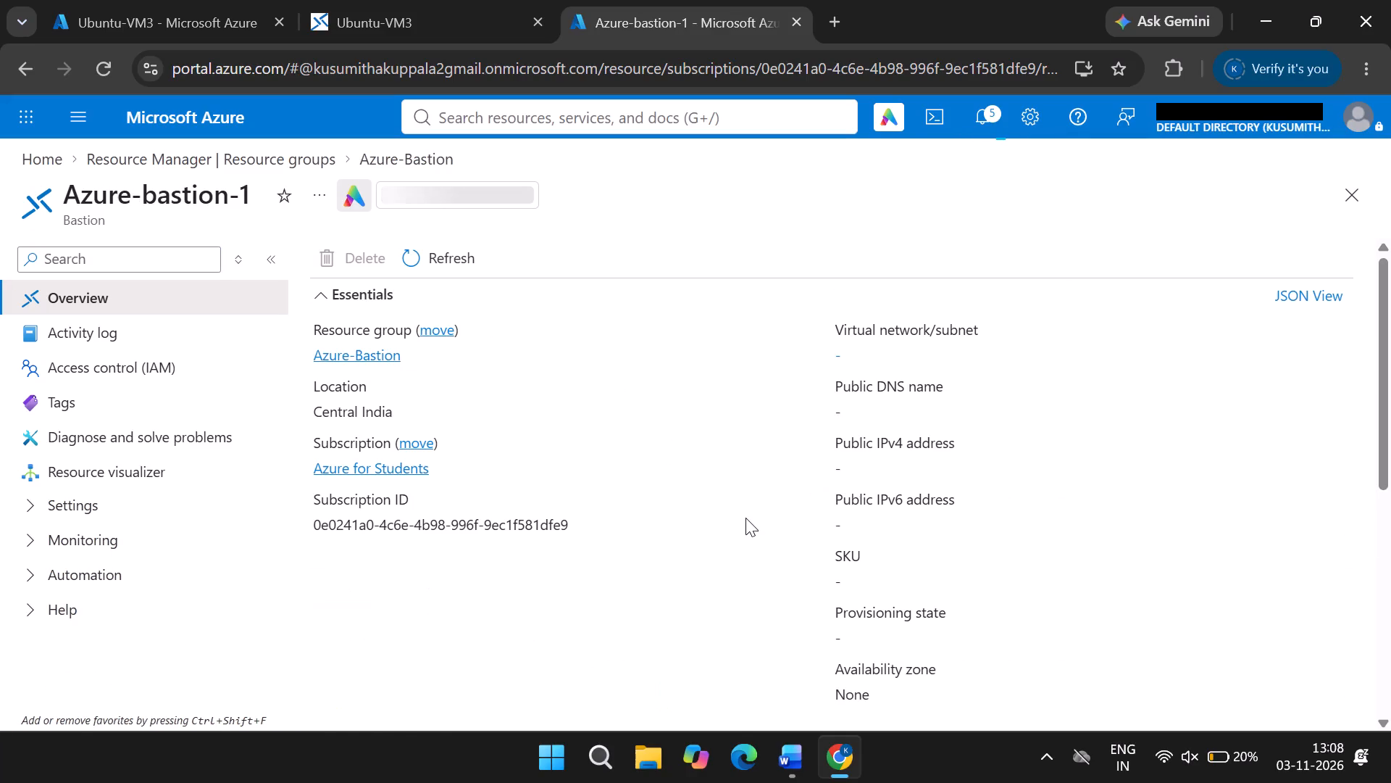
scroll(673, 506, up, 1)
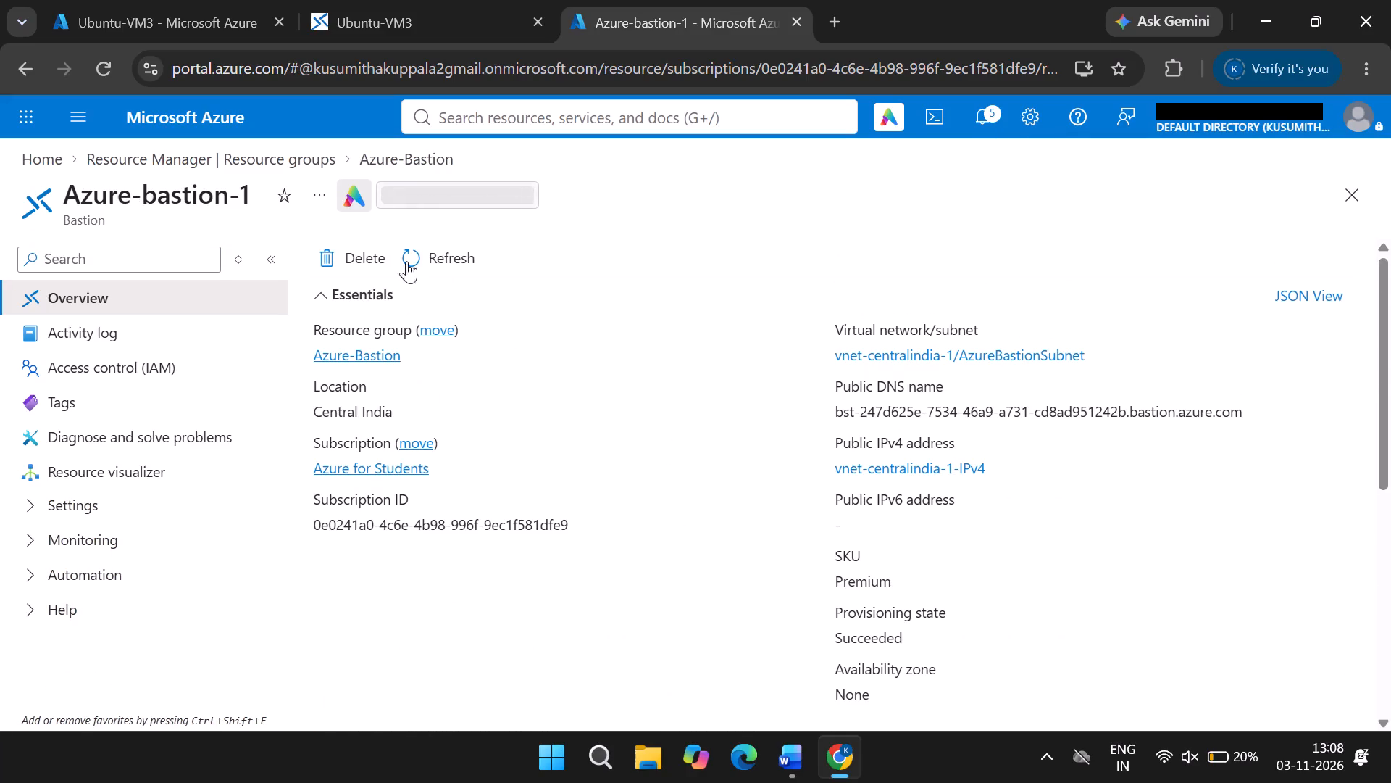
click(372, 272)
click(371, 371)
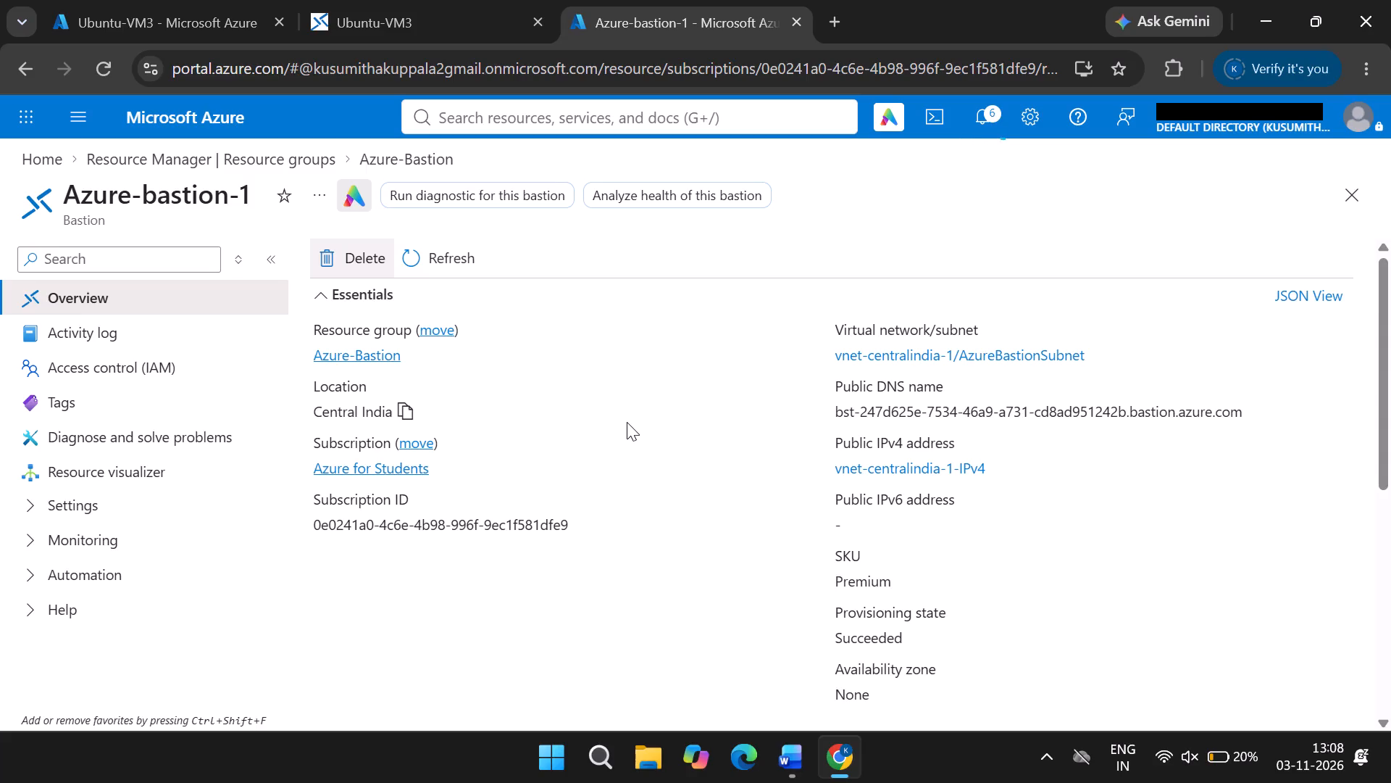
Request deletion of the Azure-bastion-1 resource again and refresh its overview.
scroll(627, 422, down, 1)
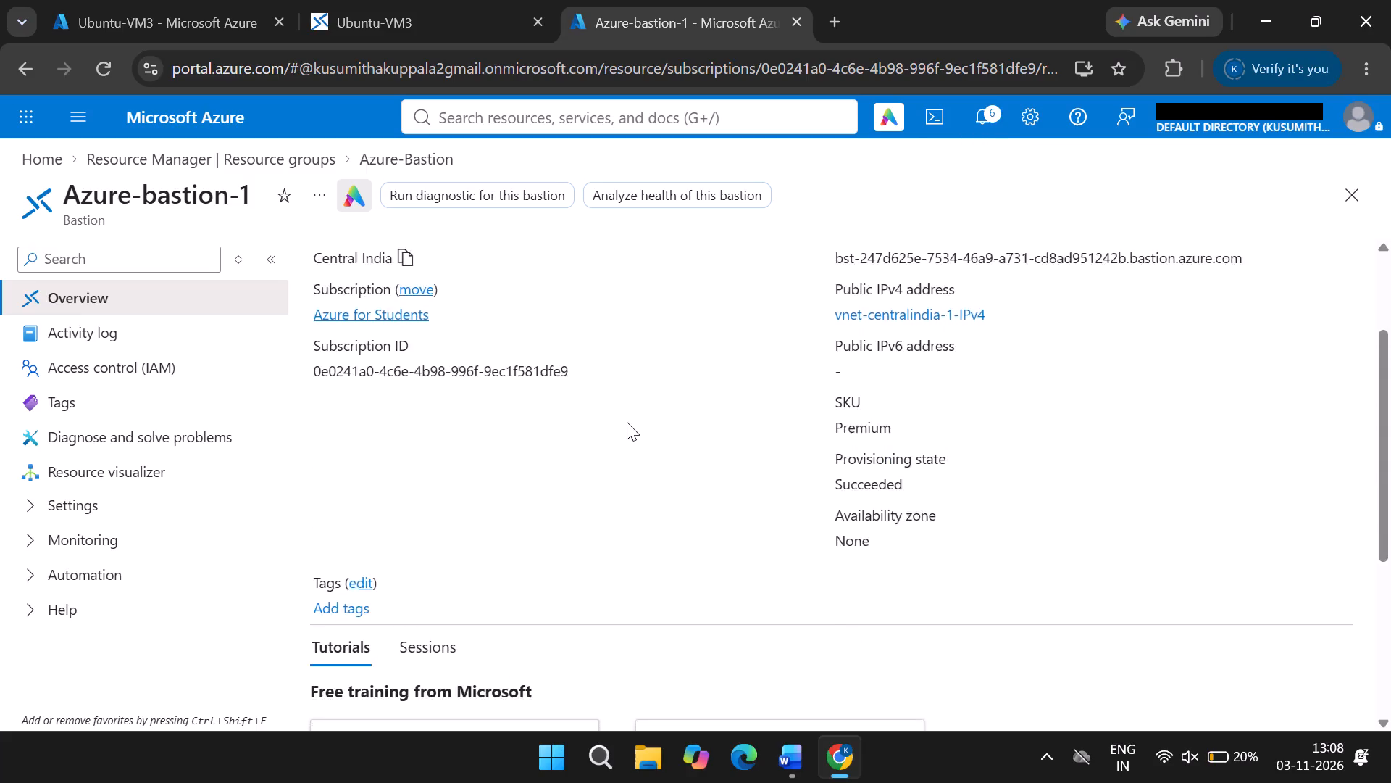
scroll(627, 422, up, 4)
scroll(627, 422, down, 3)
scroll(627, 422, up, 6)
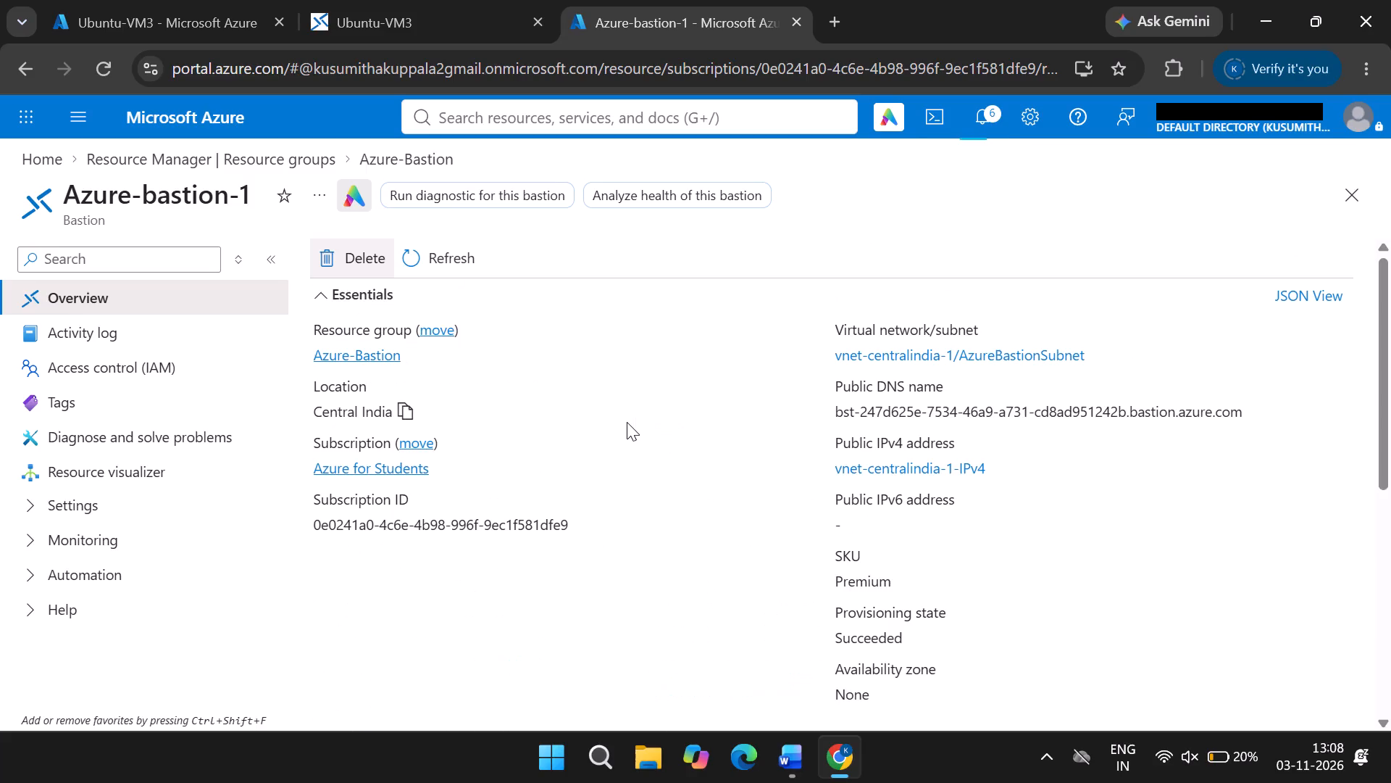
click(359, 241)
click(359, 369)
click(435, 247)
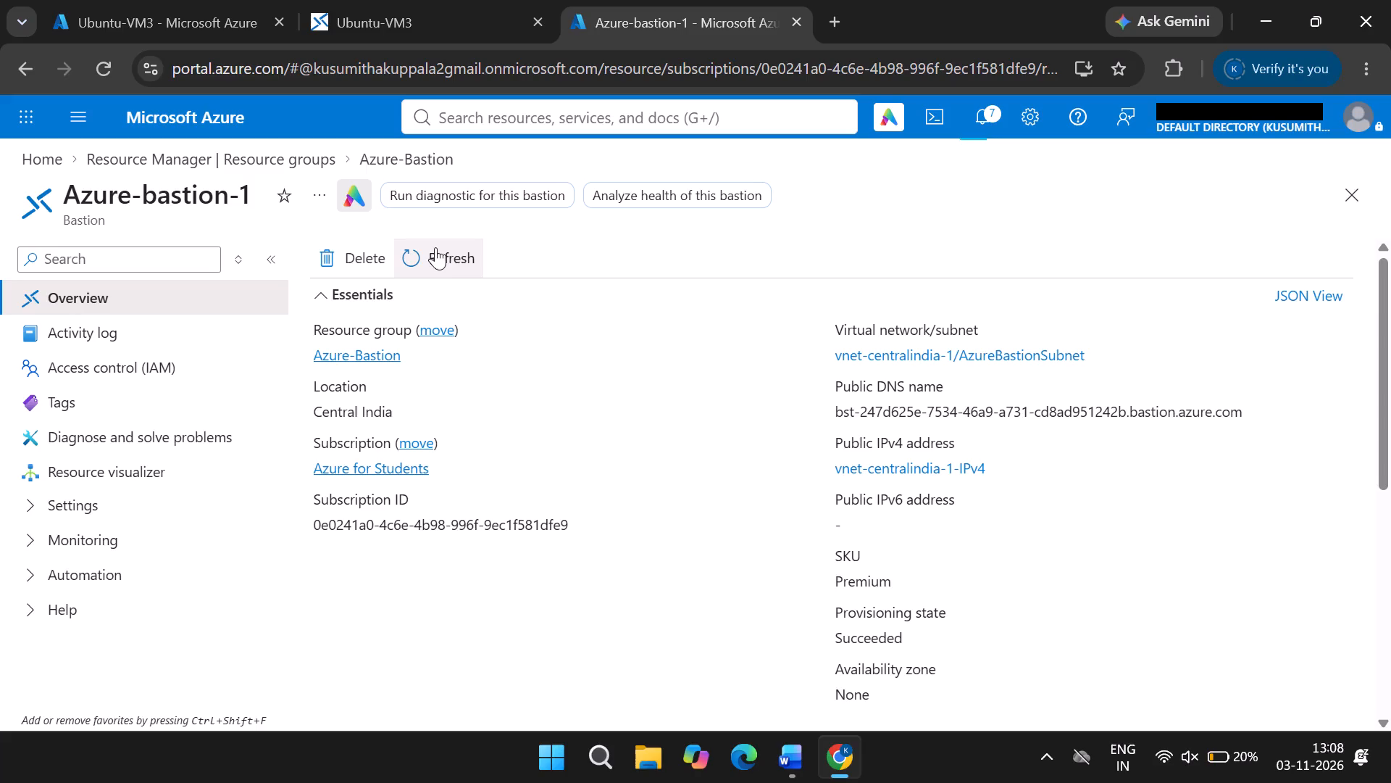
scroll(469, 318, up, 3)
click(456, 266)
Switch to int-328.docx in Word and add "CONNECT VM TO BASTION" after "QUES1:" near the start of the document.
click(798, 758)
scroll(756, 513, up, 17)
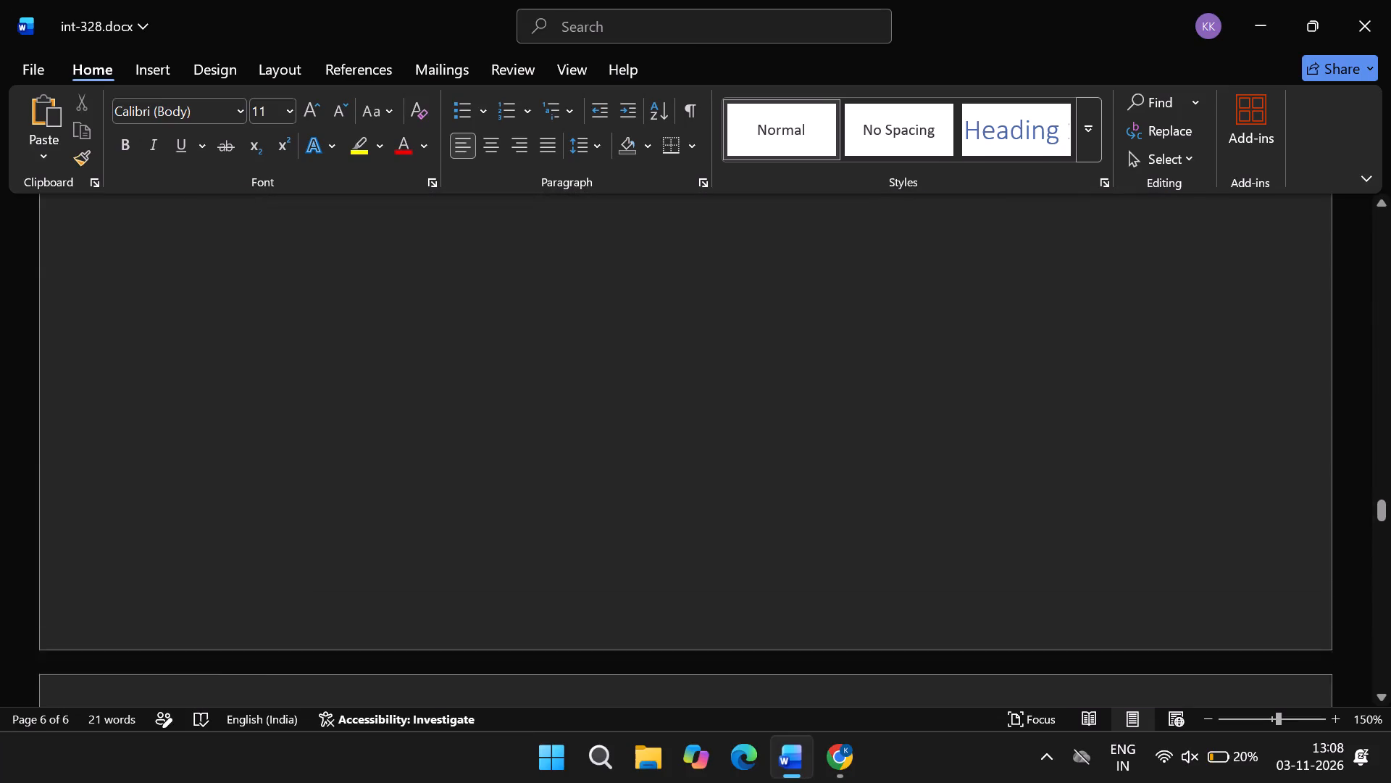
scroll(756, 513, up, 17)
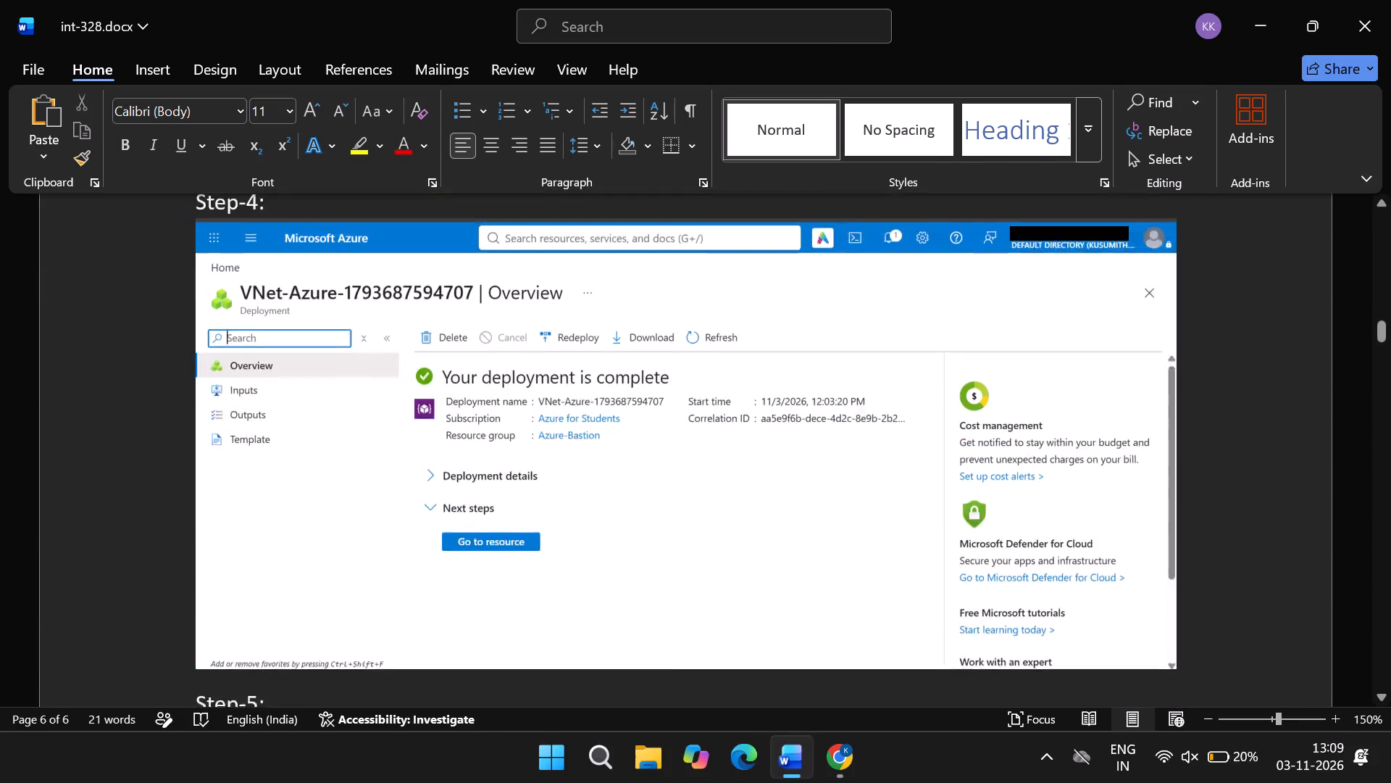
scroll(719, 502, up, 10)
ctrl+scroll(719, 502, down, 2)
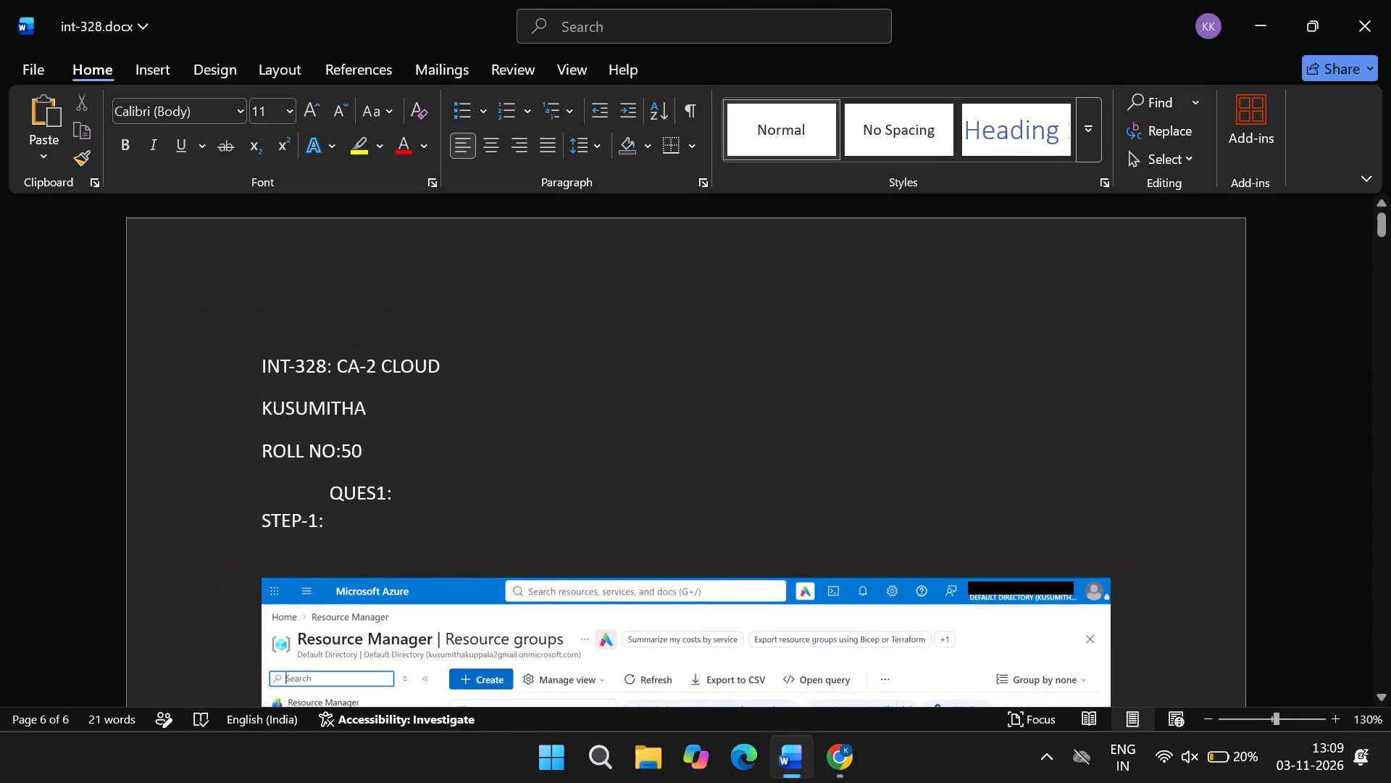
scroll(719, 502, down, 1)
click(490, 400)
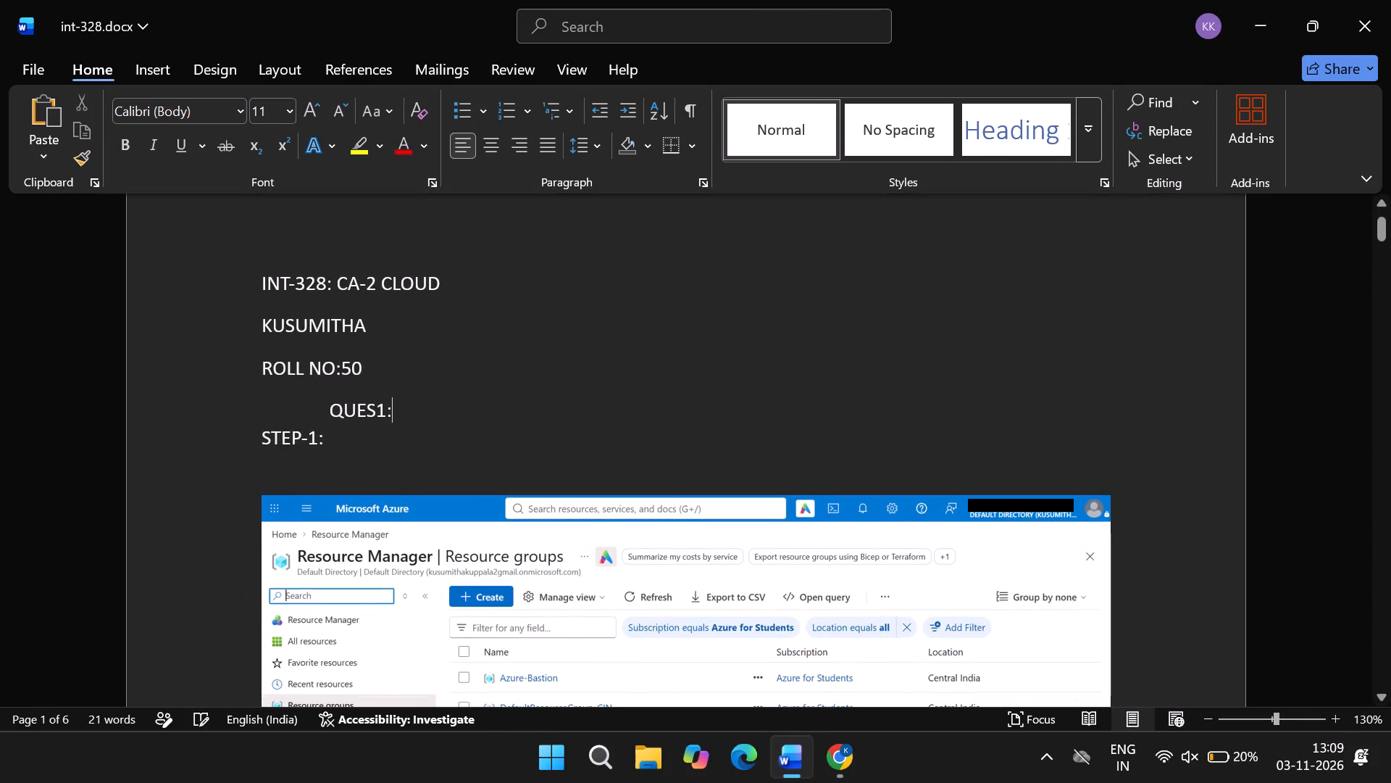
scroll(496, 457, down, 1)
click(401, 396)
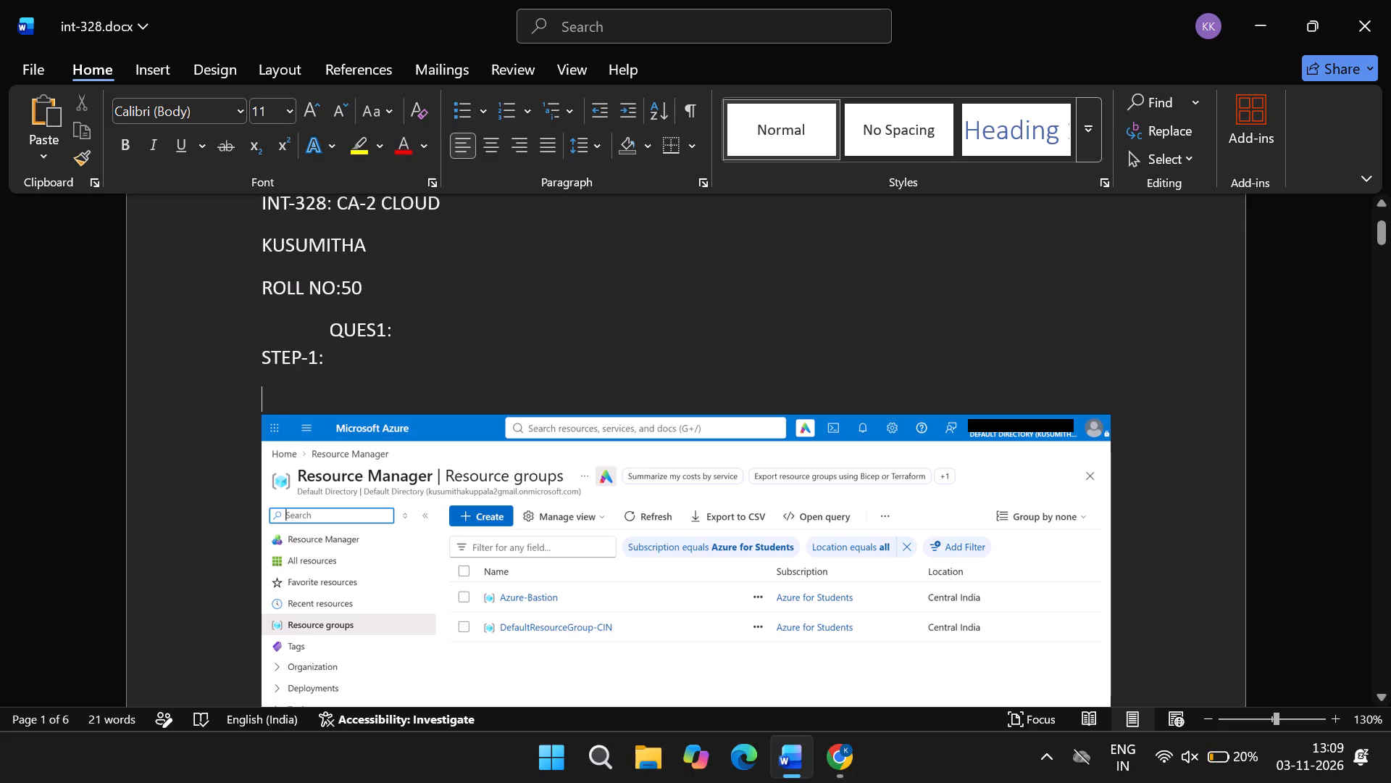
click(389, 356)
click(408, 333)
key(space)
text(CONNEXT)
key(space)
key(BackSpace)
key(BackSpace)
key(BackSpace)
key(BackSpace)
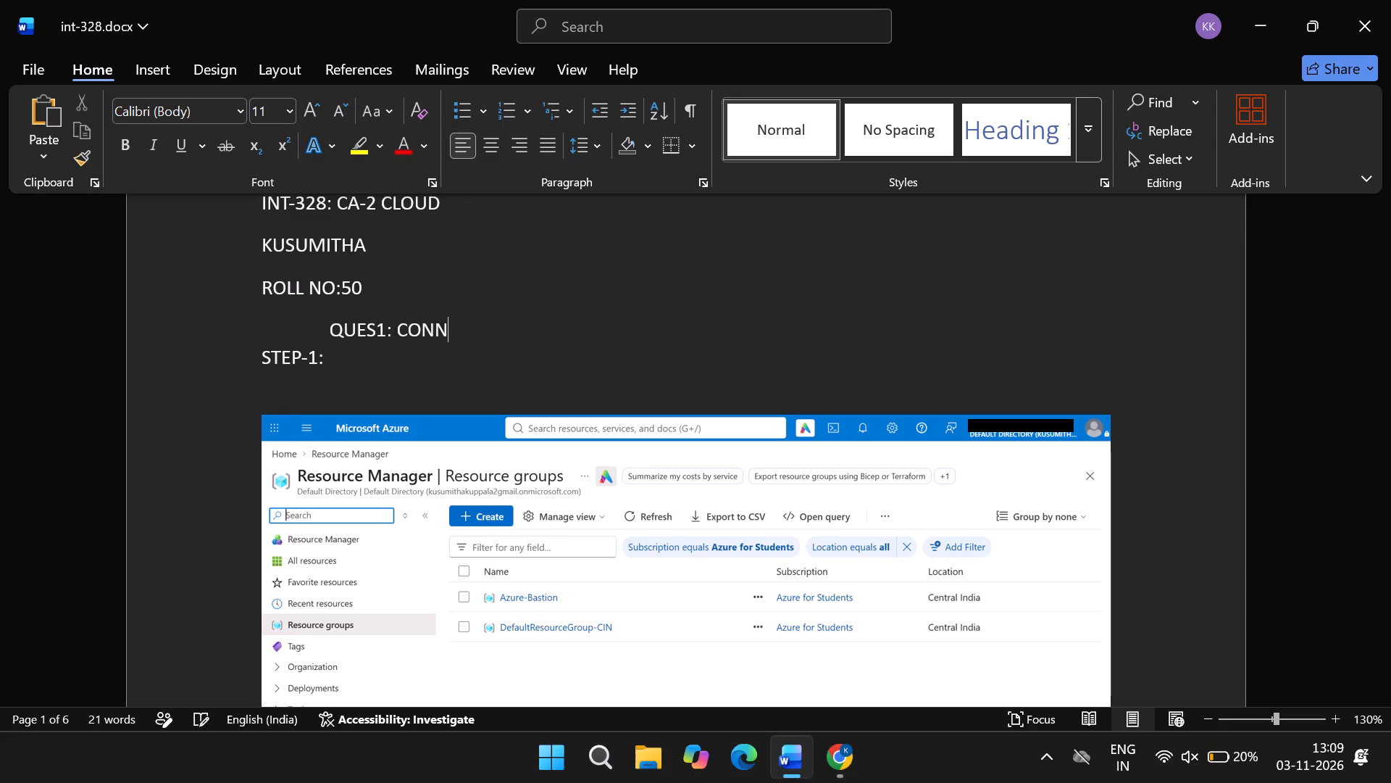
text(XT)
key(space)
key(BackSpace)
key(BackSpace)
key(BackSpace)
text(ET)
key(BackSpace)
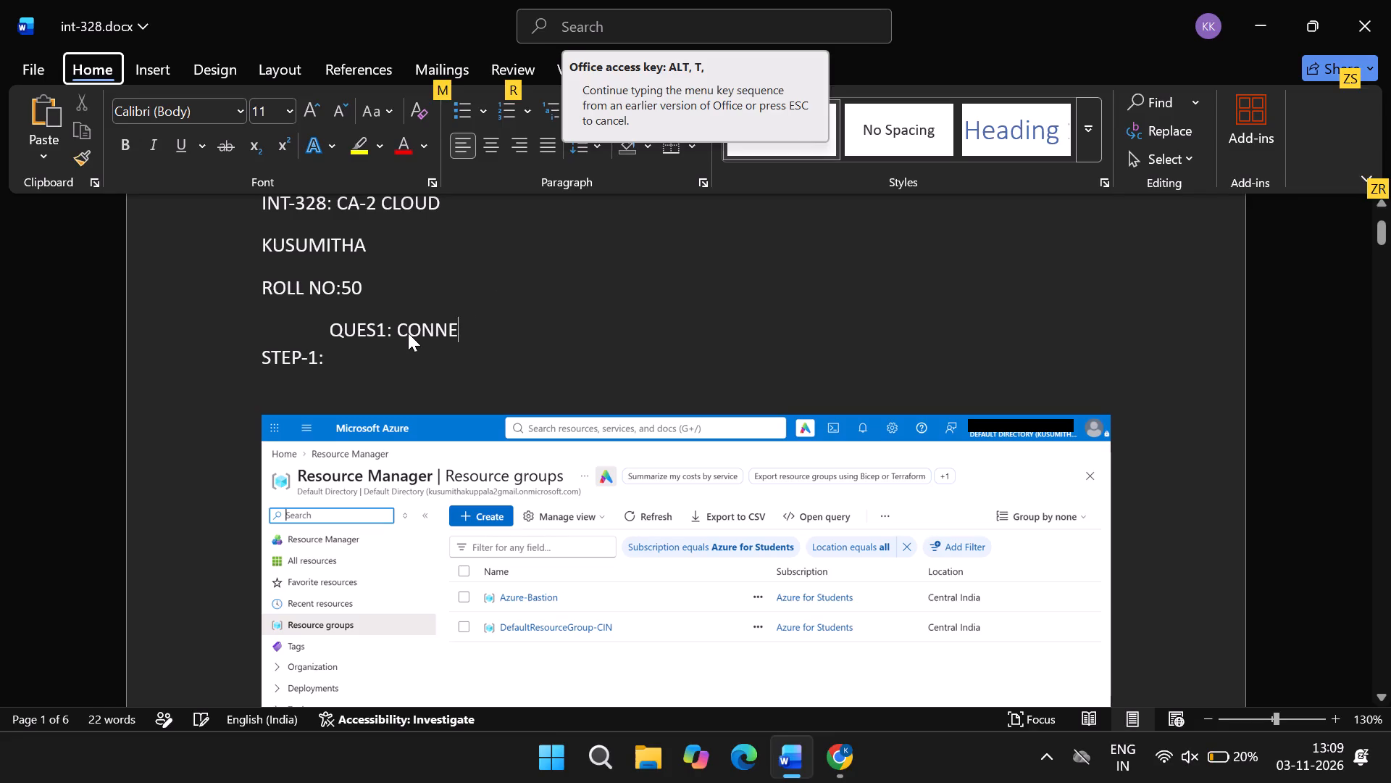
click(488, 325)
text(CT VM TO)
key(space)
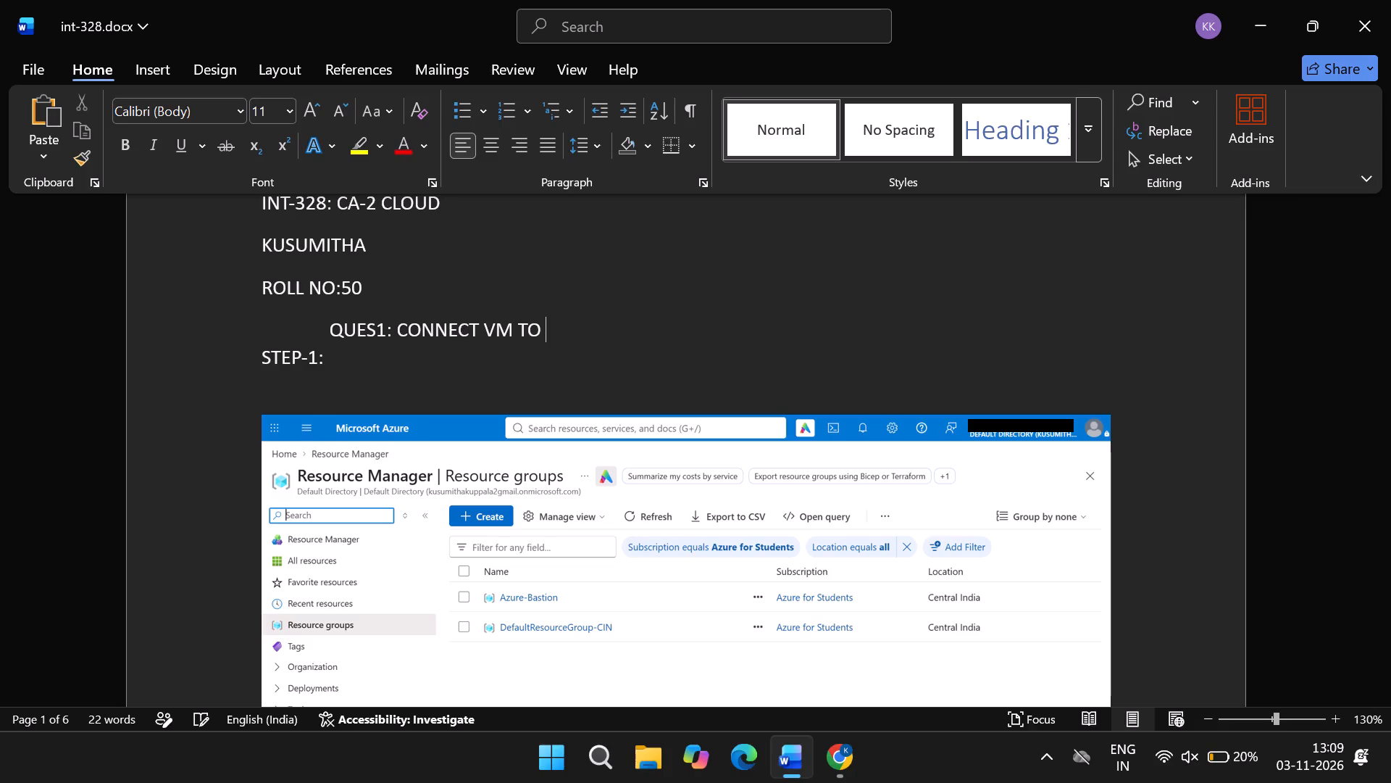
text(BASTION)
key(BackSpace)
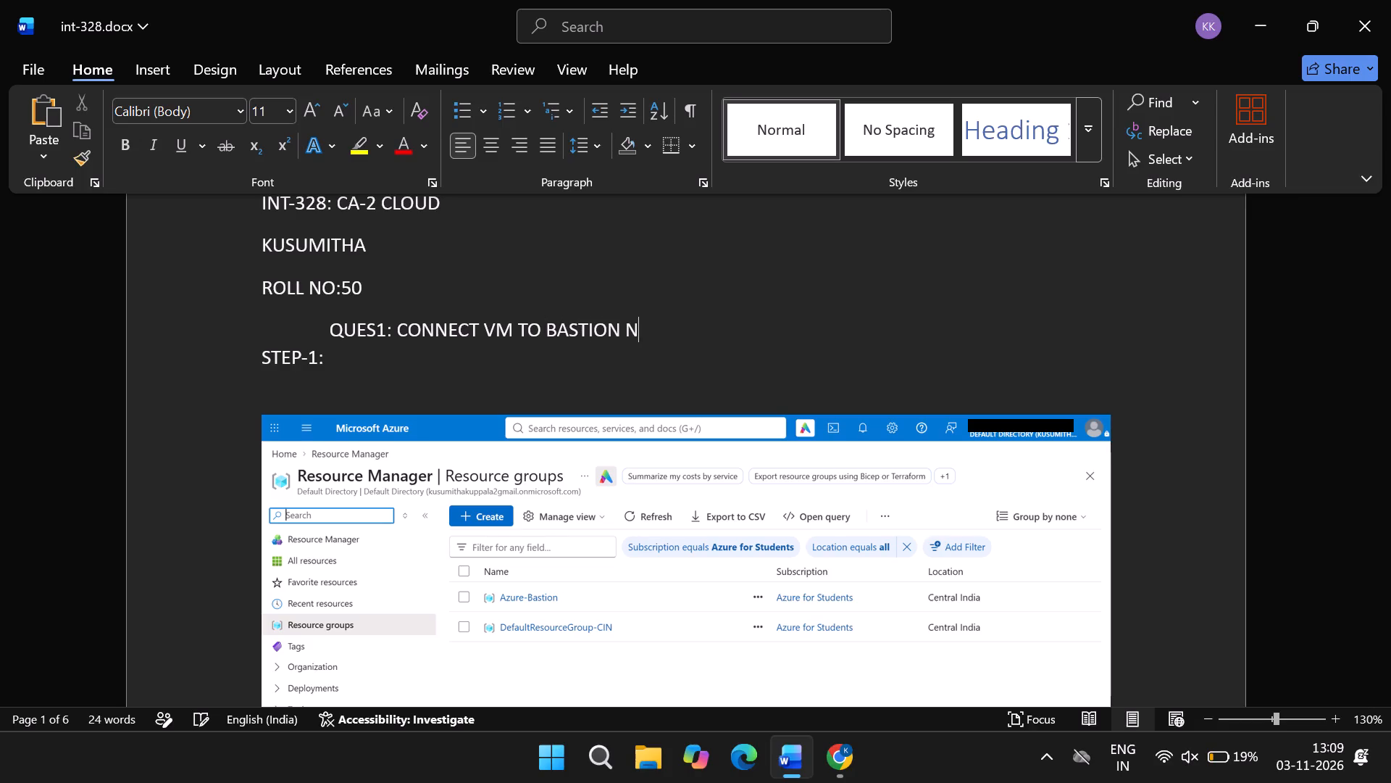
key(BackSpace)
Finish the QUES1 line with "AND ENABLE JIT.", correcting the spelling of ENABLE.
text(AND JIT)
key(space)
key(BackSpace)
key(BackSpace)
key(BackSpace)
key(BackSpace)
text(ENABKE JIT)
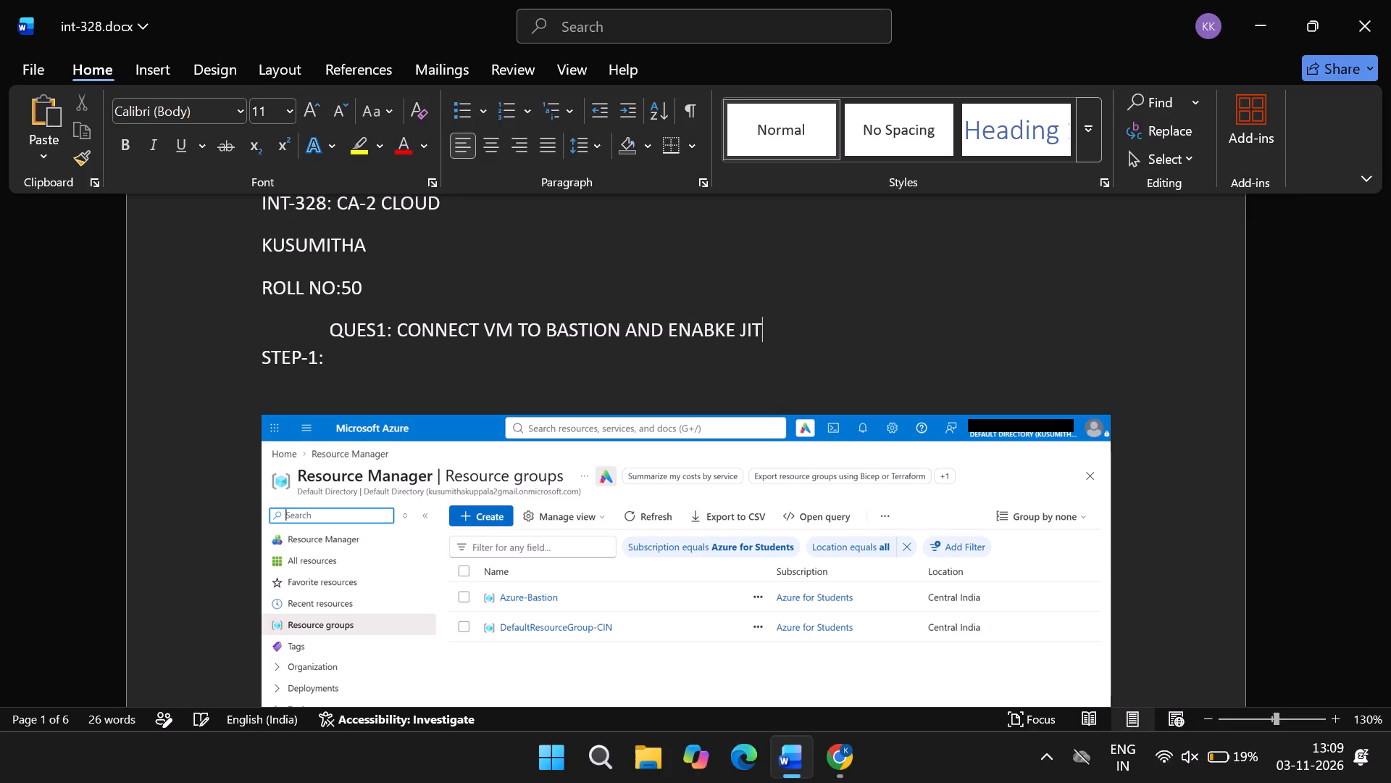
key(period)
key(Left)
key(Left)
key(Left)
key(Left)
key(Left)
key(Left)
key(BackSpace)
key(l)
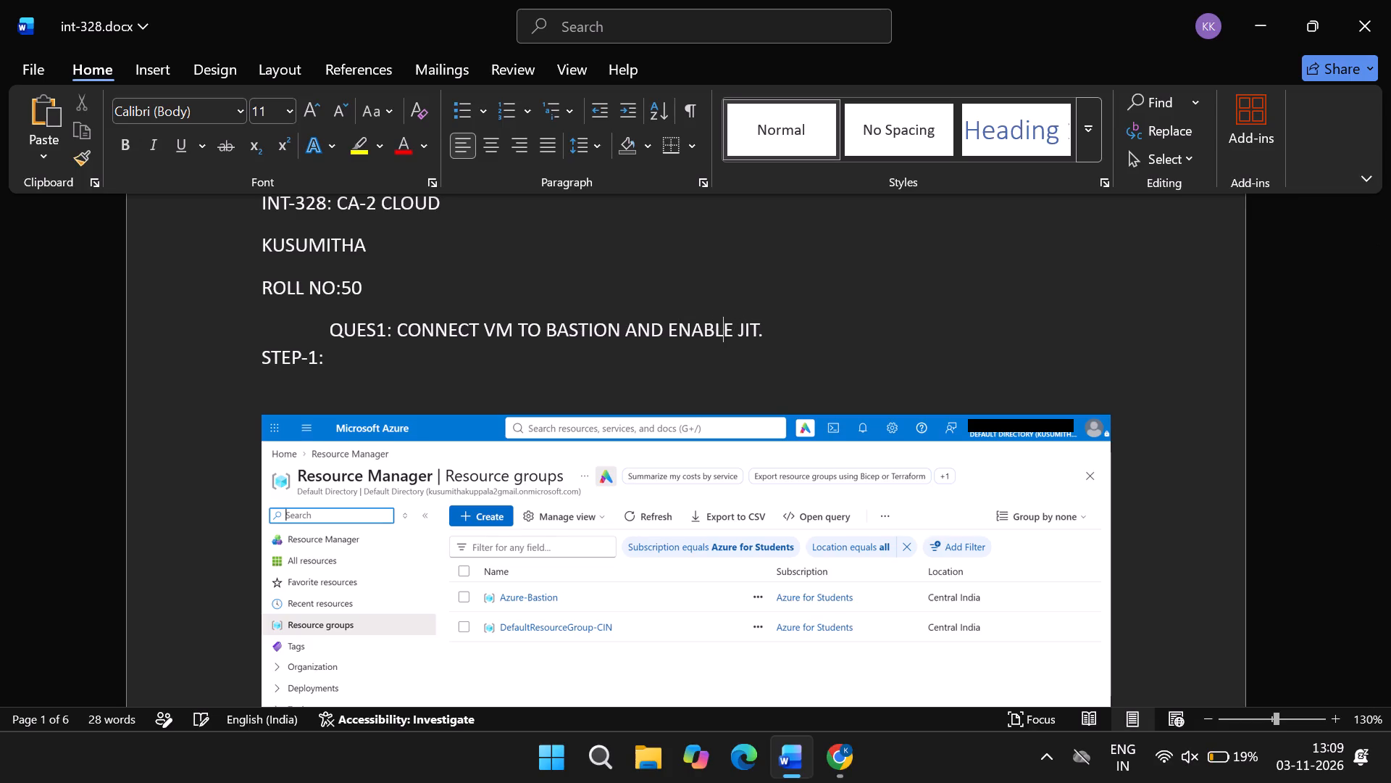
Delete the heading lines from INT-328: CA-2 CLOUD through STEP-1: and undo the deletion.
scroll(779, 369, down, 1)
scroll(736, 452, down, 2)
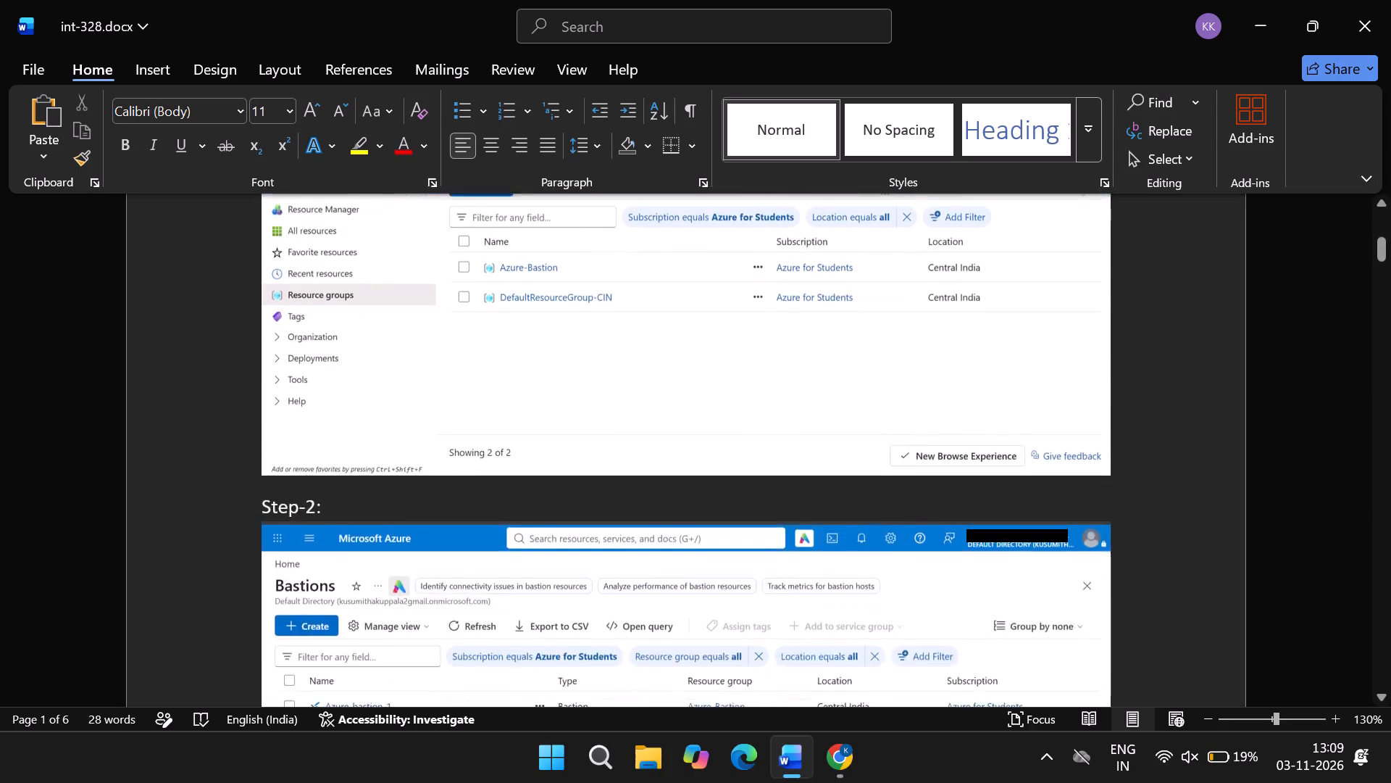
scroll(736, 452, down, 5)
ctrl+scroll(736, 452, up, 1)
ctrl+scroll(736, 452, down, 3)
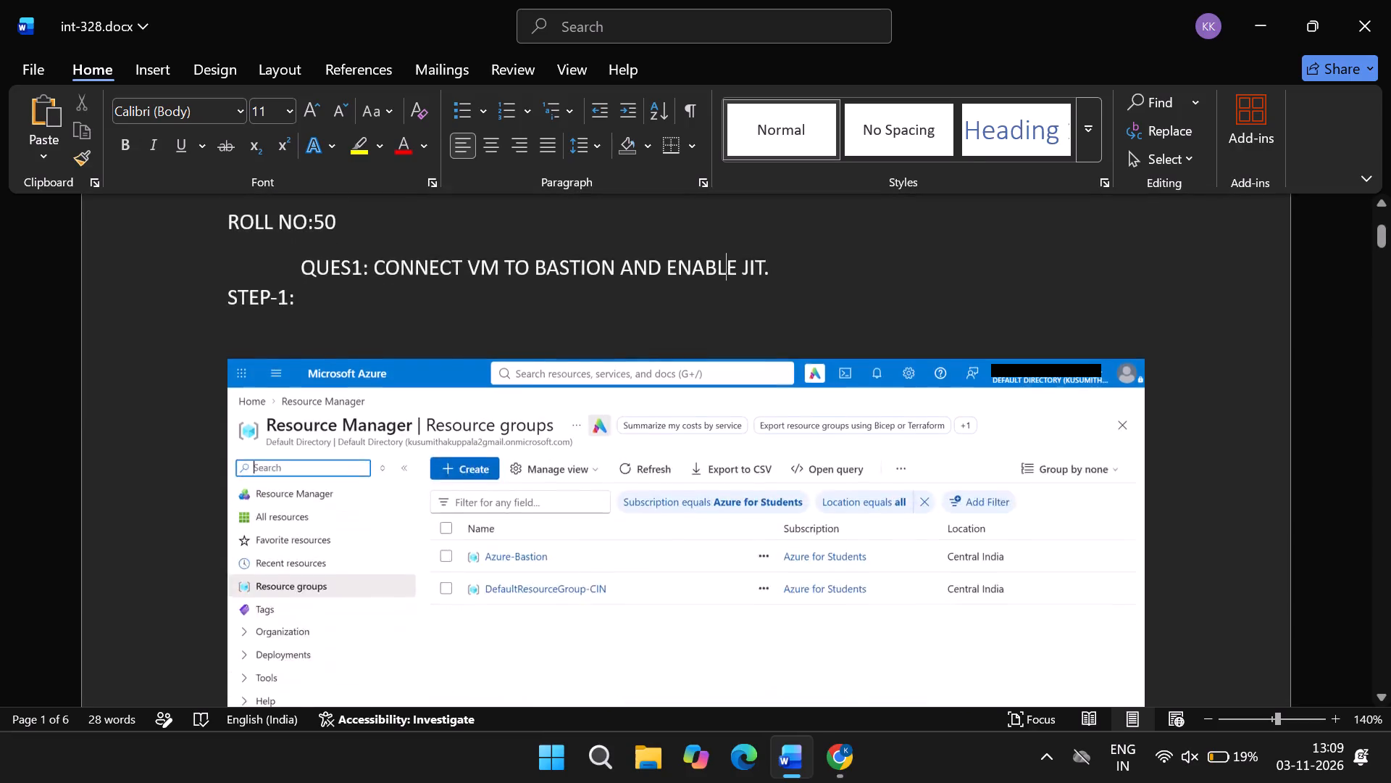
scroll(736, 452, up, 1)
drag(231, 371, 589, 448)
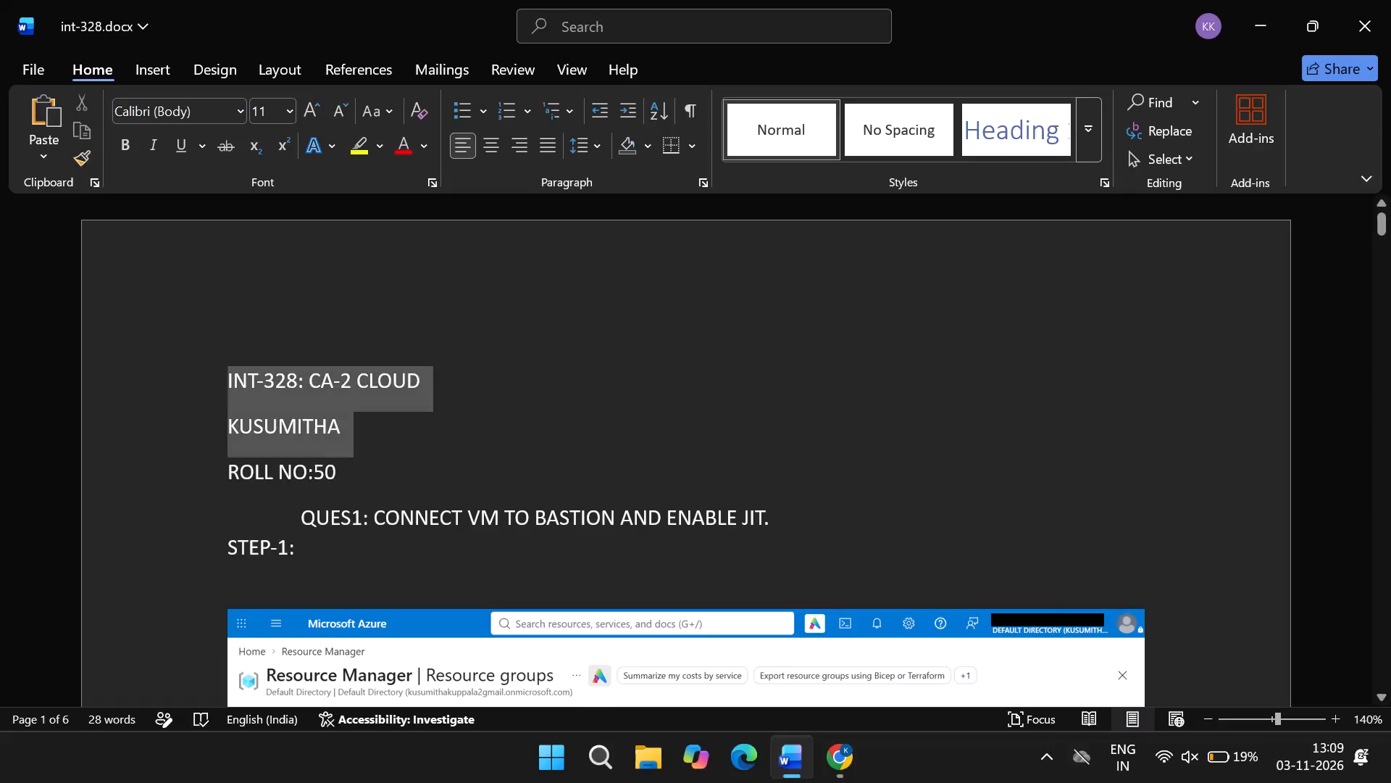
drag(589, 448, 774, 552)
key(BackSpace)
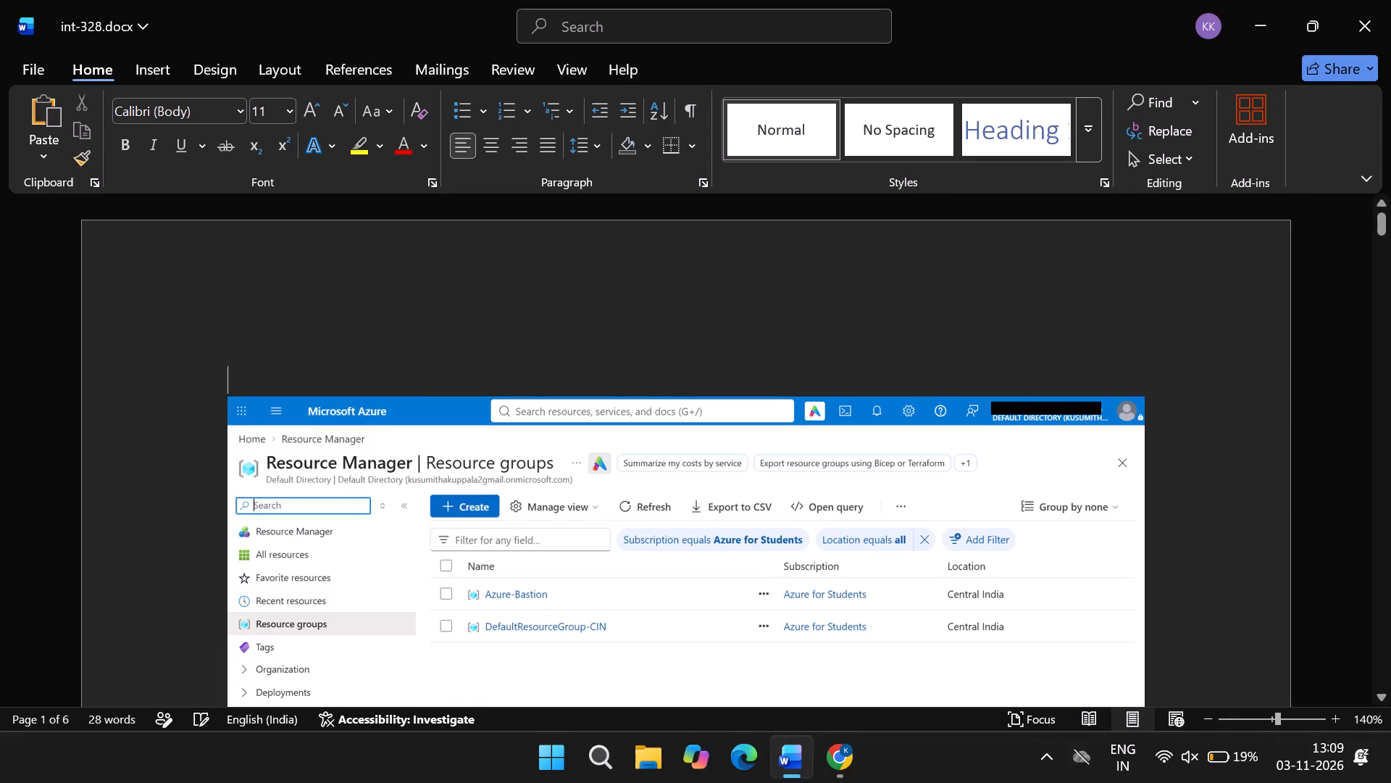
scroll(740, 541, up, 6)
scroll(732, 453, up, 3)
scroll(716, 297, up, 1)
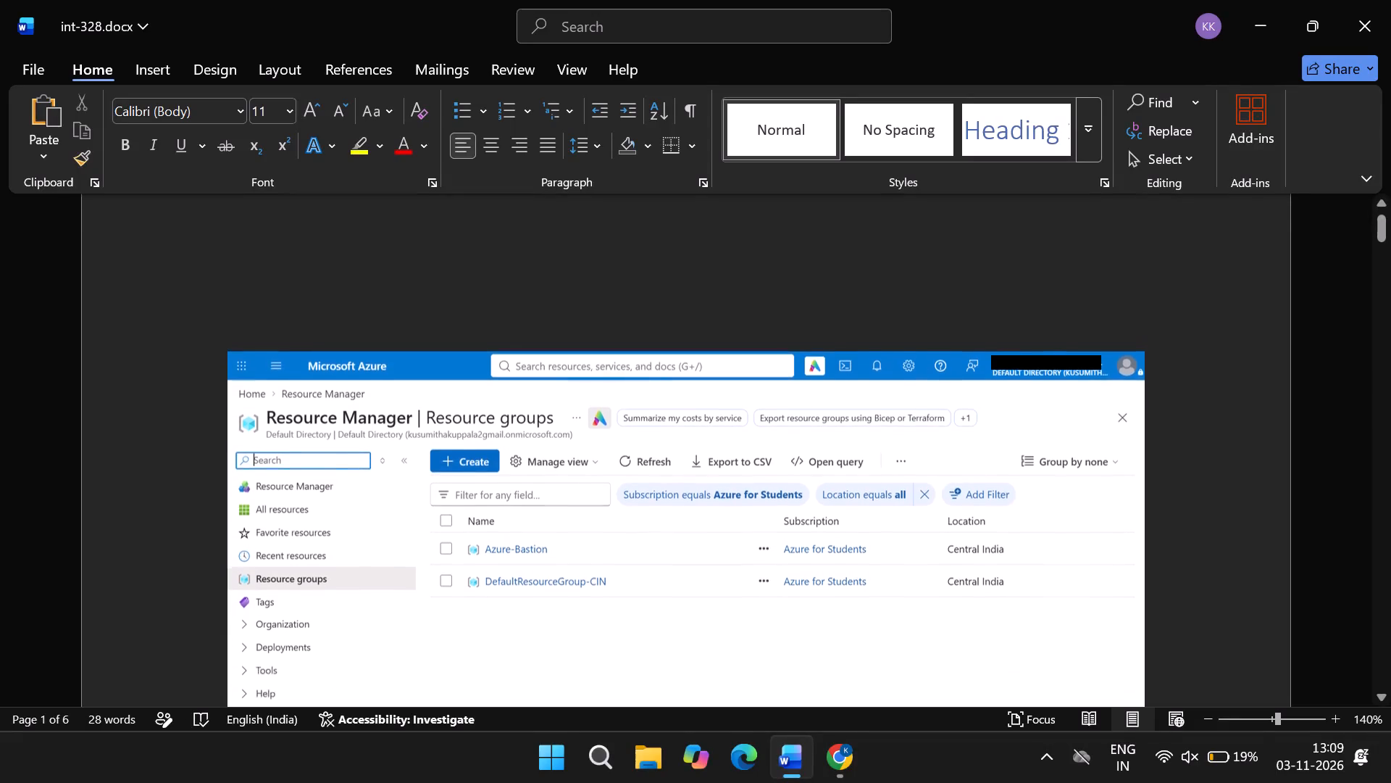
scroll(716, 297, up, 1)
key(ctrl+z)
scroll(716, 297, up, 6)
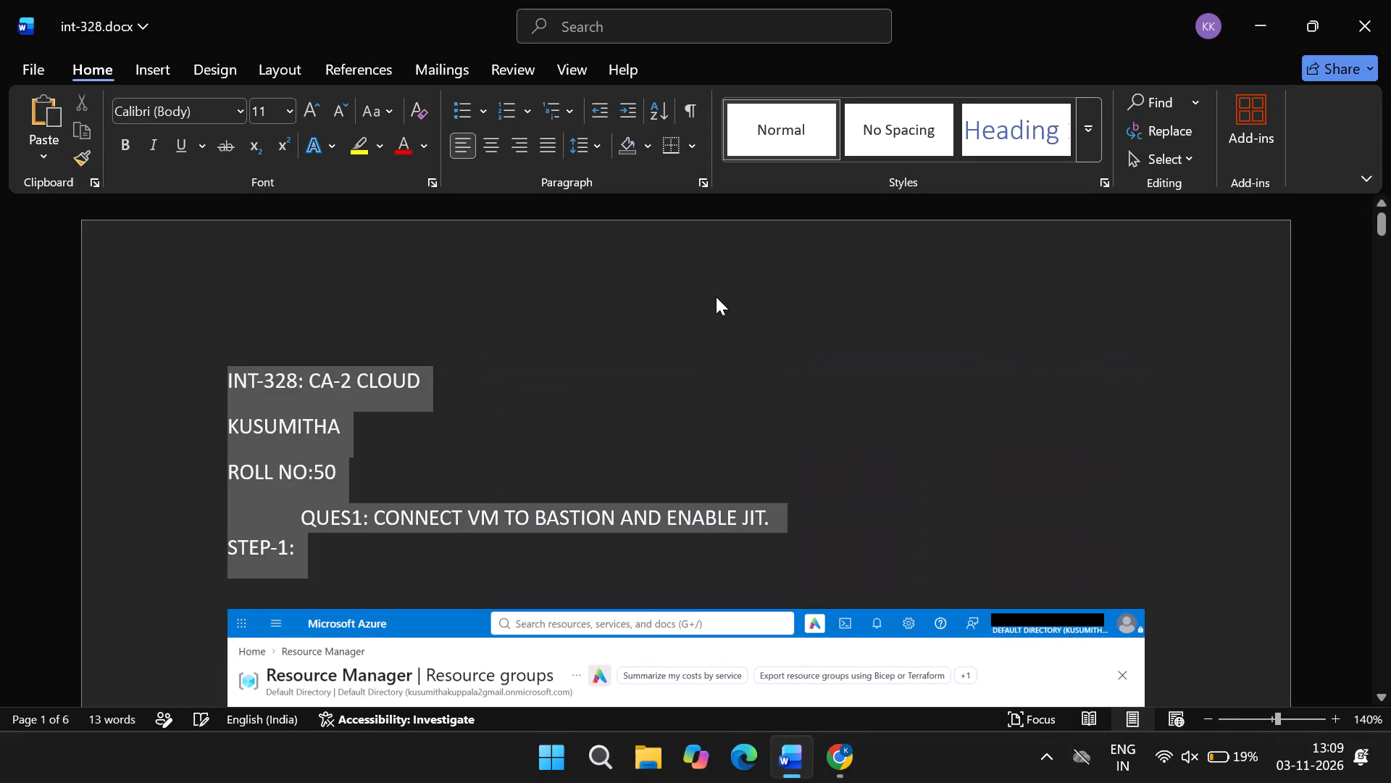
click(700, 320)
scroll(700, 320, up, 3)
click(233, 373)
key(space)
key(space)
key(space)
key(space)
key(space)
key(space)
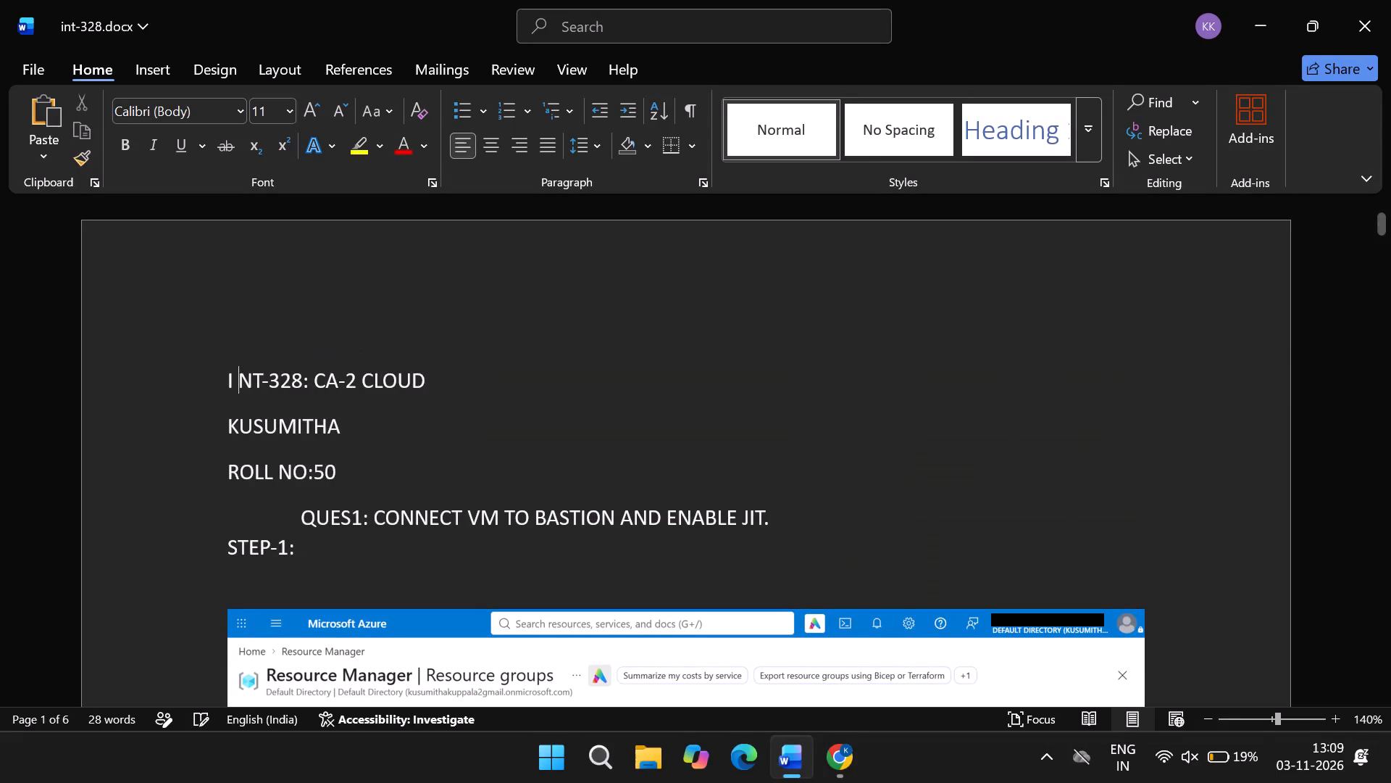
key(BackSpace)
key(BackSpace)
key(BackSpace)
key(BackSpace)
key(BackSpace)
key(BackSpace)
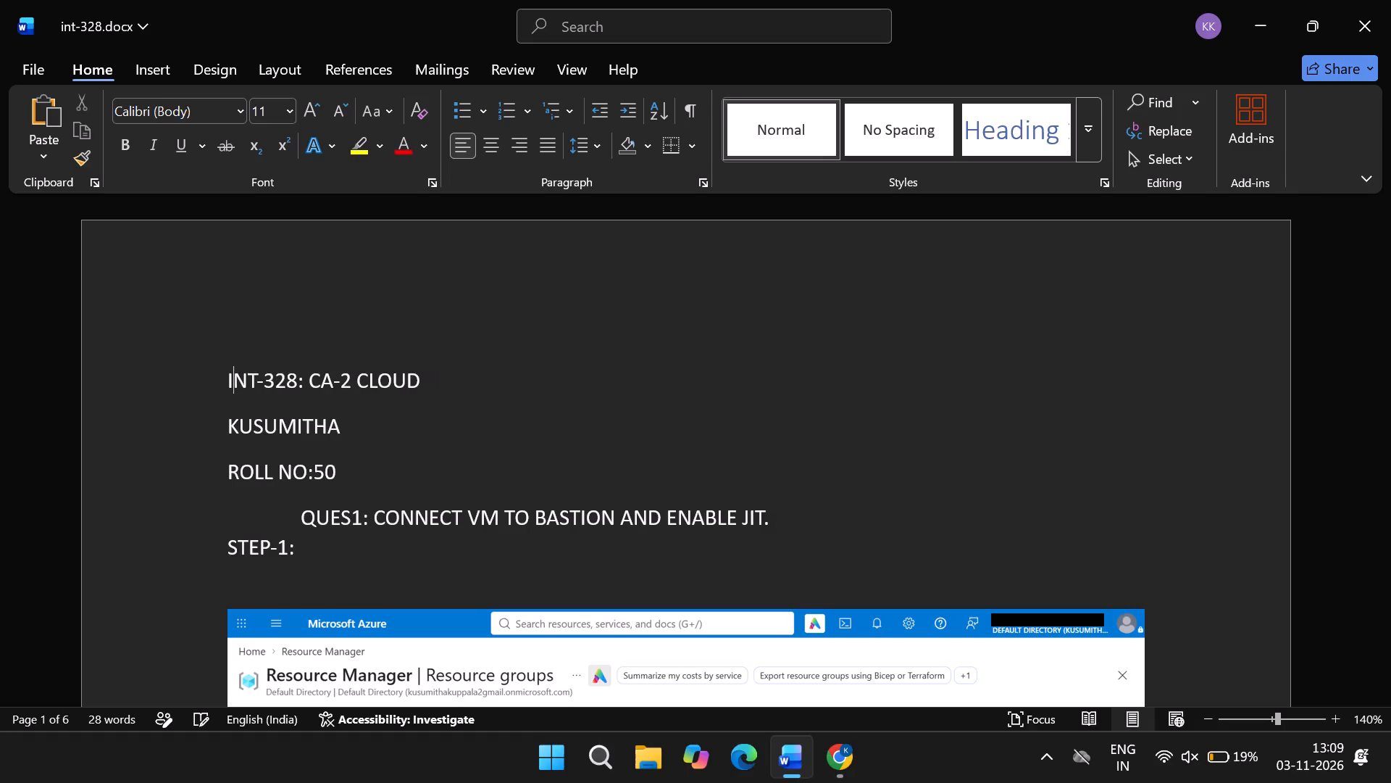
Shift the INT-328: CA-2 CLOUD title to the middle of its line using leading spaces, and add a line break after it.
key(Left)
key(space)
key(space)
key(space)
key(space)
key(space)
key(space)
key(space)
key(space)
key(space)
key(space)
key(space)
key(space)
key(space)
key(space)
key(space)
key(space)
key(space)
key(space)
key(space)
key(space)
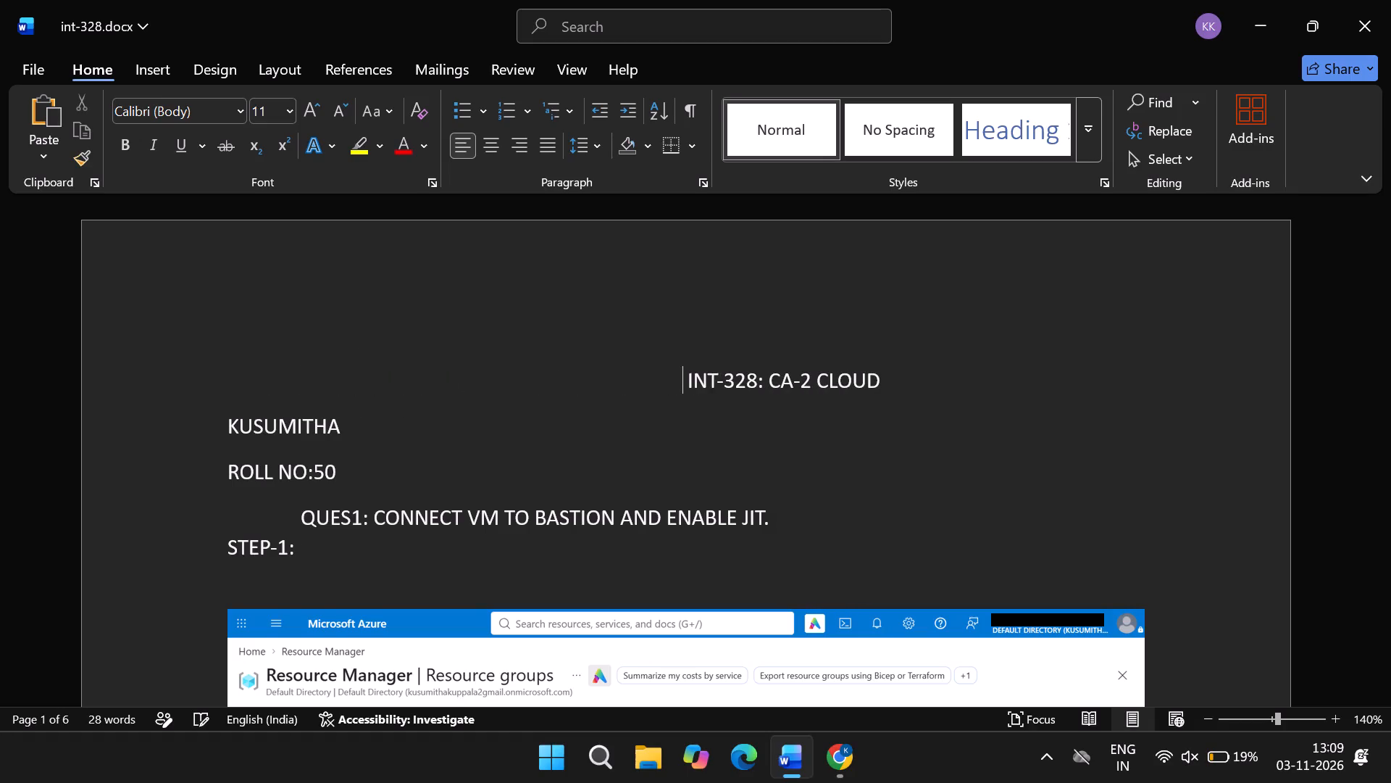
key(BackSpace)
key(BackSpace)
key(BackSpace)
key(BackSpace)
key(BackSpace)
key(BackSpace)
key(BackSpace)
key(BackSpace)
key(BackSpace)
key(BackSpace)
key(BackSpace)
key(BackSpace)
key(BackSpace)
key(BackSpace)
key(BackSpace)
key(BackSpace)
key(BackSpace)
key(BackSpace)
key(BackSpace)
key(BackSpace)
key(BackSpace)
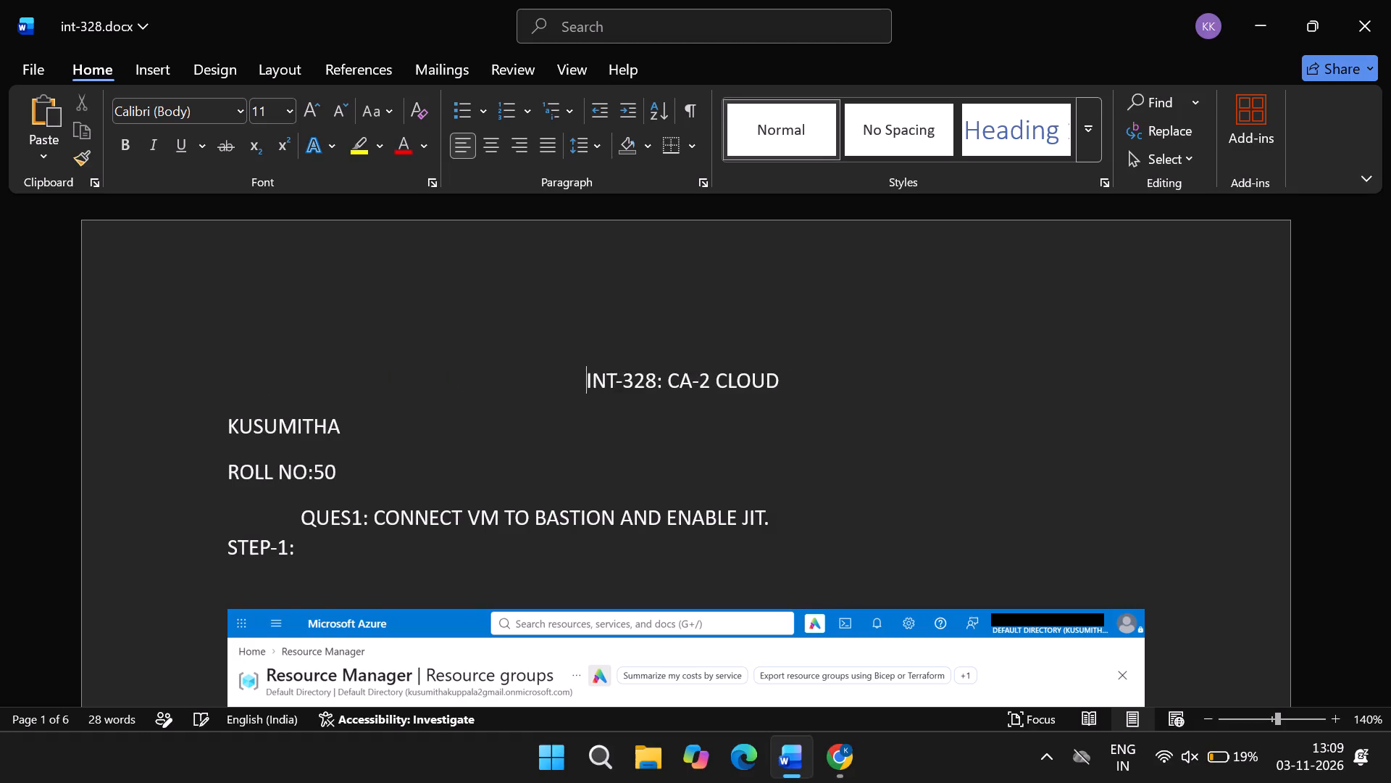
click(785, 376)
key(Return)
Stretch the Step-2 Bastions screenshot vertically to make it taller.
scroll(785, 376, down, 8)
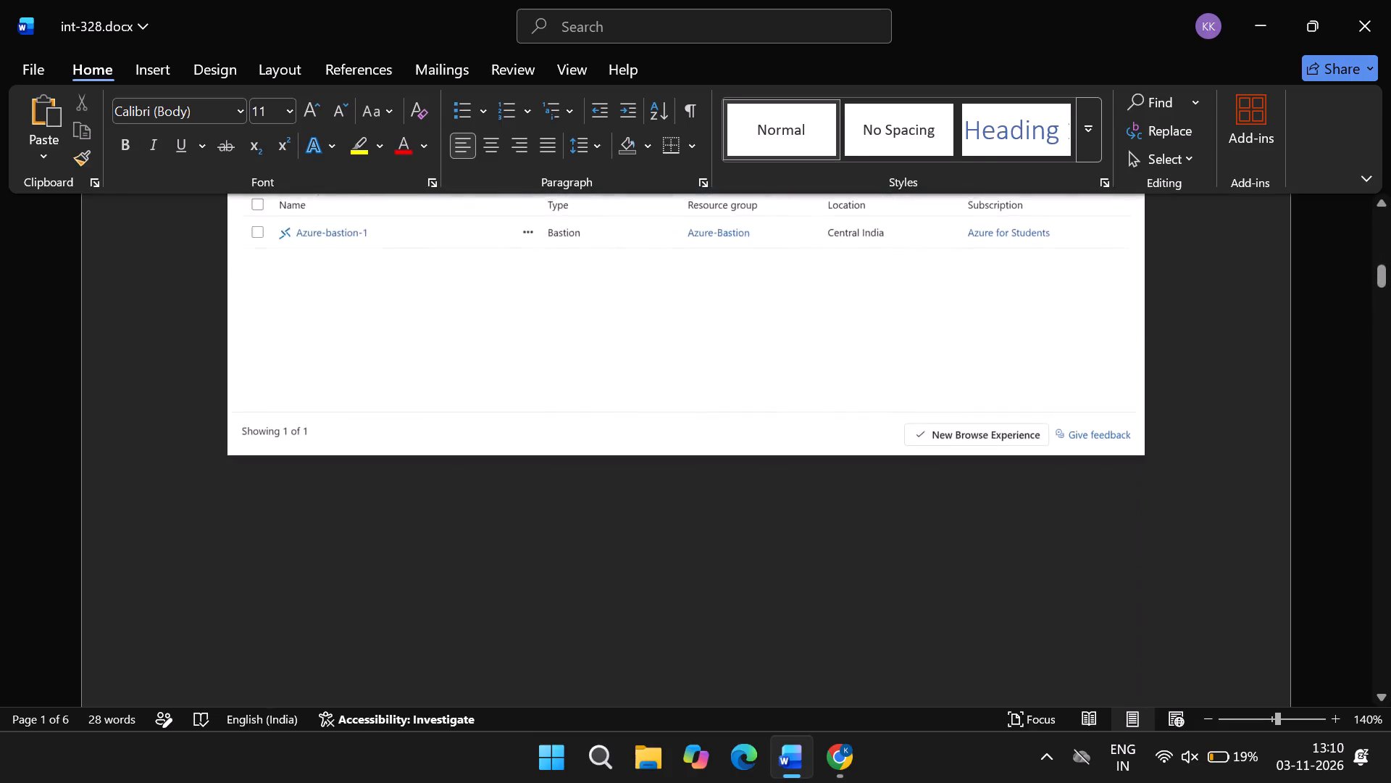
scroll(785, 376, down, 3)
scroll(785, 376, up, 3)
click(681, 204)
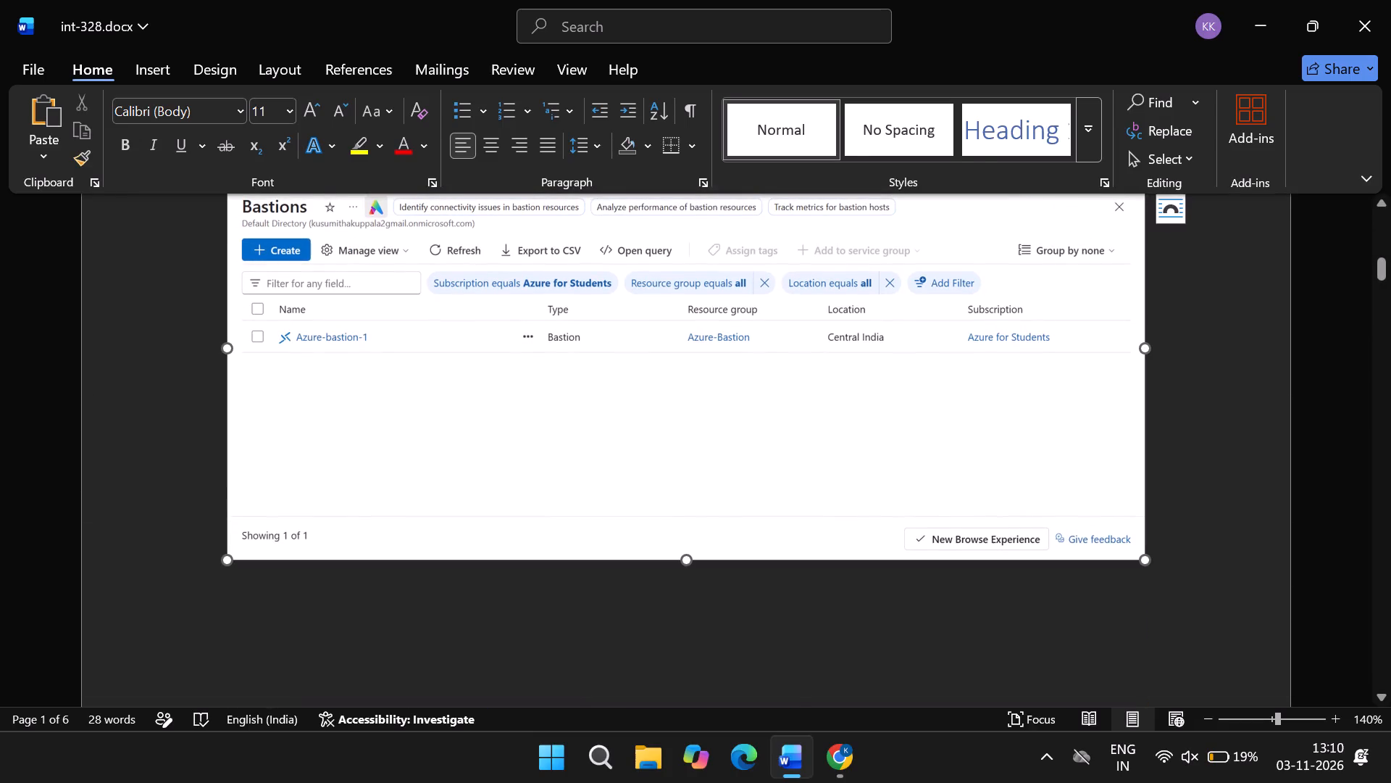
drag(686, 555, 706, 630)
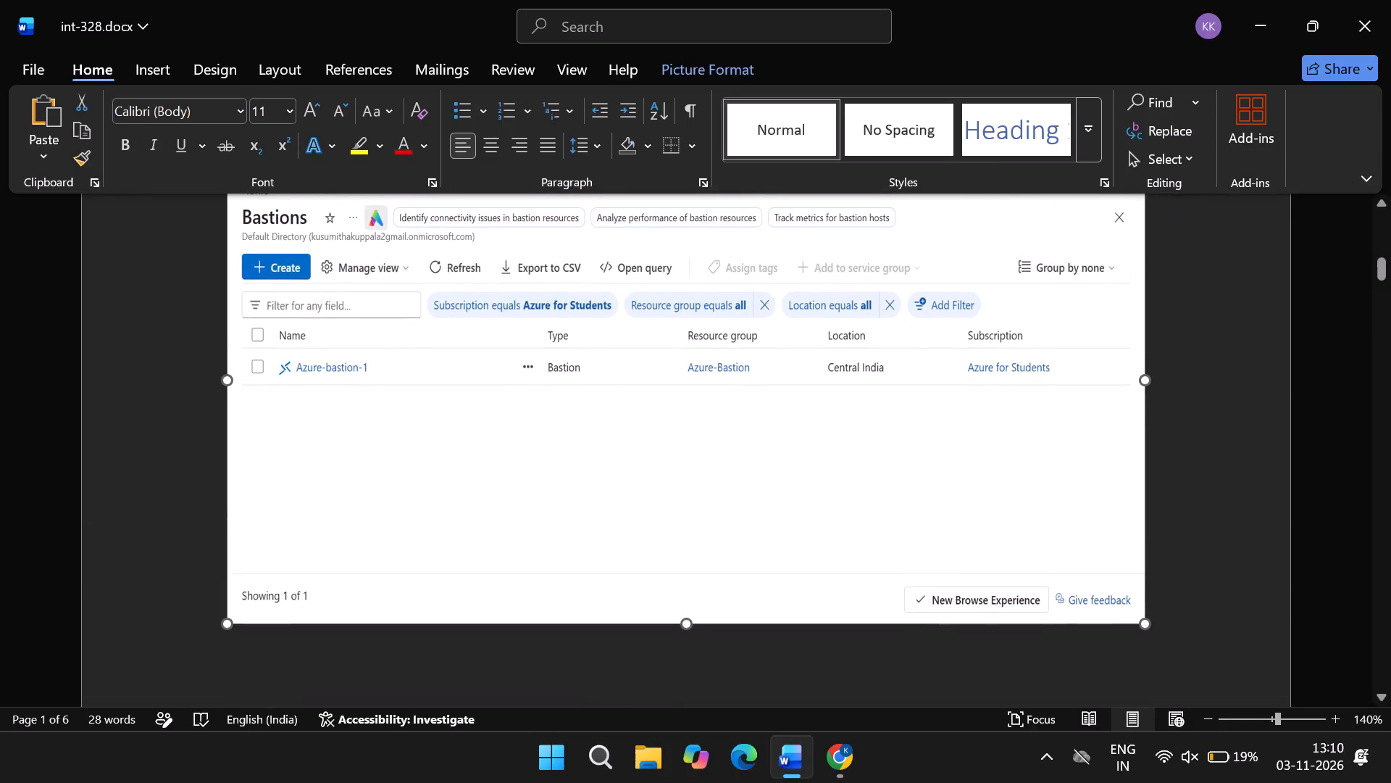
drag(706, 630, 709, 650)
Stretch the Step-6 screenshot of the Ubuntu-VM3 deployment overview slightly taller, down towards the Step-7 heading.
scroll(728, 576, down, 7)
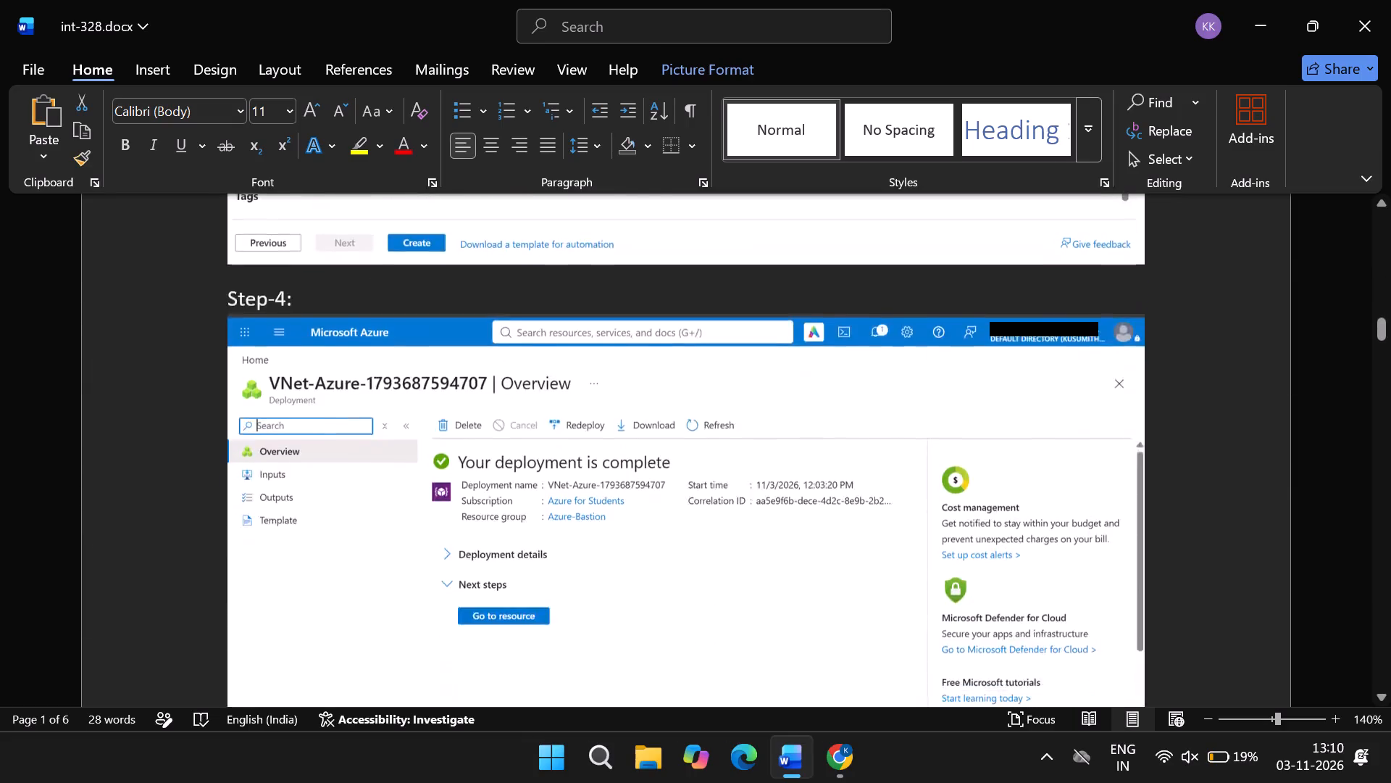
scroll(728, 576, down, 10)
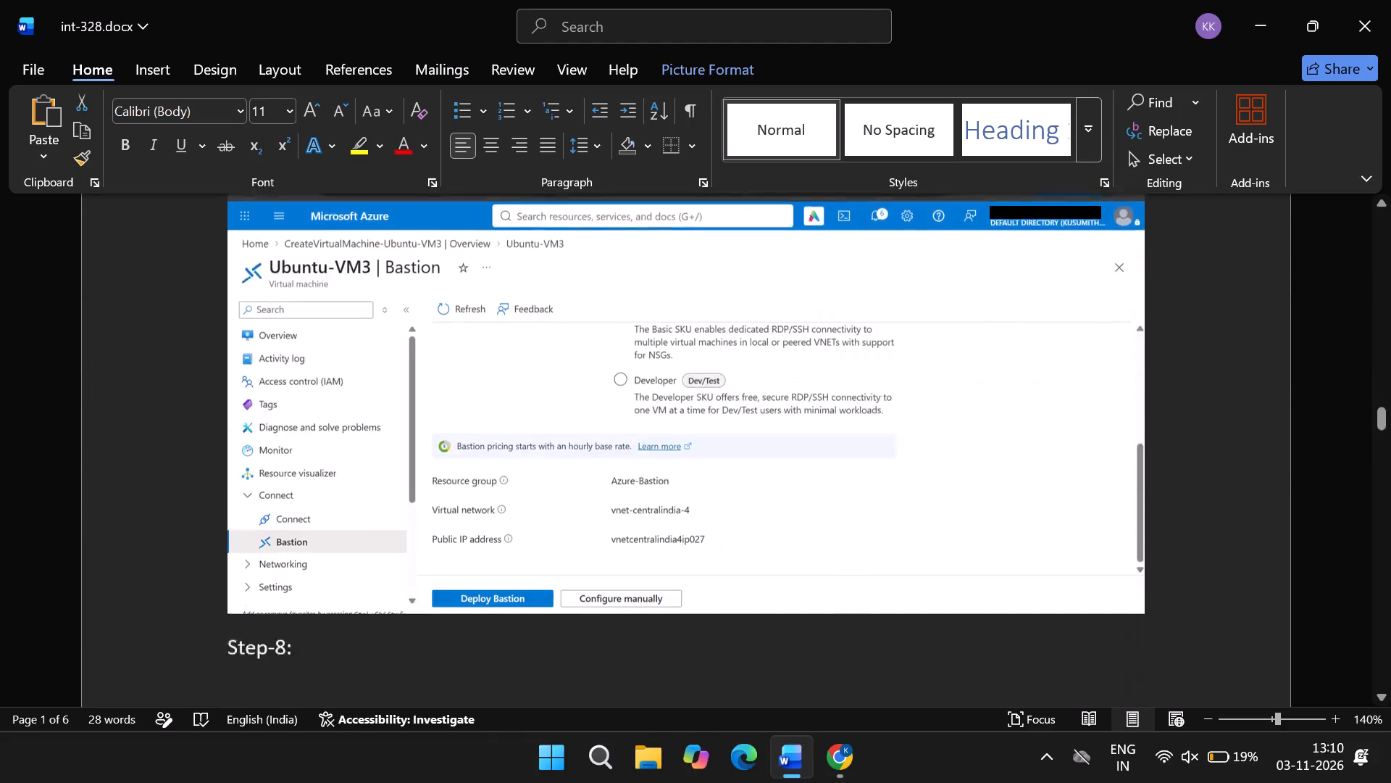
scroll(728, 576, down, 2)
scroll(724, 294, up, 4)
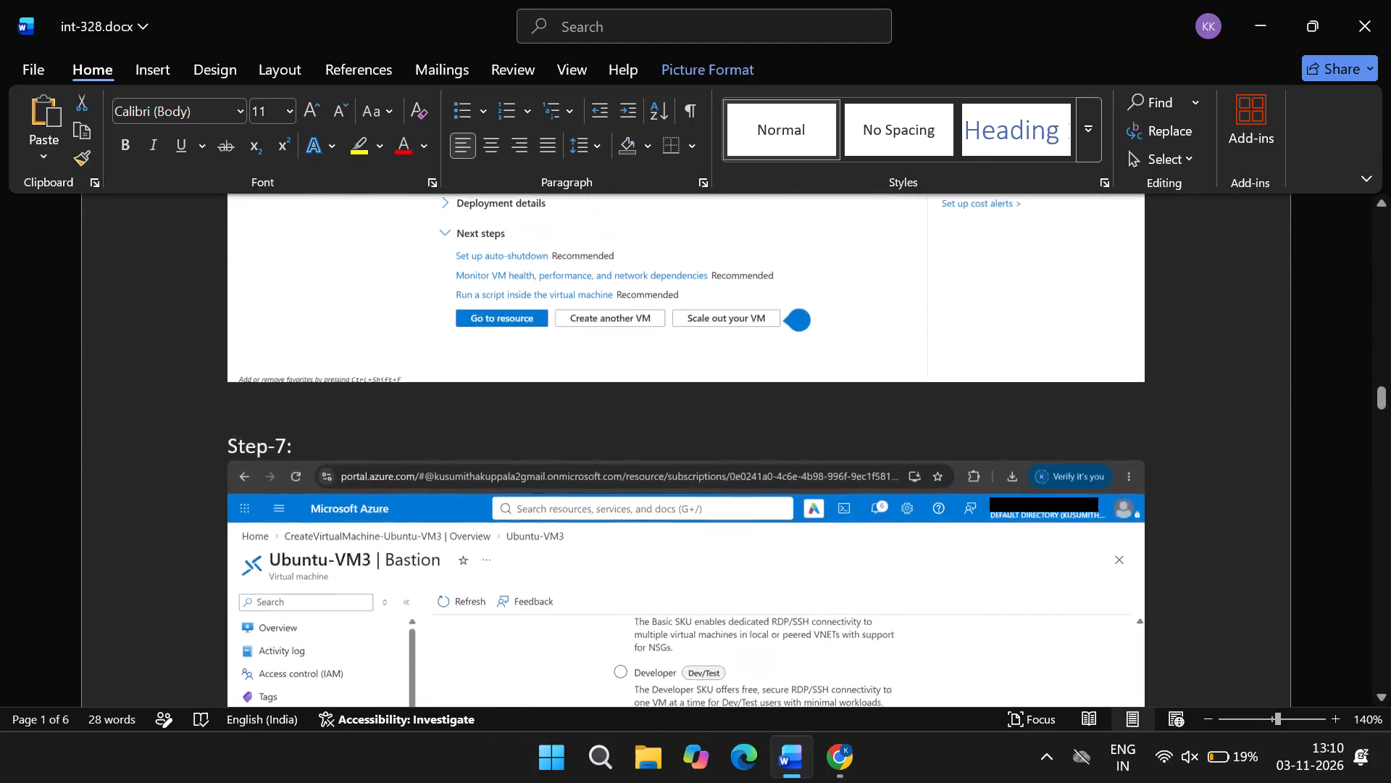
scroll(724, 294, up, 2)
click(697, 348)
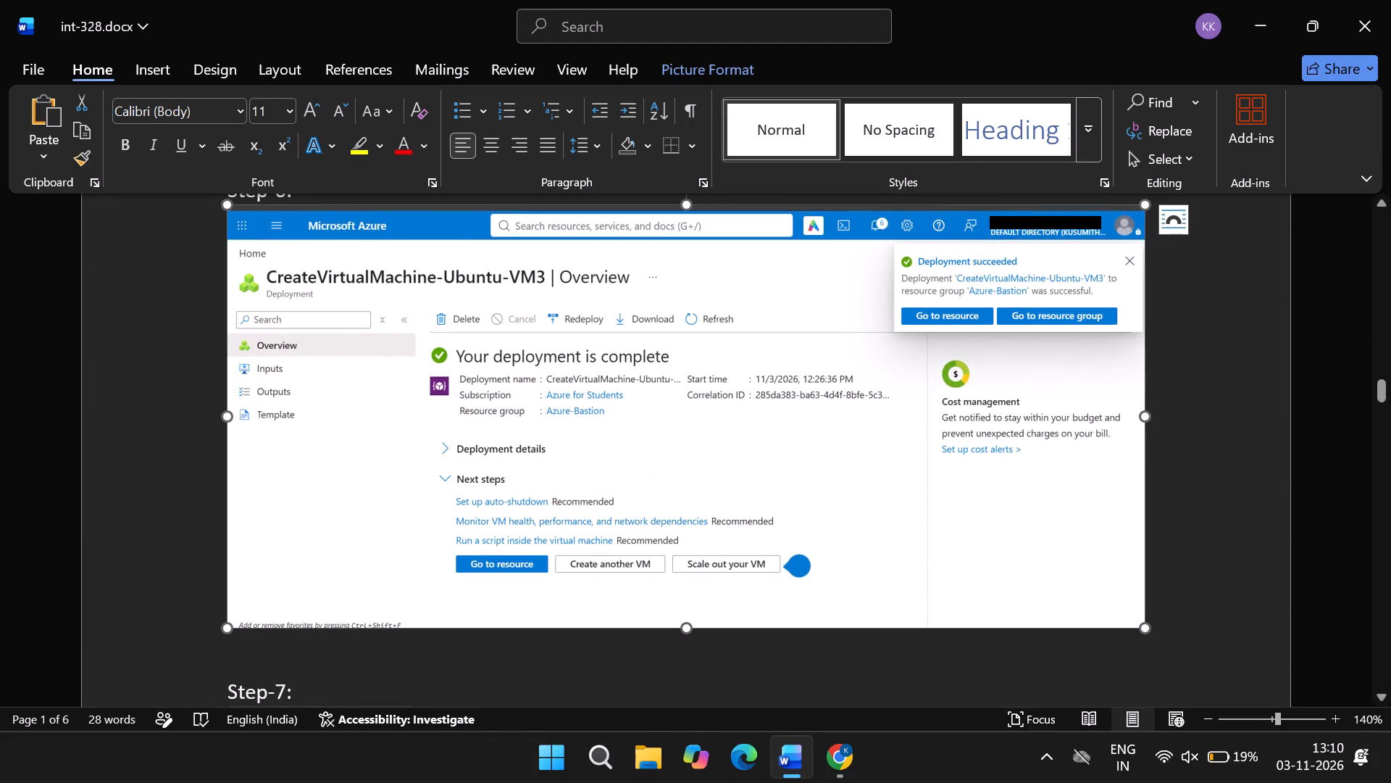
click(685, 641)
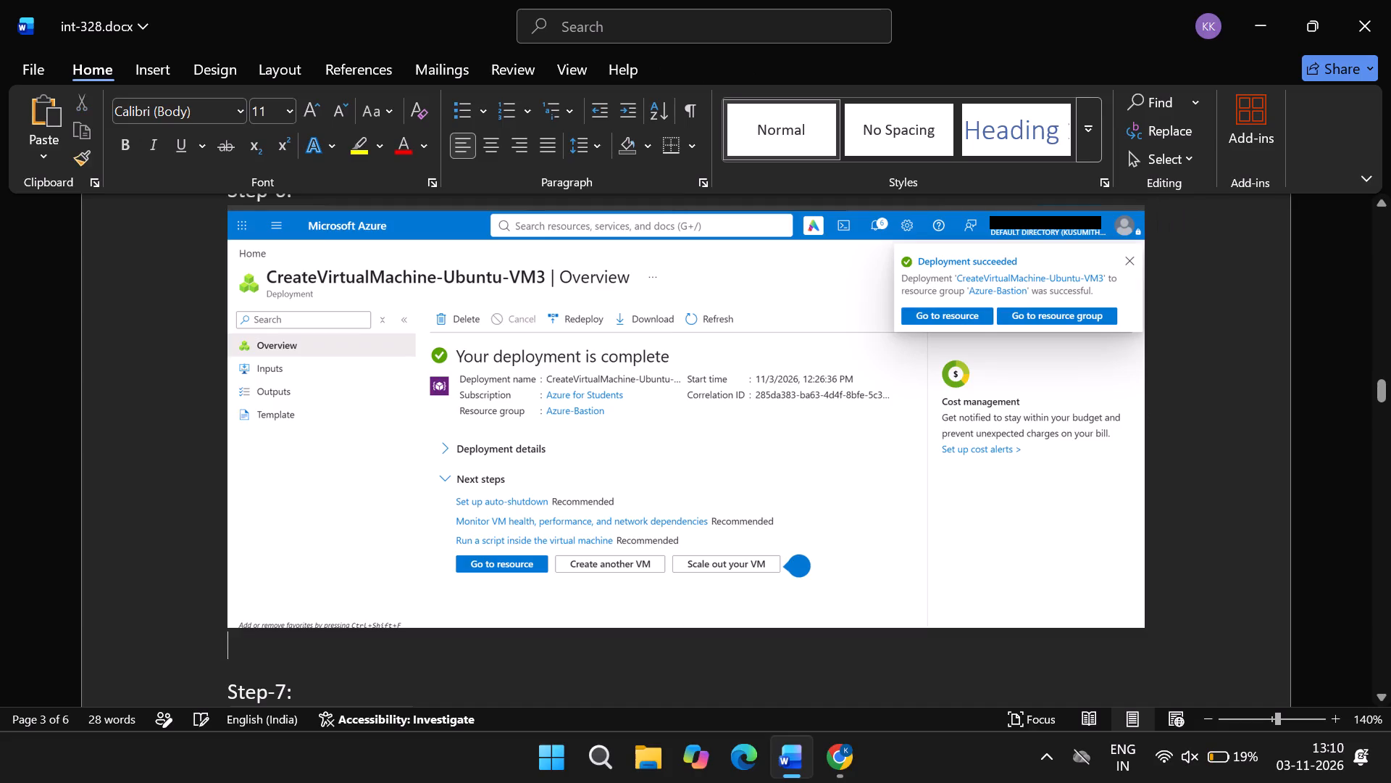
click(699, 558)
drag(687, 631, 693, 684)
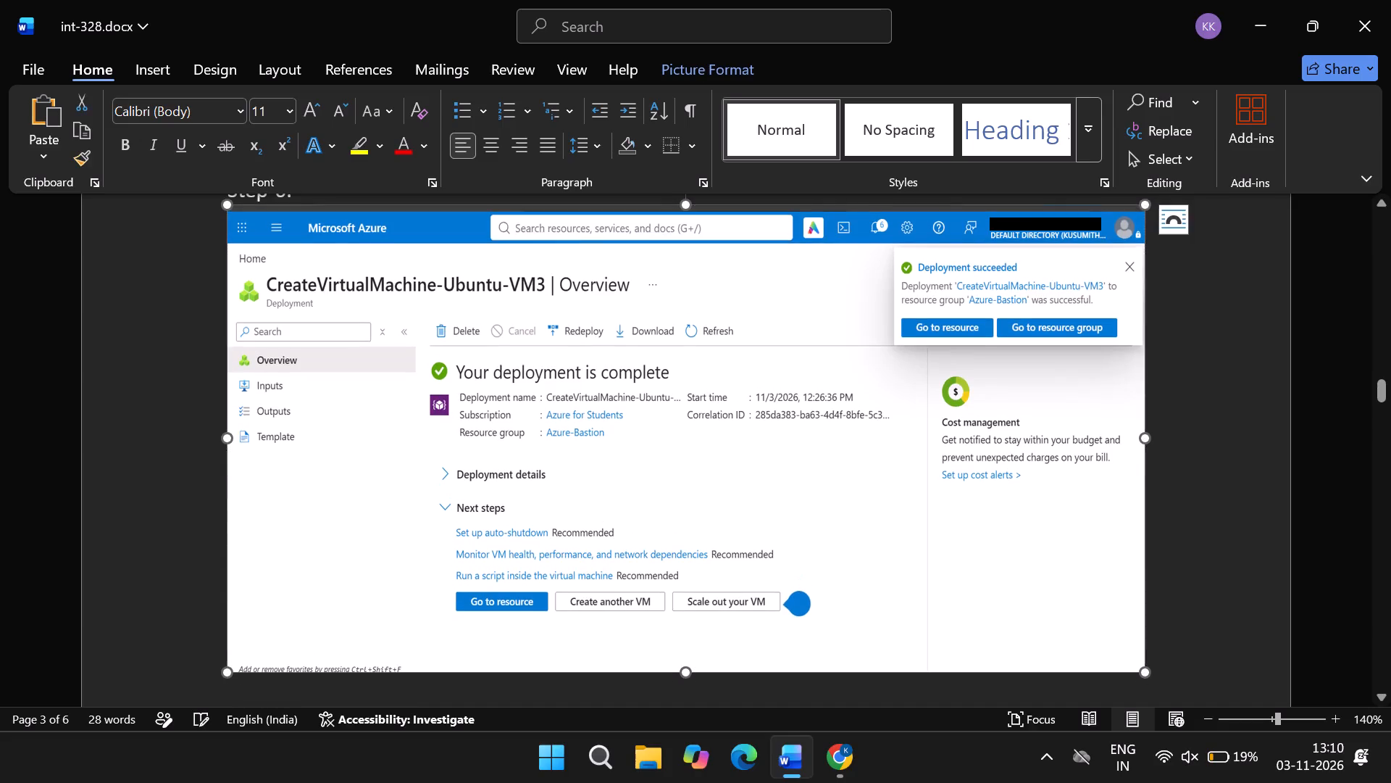
Stretch the Step-7 Ubuntu-VM3 Bastion screenshot taller, extending its bottom edge.
scroll(728, 605, down, 3)
click(709, 540)
scroll(709, 540, down, 2)
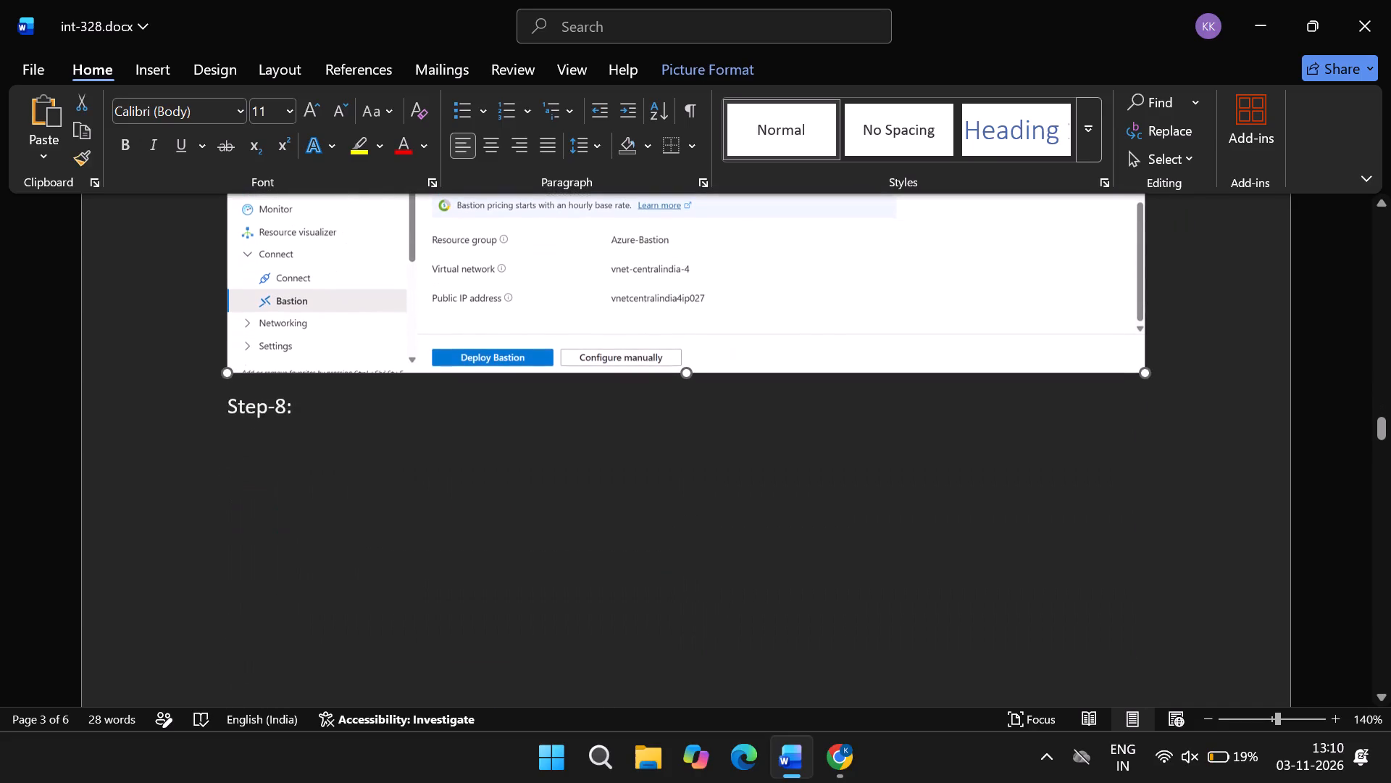
drag(685, 375, 688, 460)
Reduce the height of the Step-8 Azure-Bastion Deployments screenshot considerably.
scroll(688, 460, down, 4)
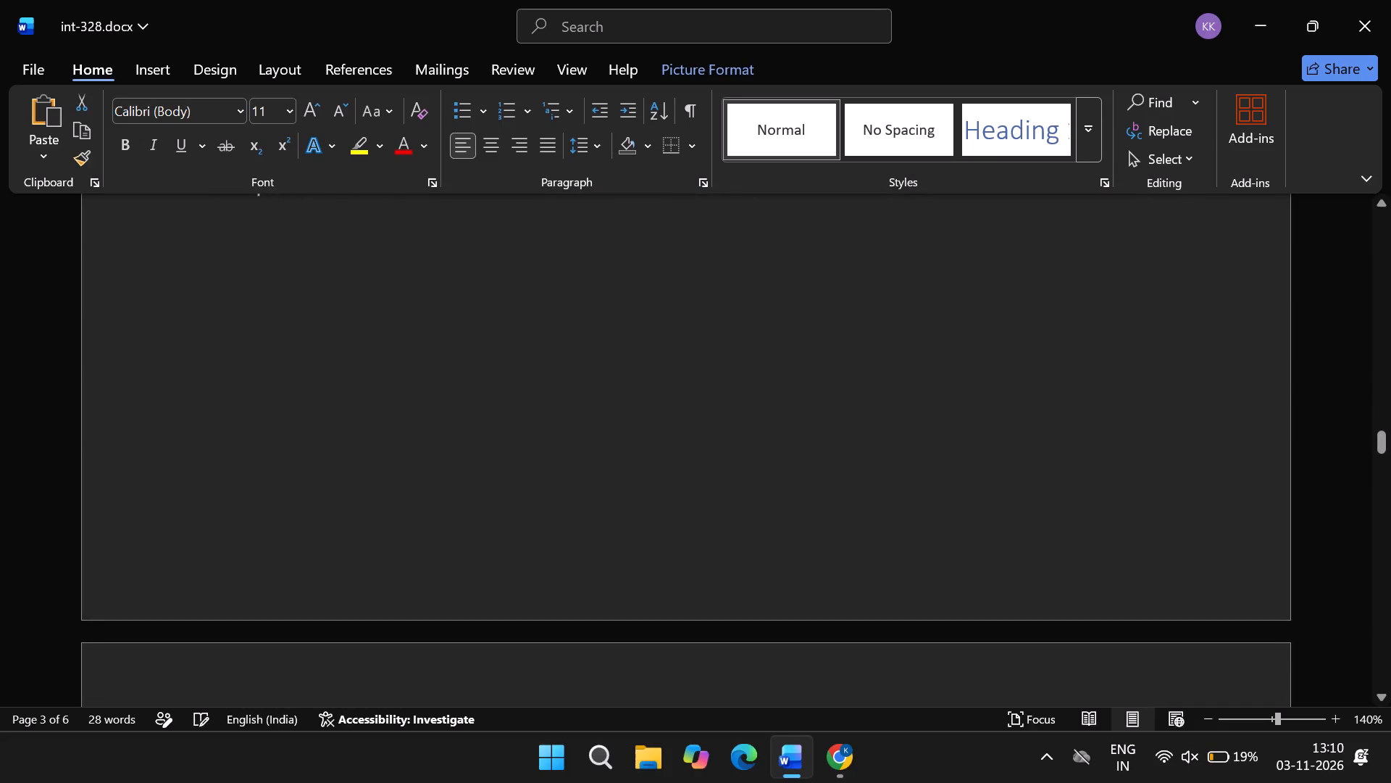
scroll(679, 591, up, 1)
scroll(667, 628, down, 6)
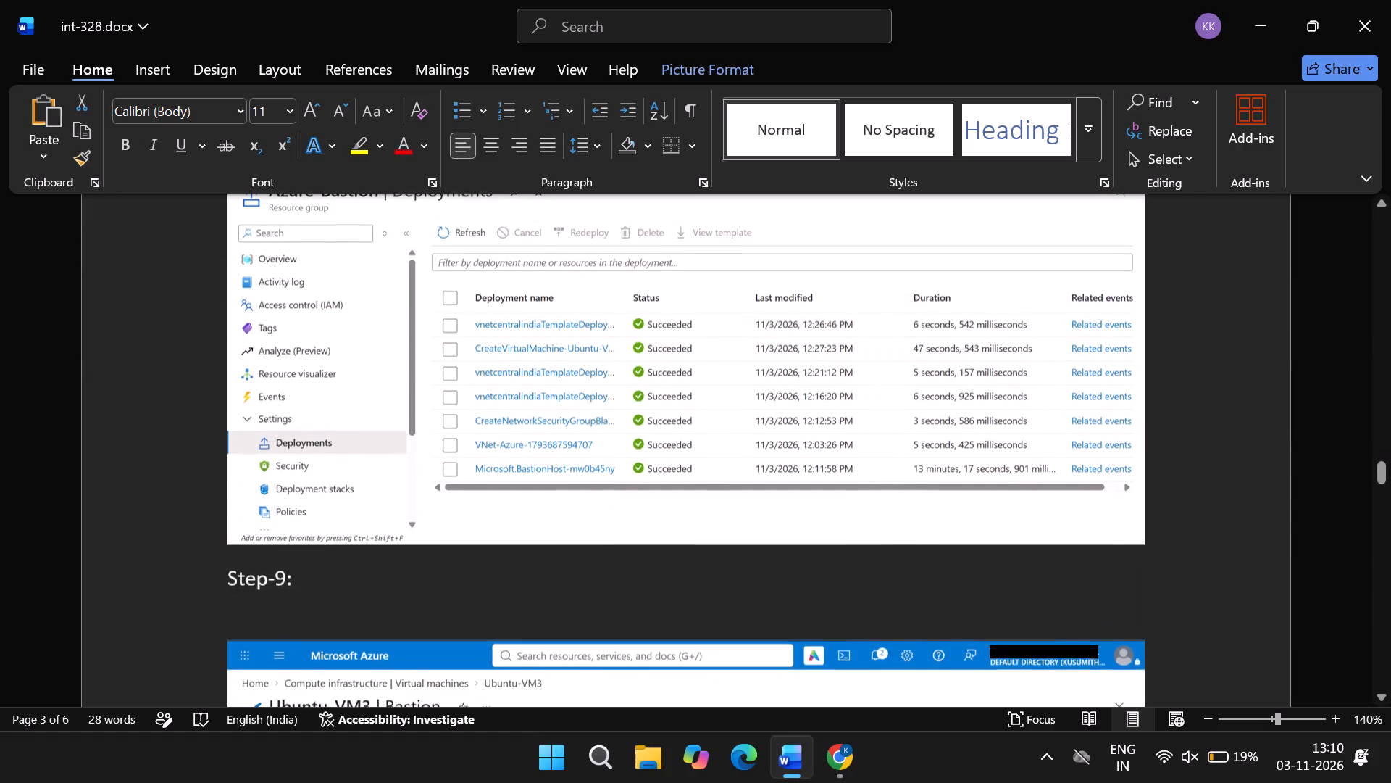
click(680, 532)
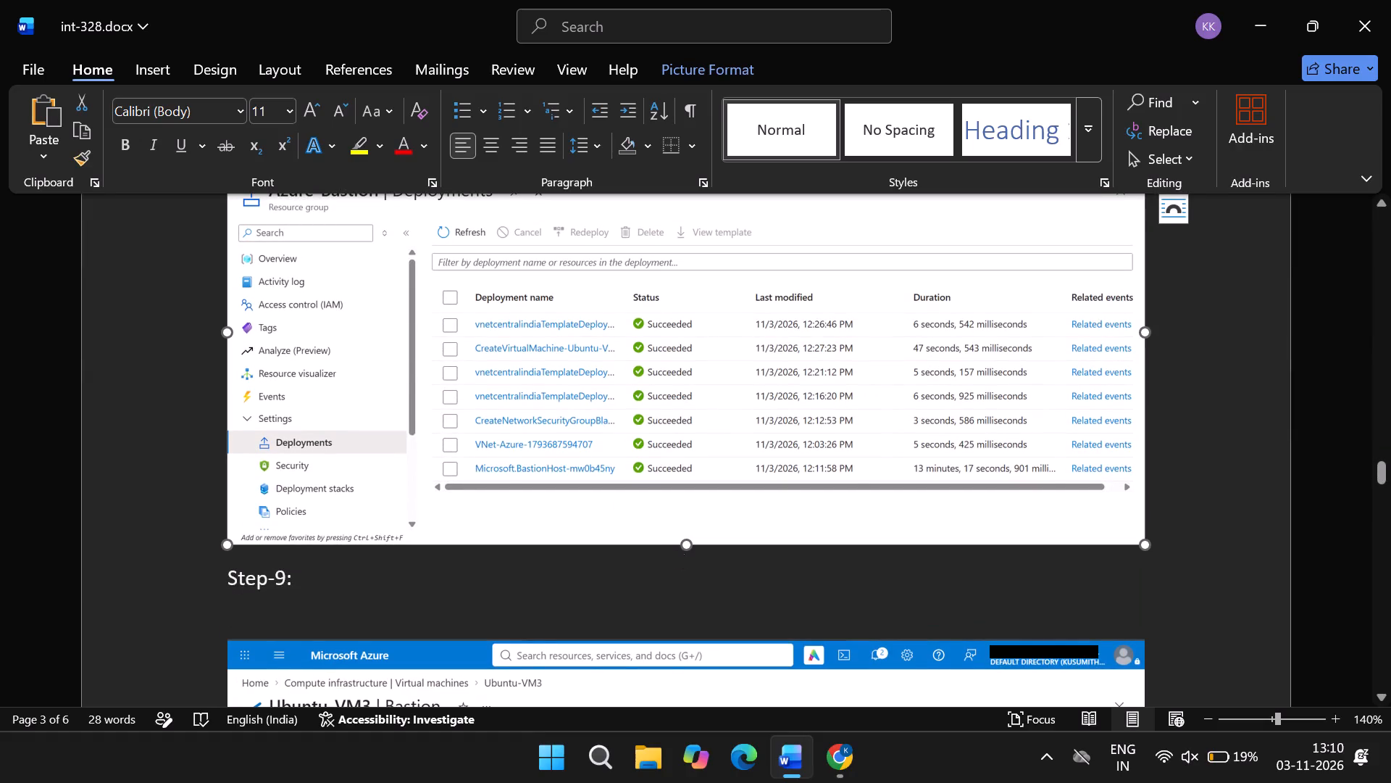
drag(683, 547, 684, 456)
drag(689, 455, 689, 427)
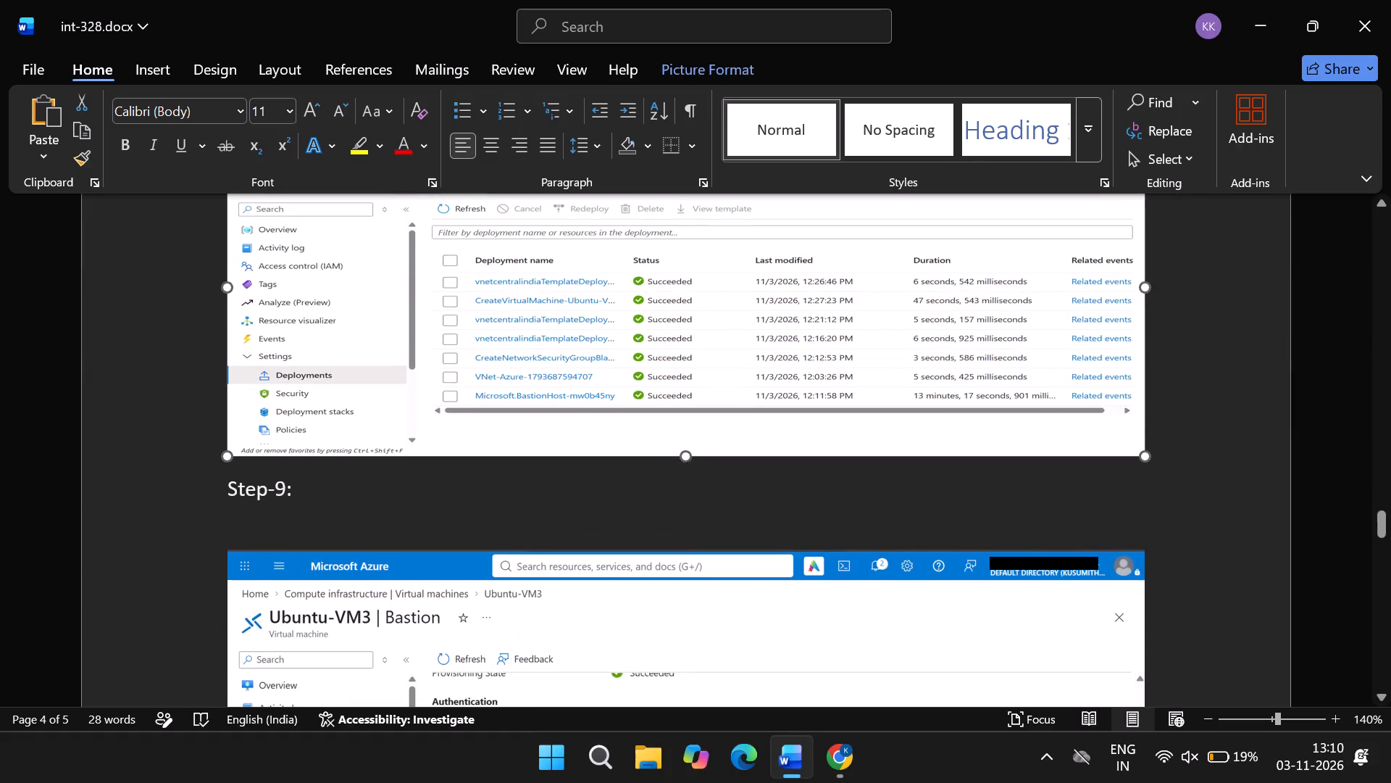
drag(689, 427, 690, 350)
scroll(698, 420, up, 1)
scroll(721, 459, down, 3)
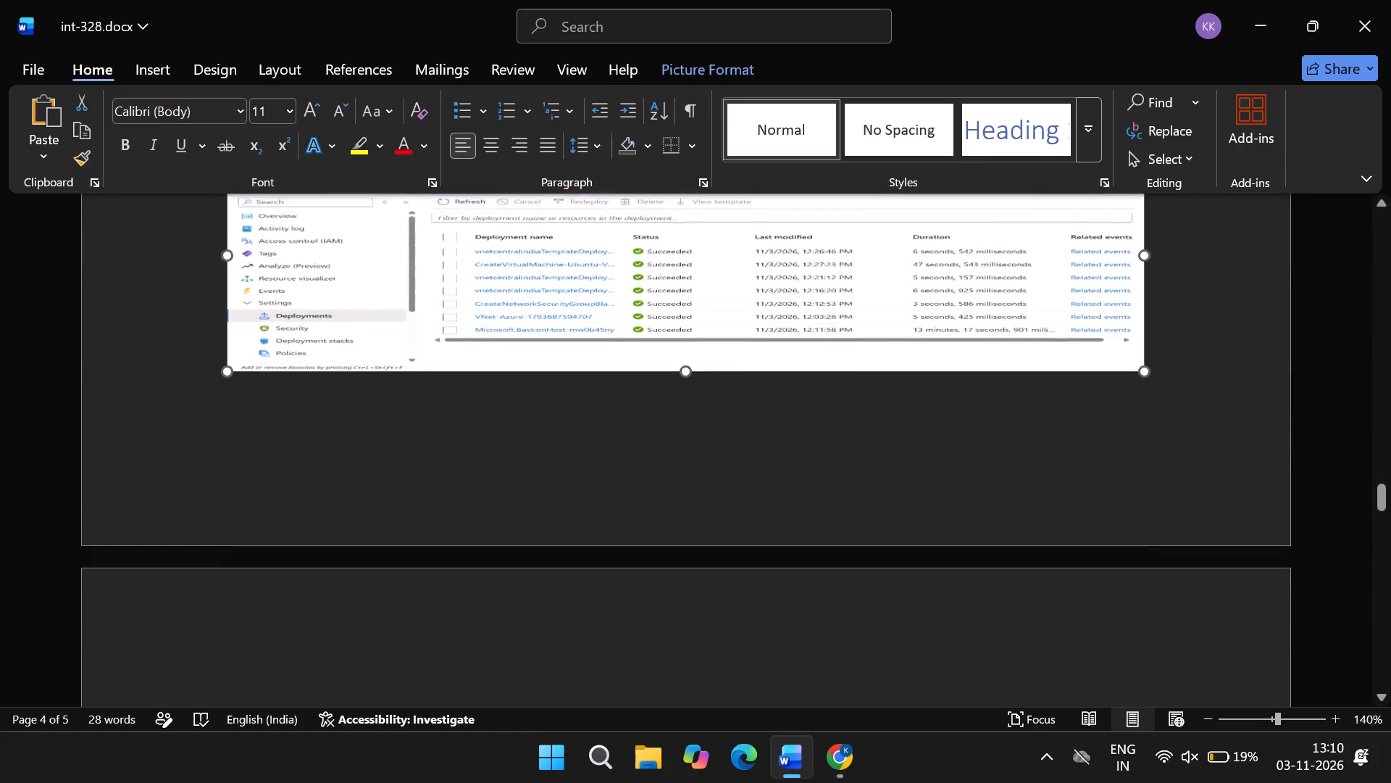
Reduce the height of the Step-7 Ubuntu-VM3 Bastion screenshot above the Step-8 heading.
scroll(721, 459, up, 2)
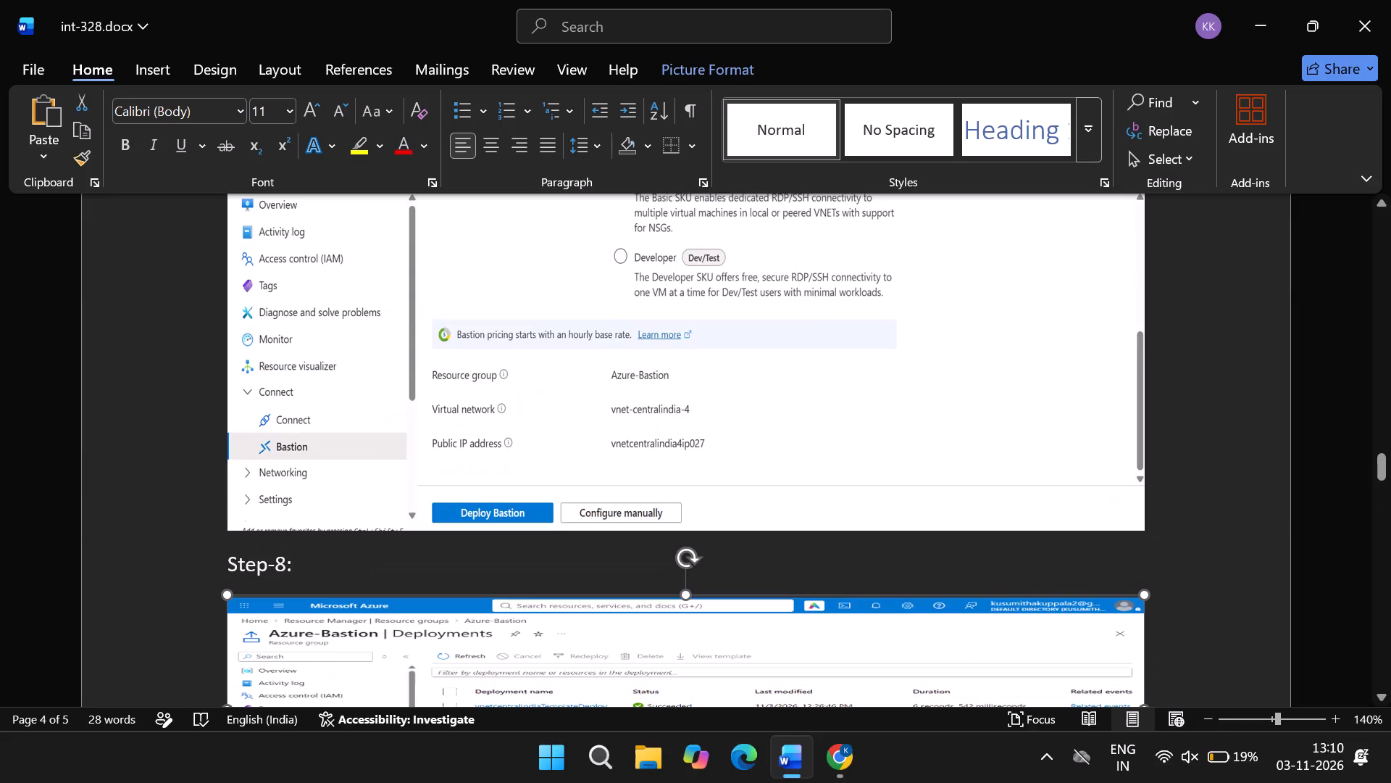
click(679, 504)
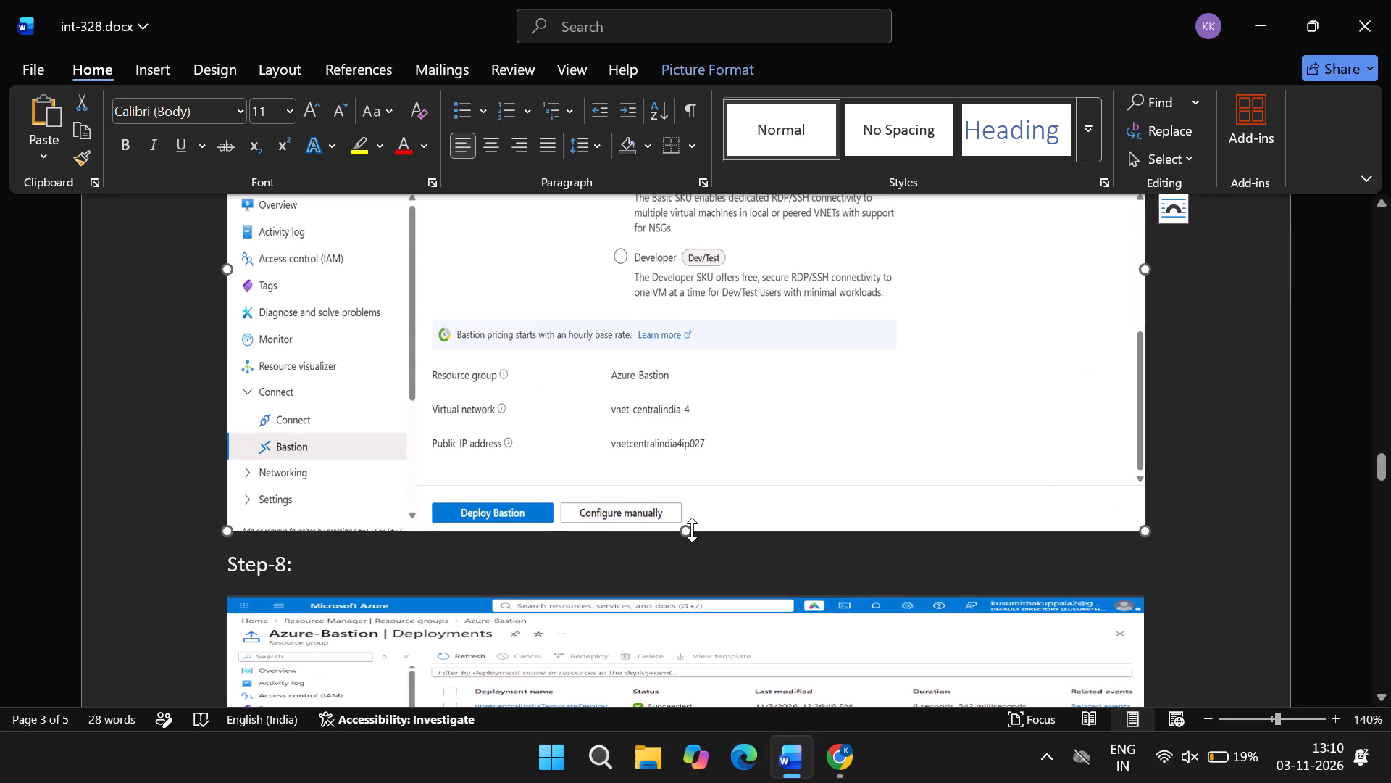
drag(692, 530, 692, 468)
Stretch the Step-8 Azure-Bastion Deployments screenshot slightly taller within the free space on its page.
scroll(692, 468, down, 6)
scroll(692, 468, up, 1)
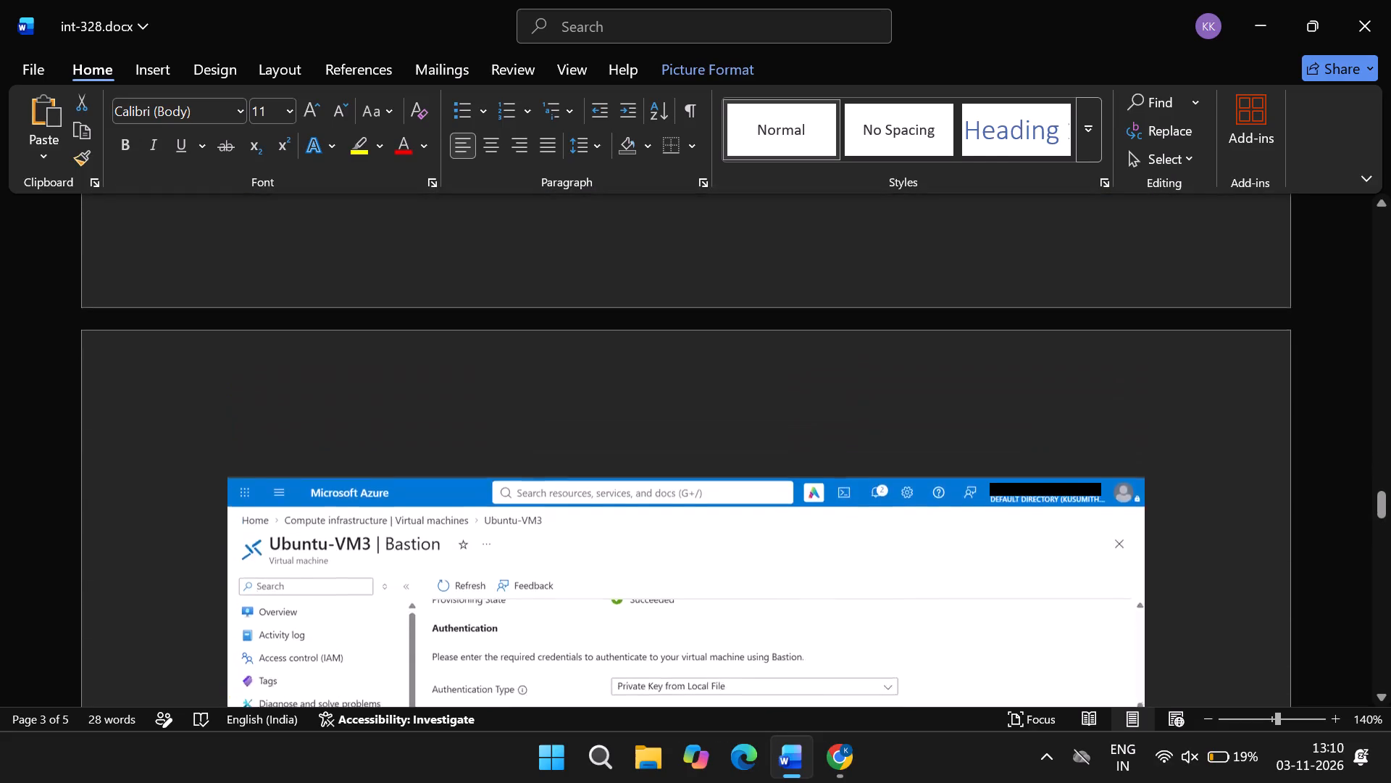
scroll(692, 468, up, 1)
click(693, 268)
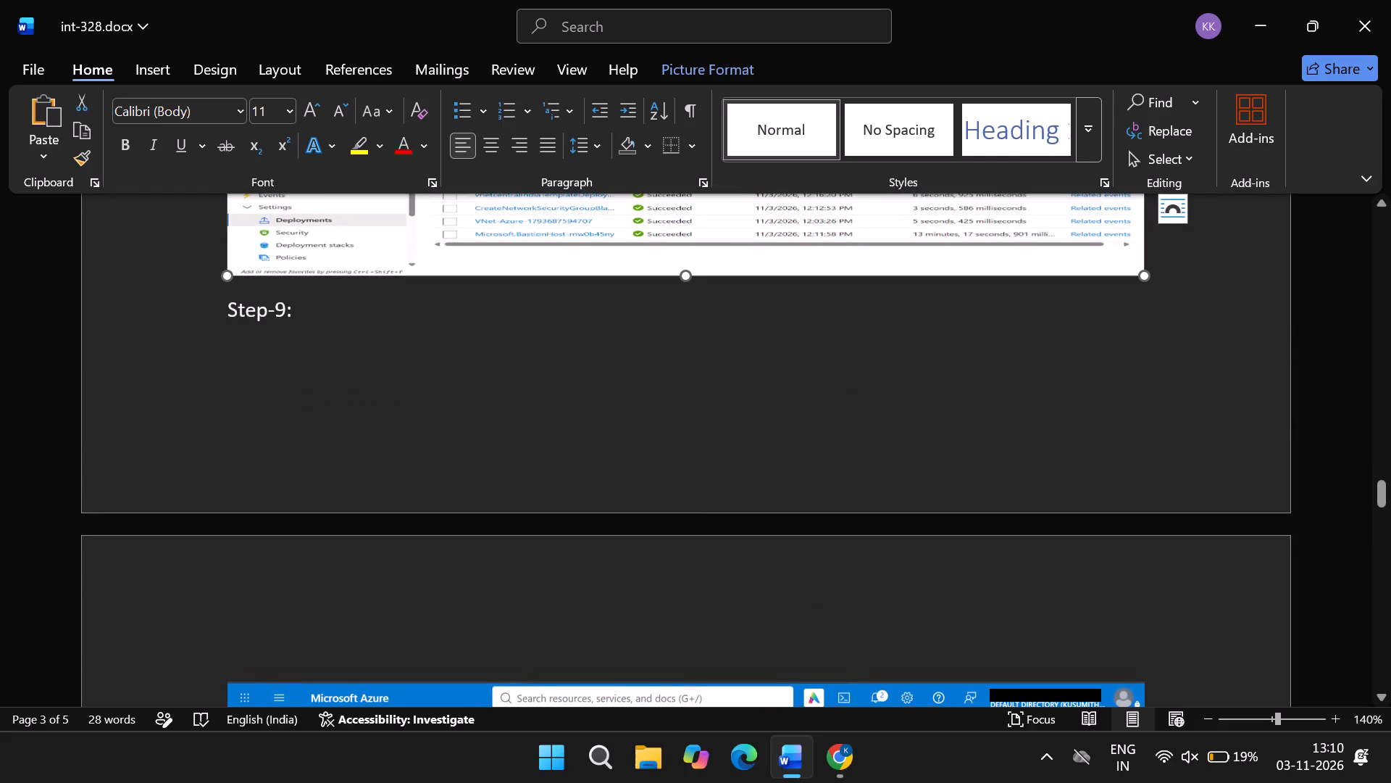
click(693, 276)
drag(684, 276, 688, 318)
Review the layout of the remaining screenshots and blank areas from Step-8 to the end of the document.
scroll(688, 318, down, 1)
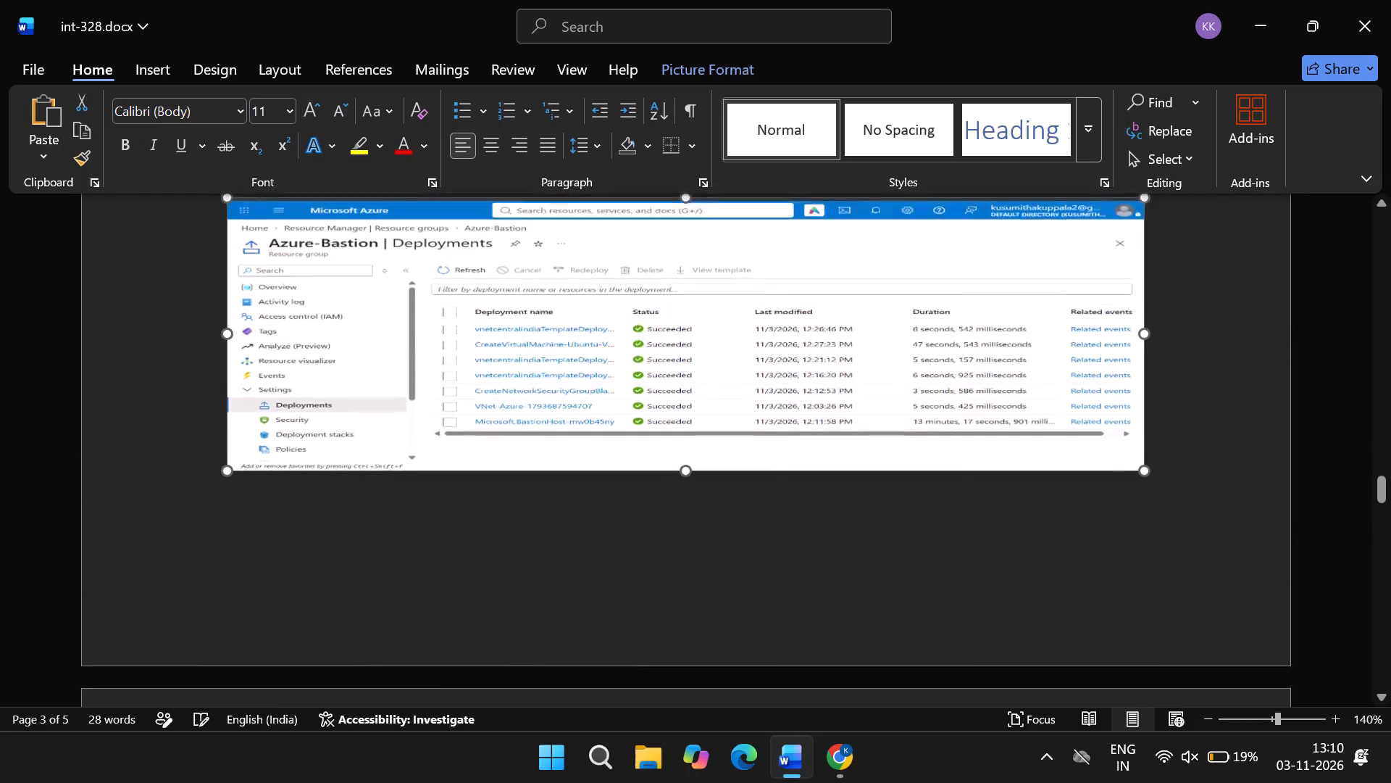
scroll(688, 318, down, 14)
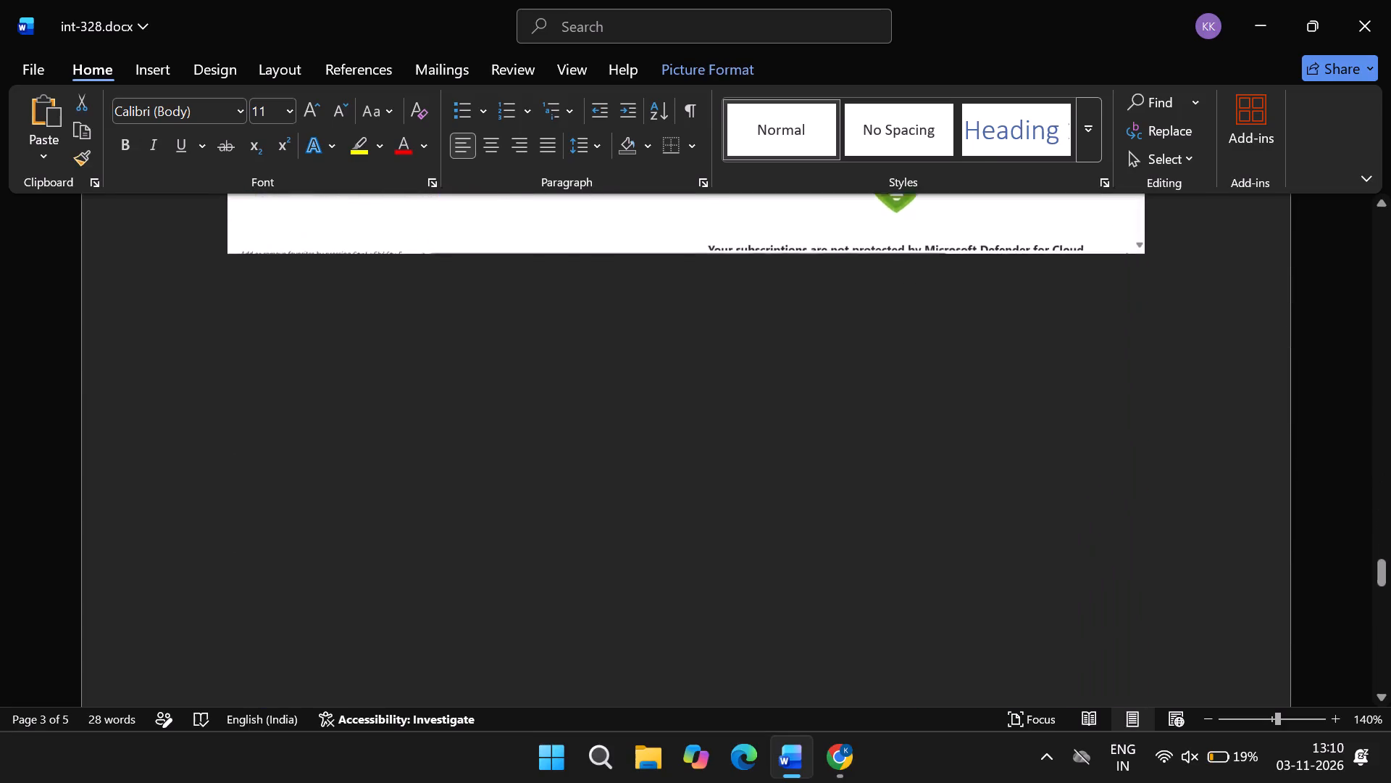
scroll(688, 318, down, 3)
scroll(688, 318, up, 1)
scroll(688, 318, down, 11)
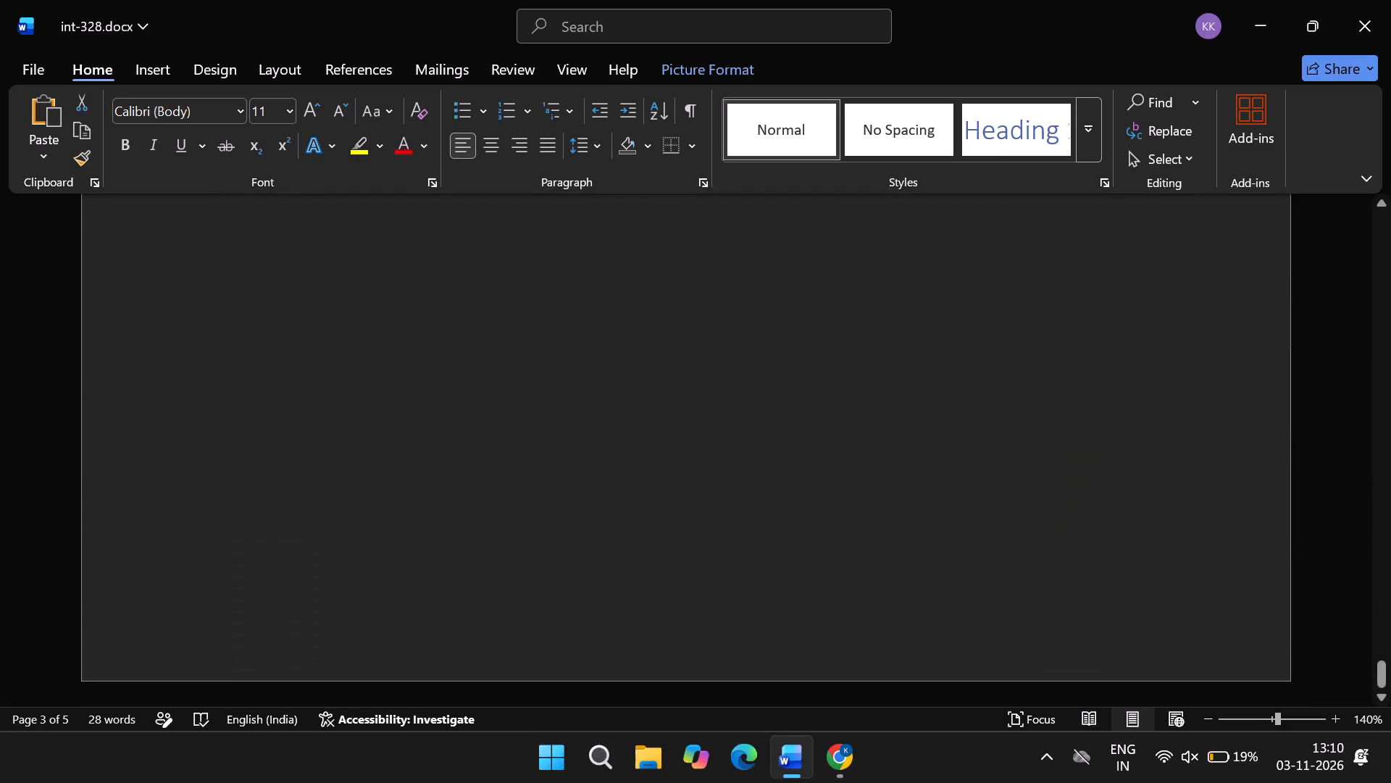
scroll(688, 318, up, 11)
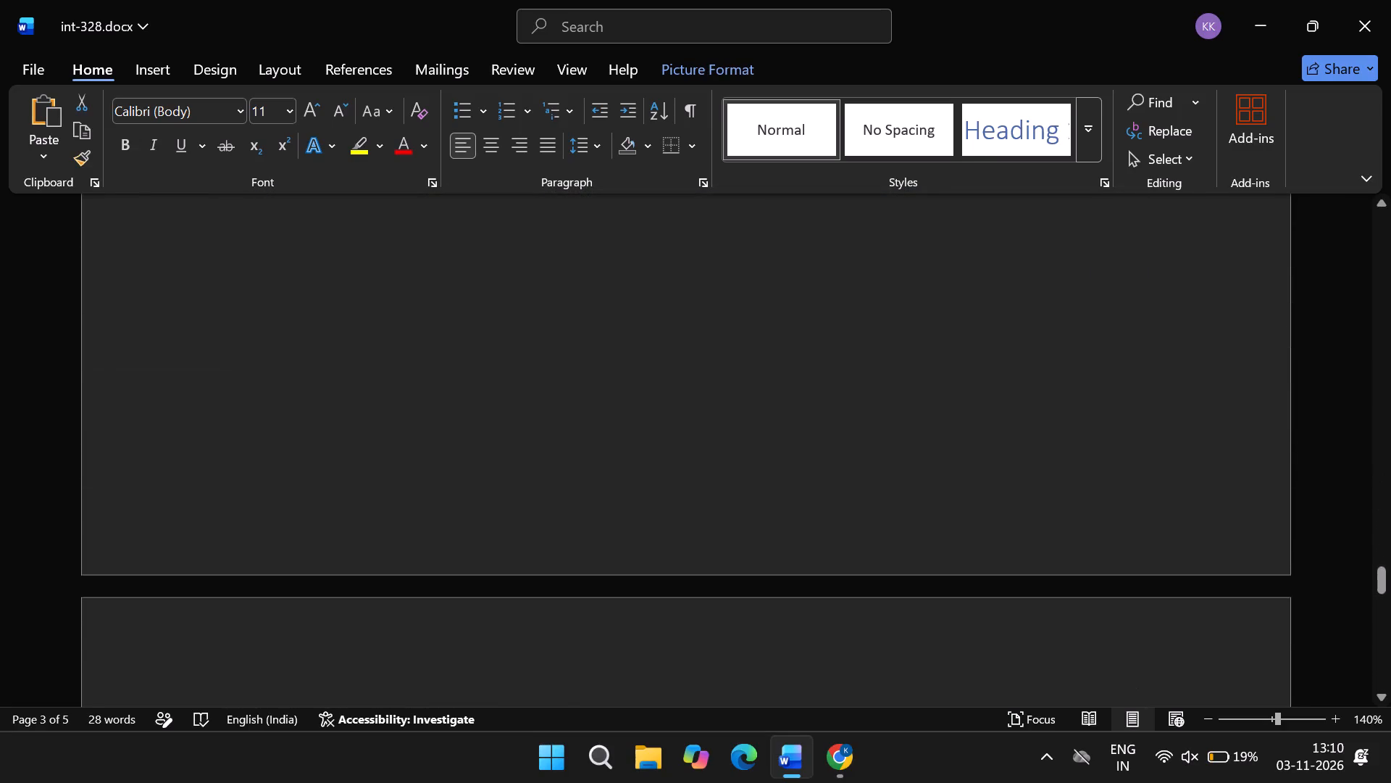
scroll(688, 318, down, 11)
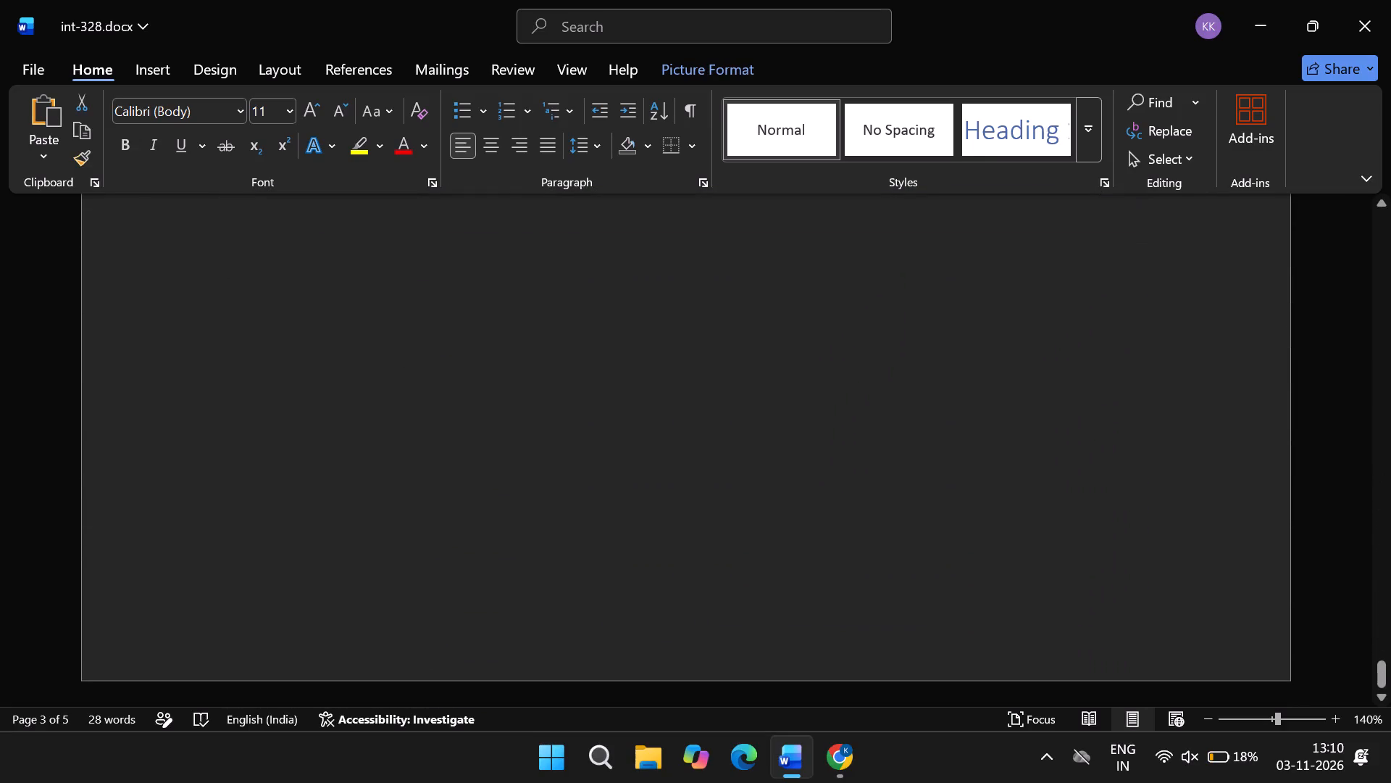
Add the closing line "Successfully connected bastion and enabled the JIT acess (VM-3)." below the Step-10 screenshot, leaving a blank line between them.
scroll(948, 328, up, 1)
click(1157, 318)
key(Return)
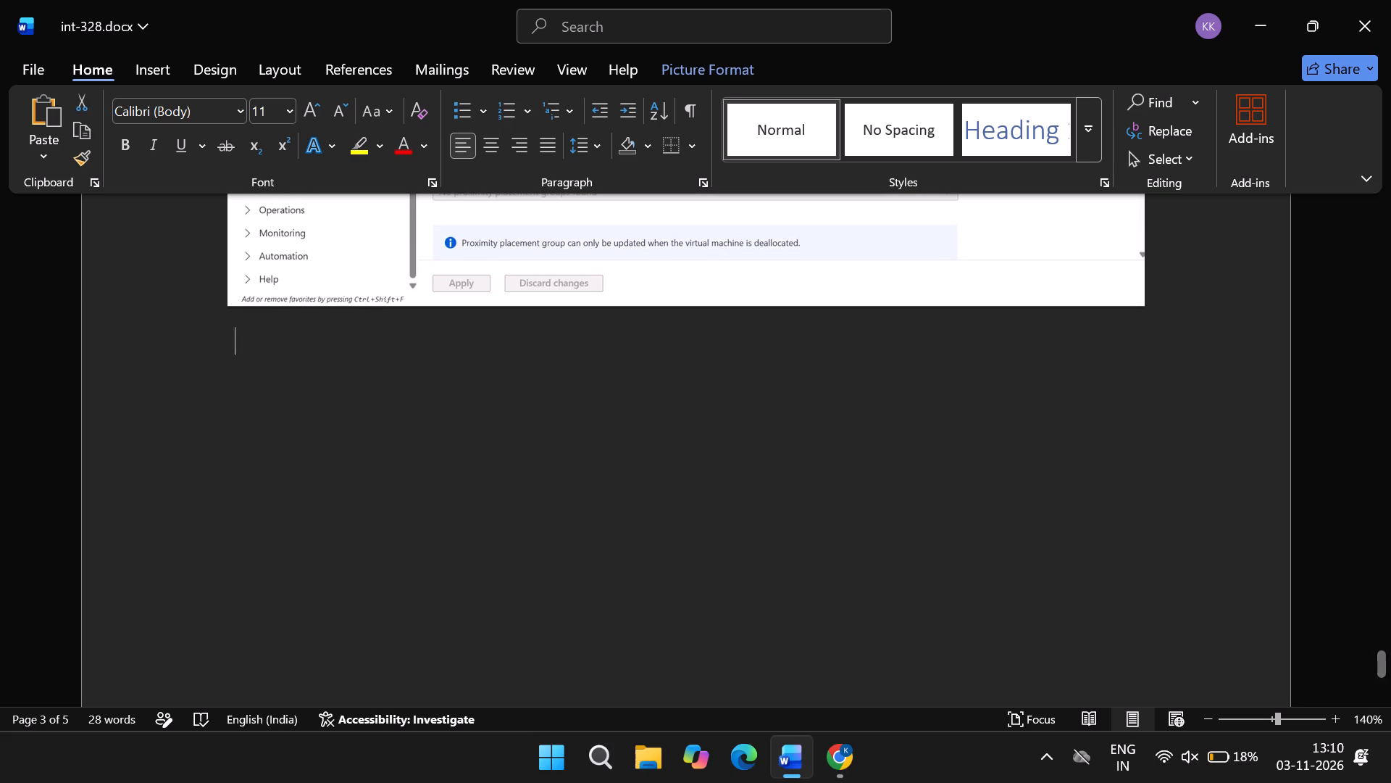
key(Return)
key(s)
key(BackSpace)
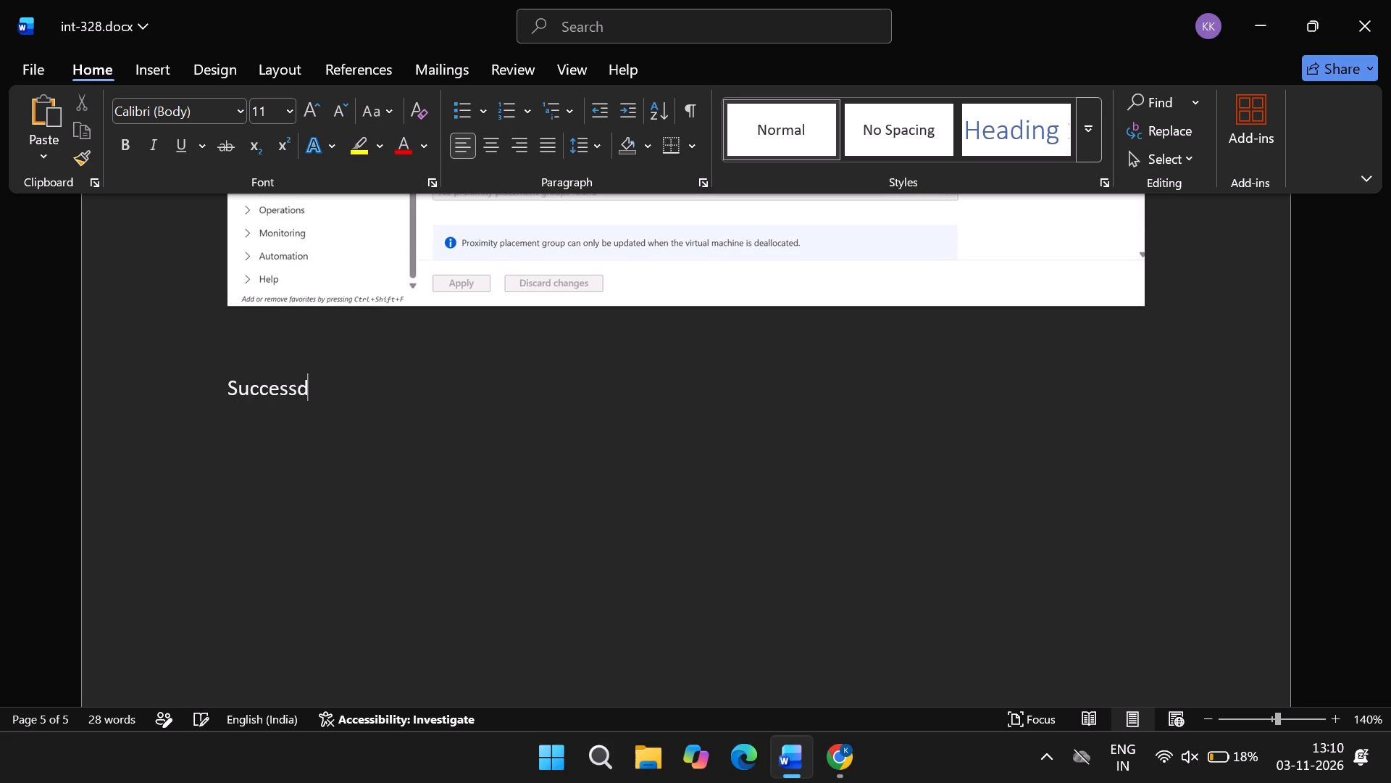
key(BackSpace)
text(fi)
key(BackSpace)
text(ully)
key(space)
text(connetdd)
key(BackSpace)
key(BackSpace)
text(ed.)
key(BackSpace)
key(BackSpace)
key(BackSpace)
key(BackSpace)
text(xc)
key(BackSpace)
key(BackSpace)
text(ce\)
key(BackSpace)
key(BackSpace)
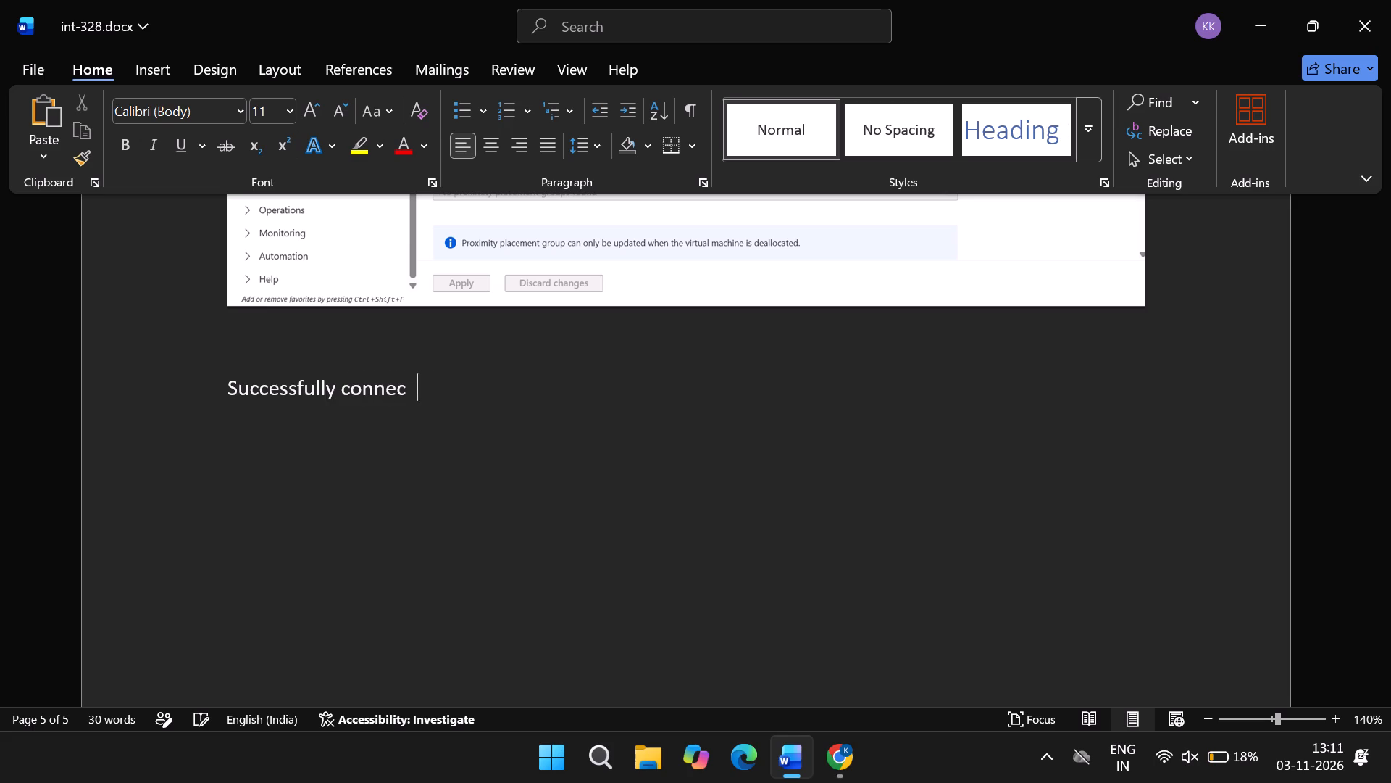
key(BackSpace)
text(cted a)
key(BackSpace)
text(bation)
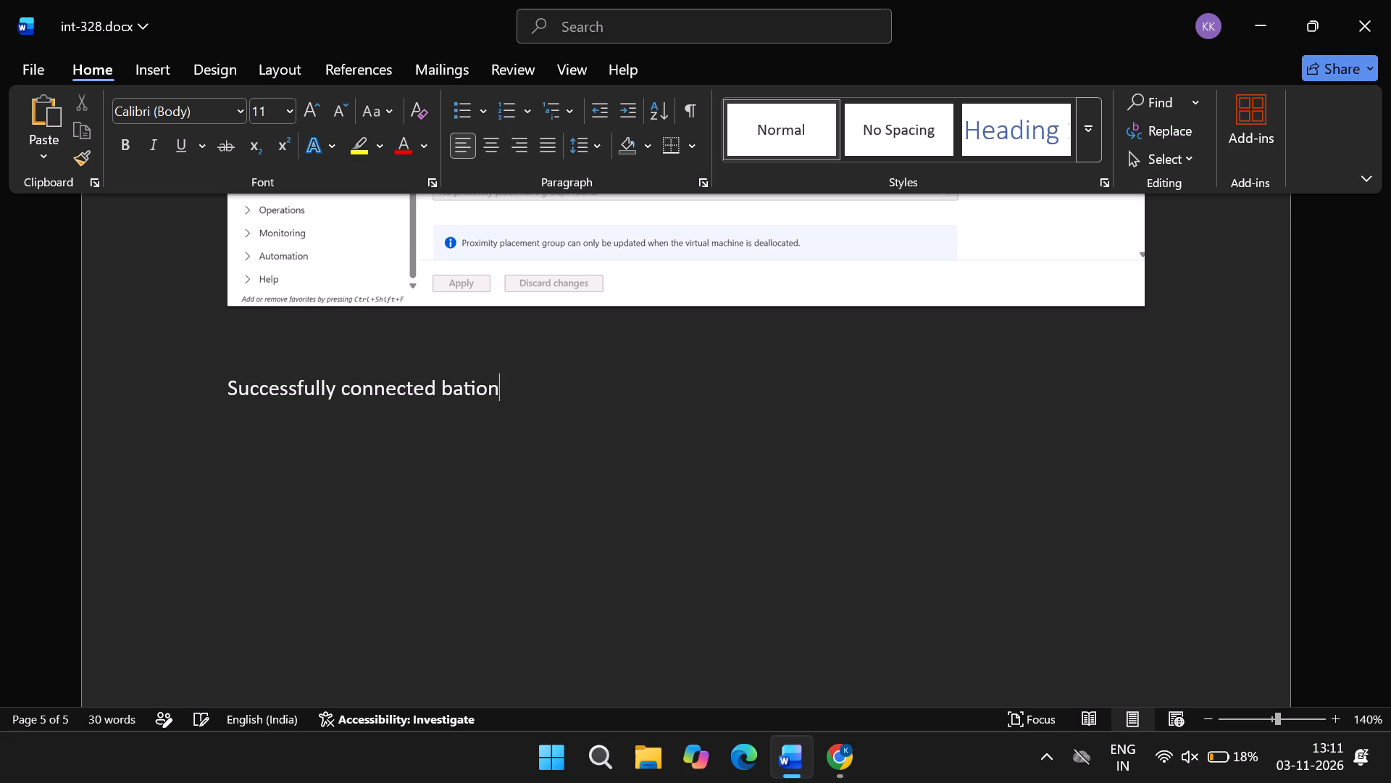
key(BackSpace)
key(BackSpace)
key(BackSpace)
key(BackSpace)
text(stiona dn)
key(BackSpace)
key(BackSpace)
key(BackSpace)
key(BackSpace)
key(space)
text(and)
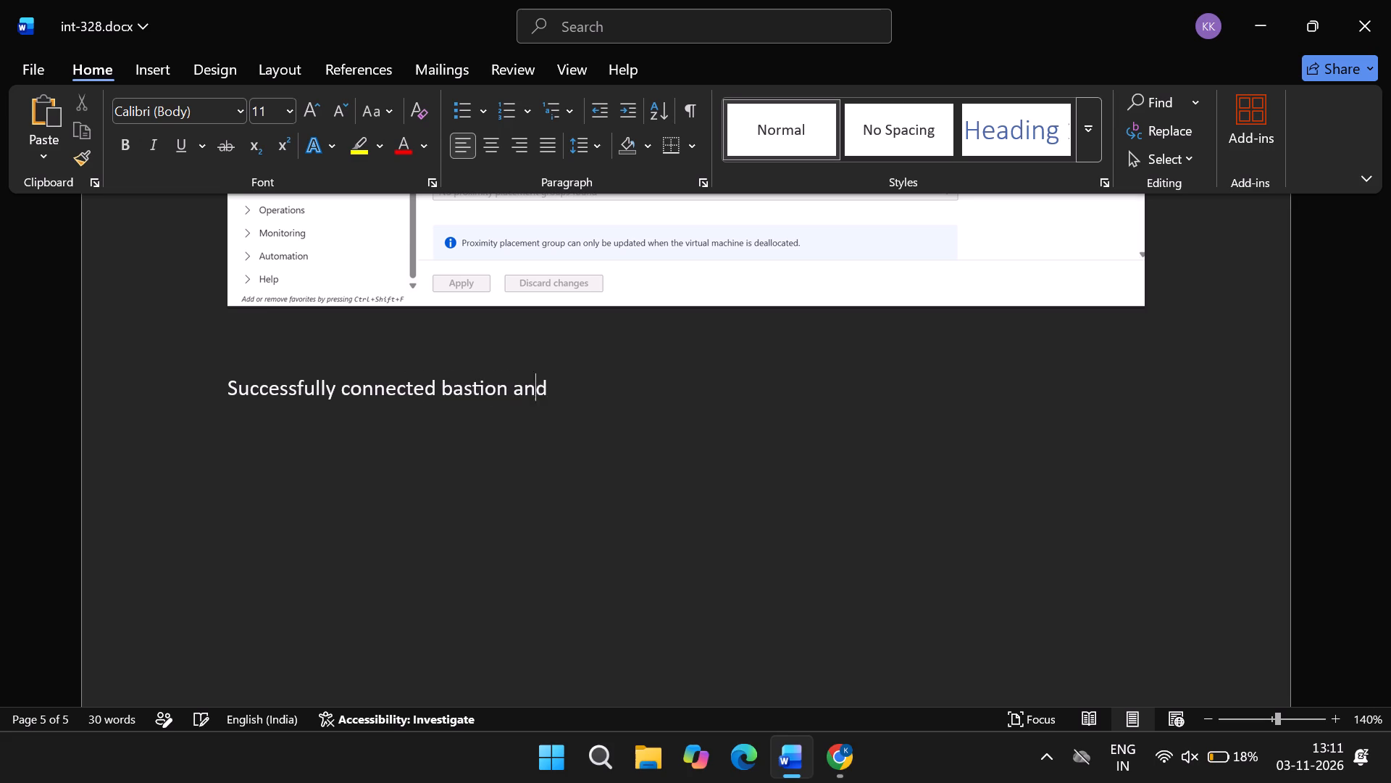
key(space)
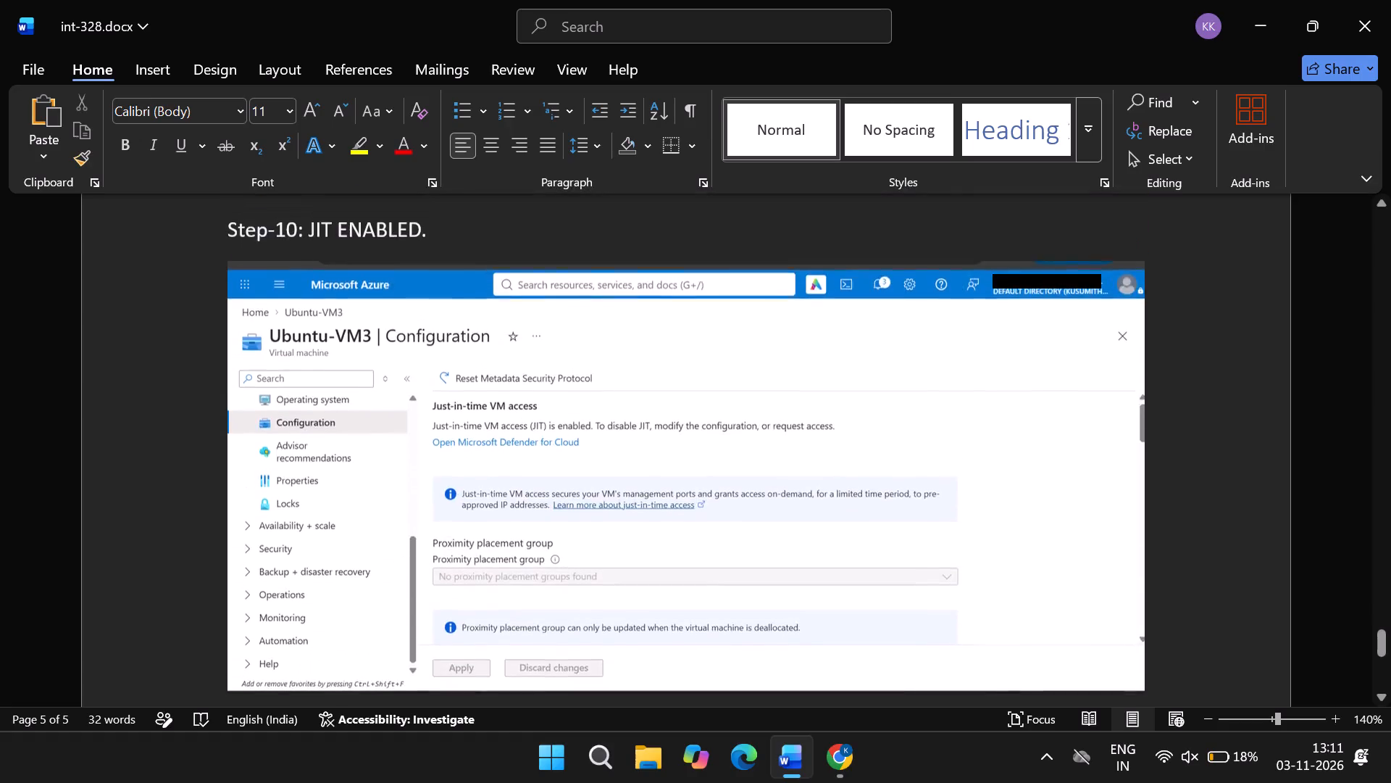
text(enabled te)
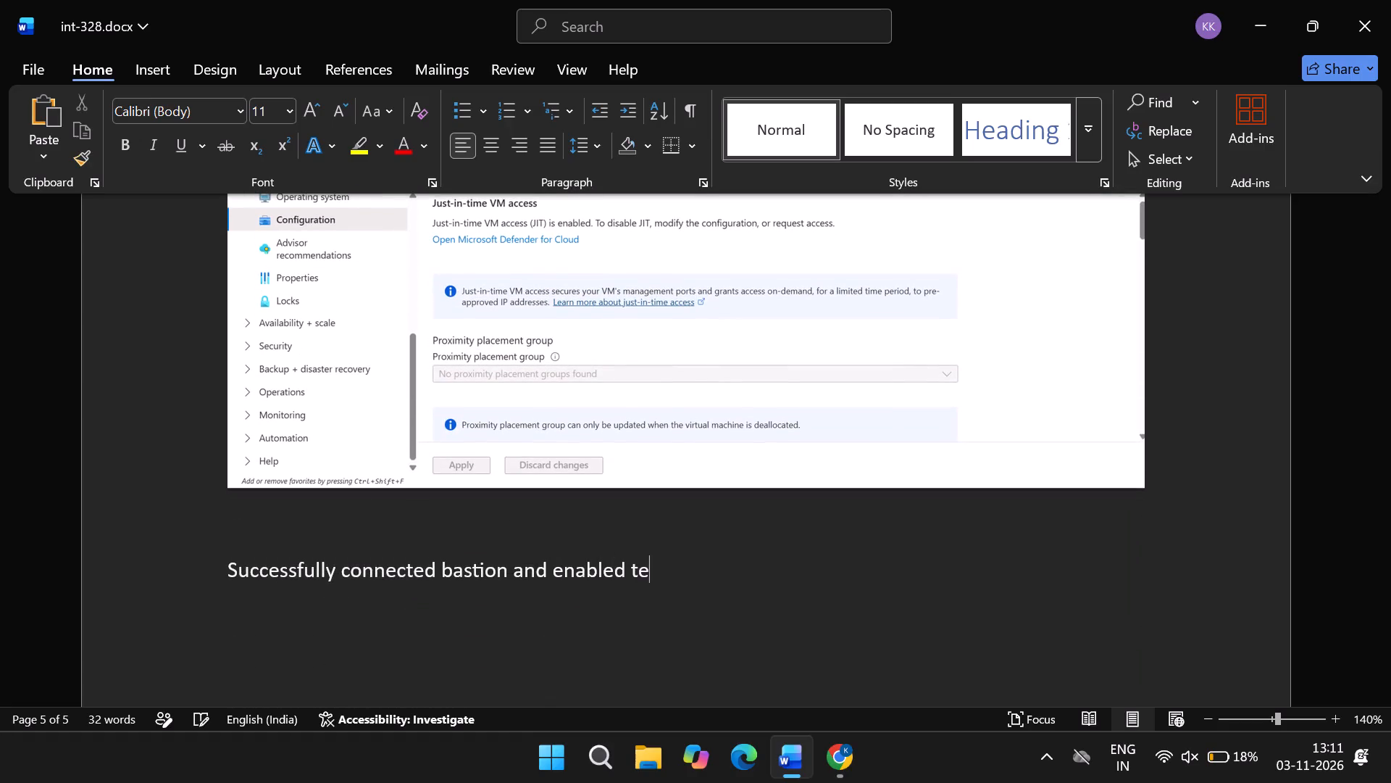
key(BackSpace)
key(BackSpace)
key(space)
text(acees)
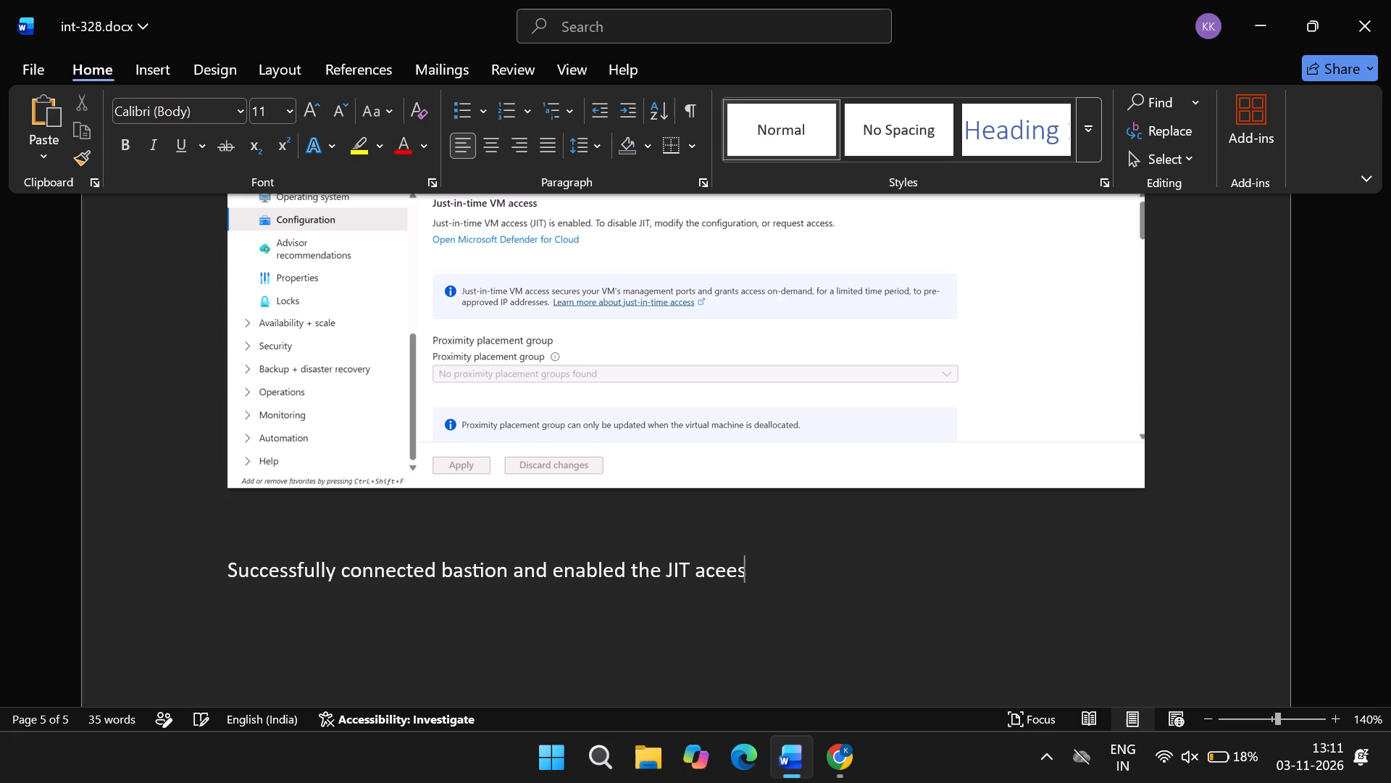
key(space)
key(BackSpace)
key(BackSpace)
key(BackSpace)
text(ss)
key(space)
key(shift+parenleft)
key(shift+parenleft)
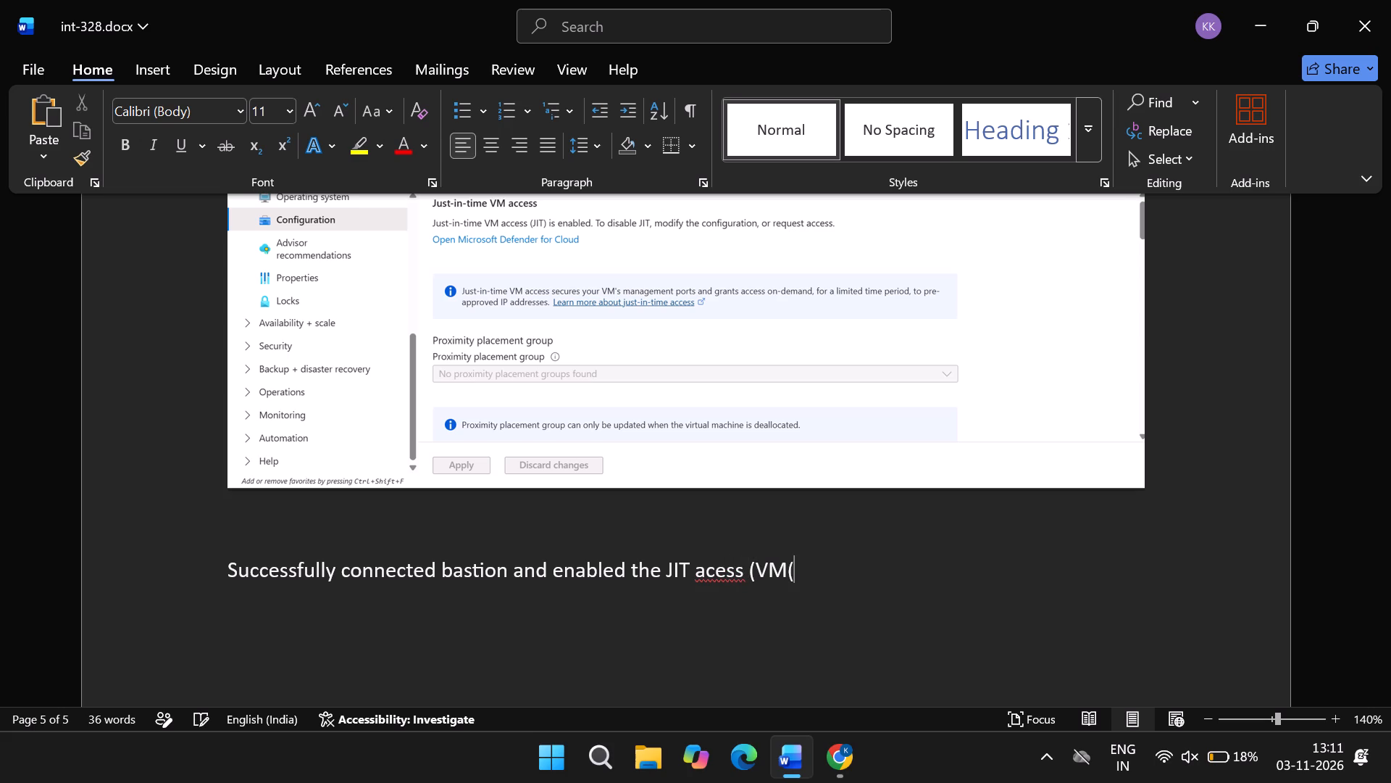
key(BackSpace)
text(-3)
text().)
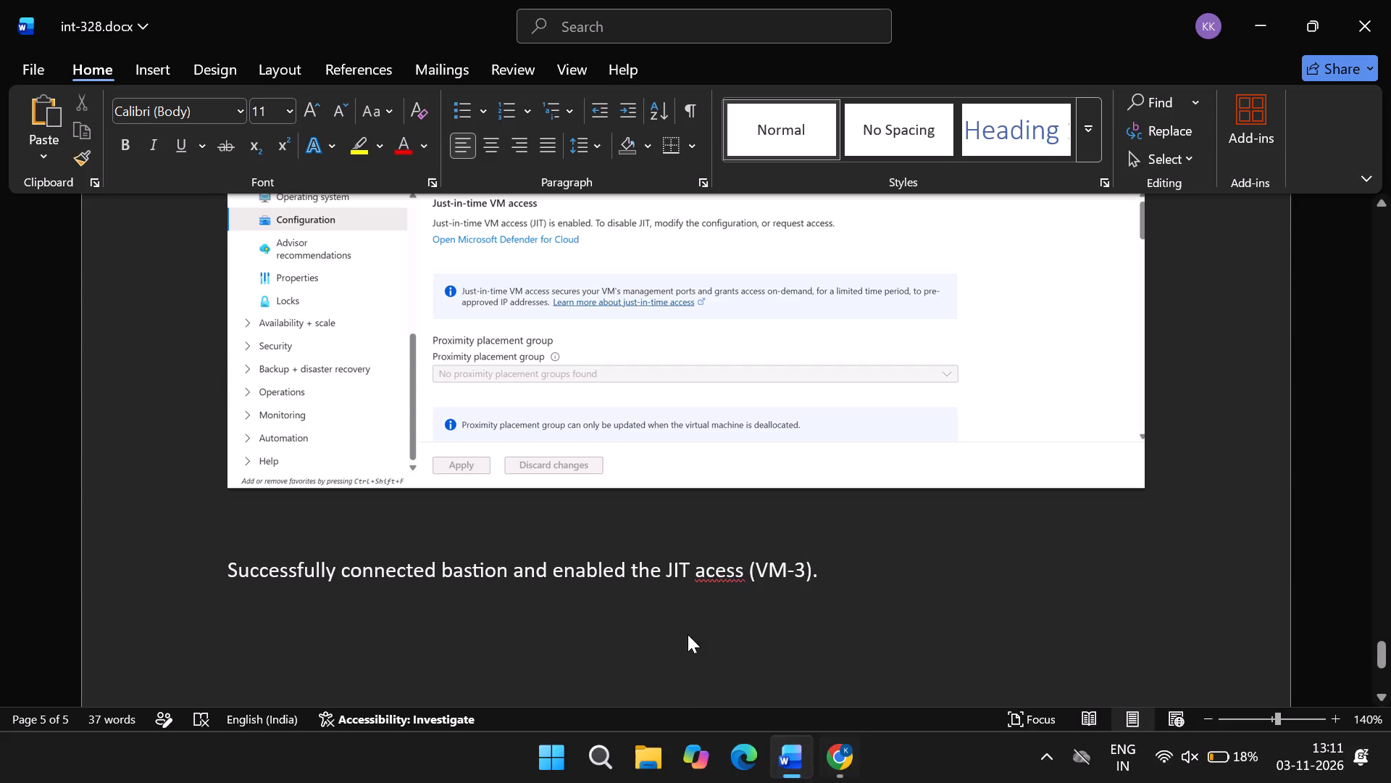
Save a copy of the report in the Downloads folder as a PDF named INT-328-CA2.
scroll(688, 634, down, 9)
click(38, 76)
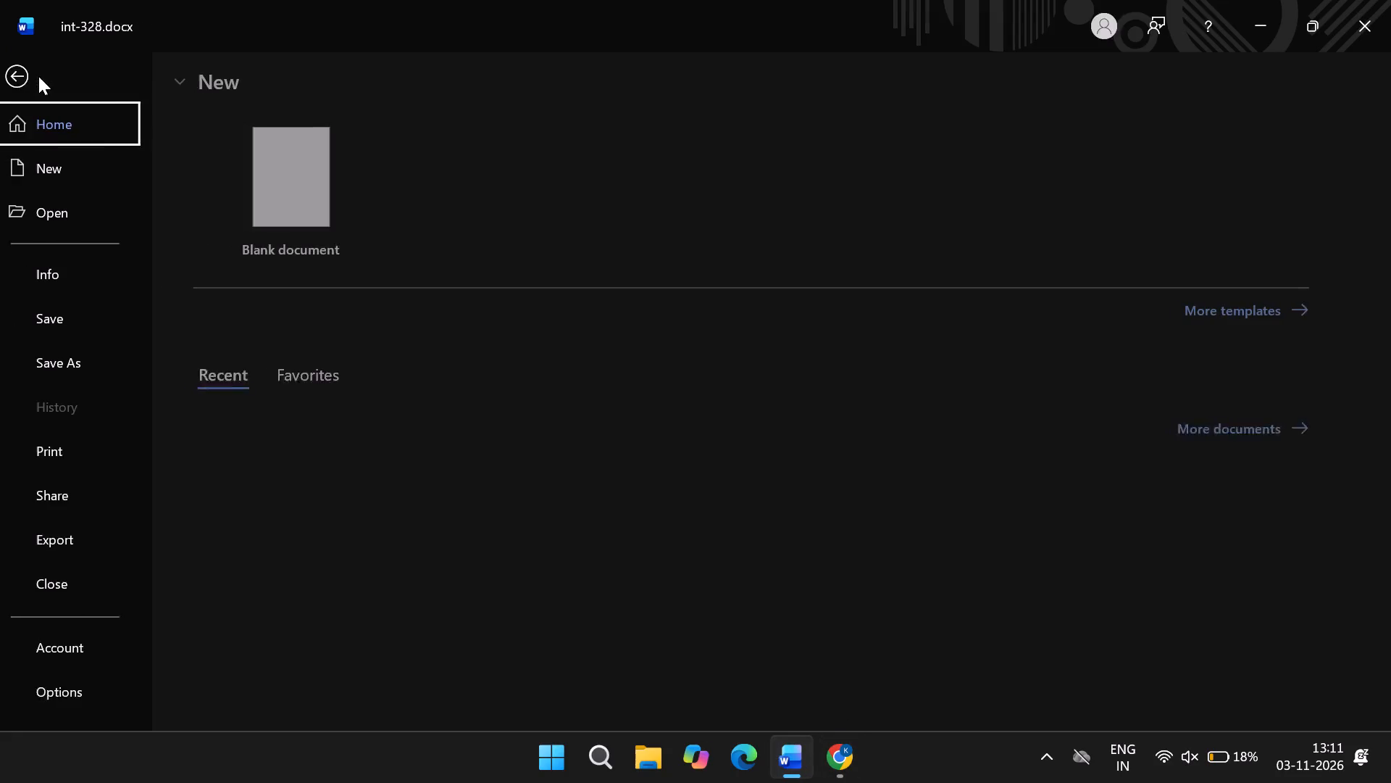
click(63, 362)
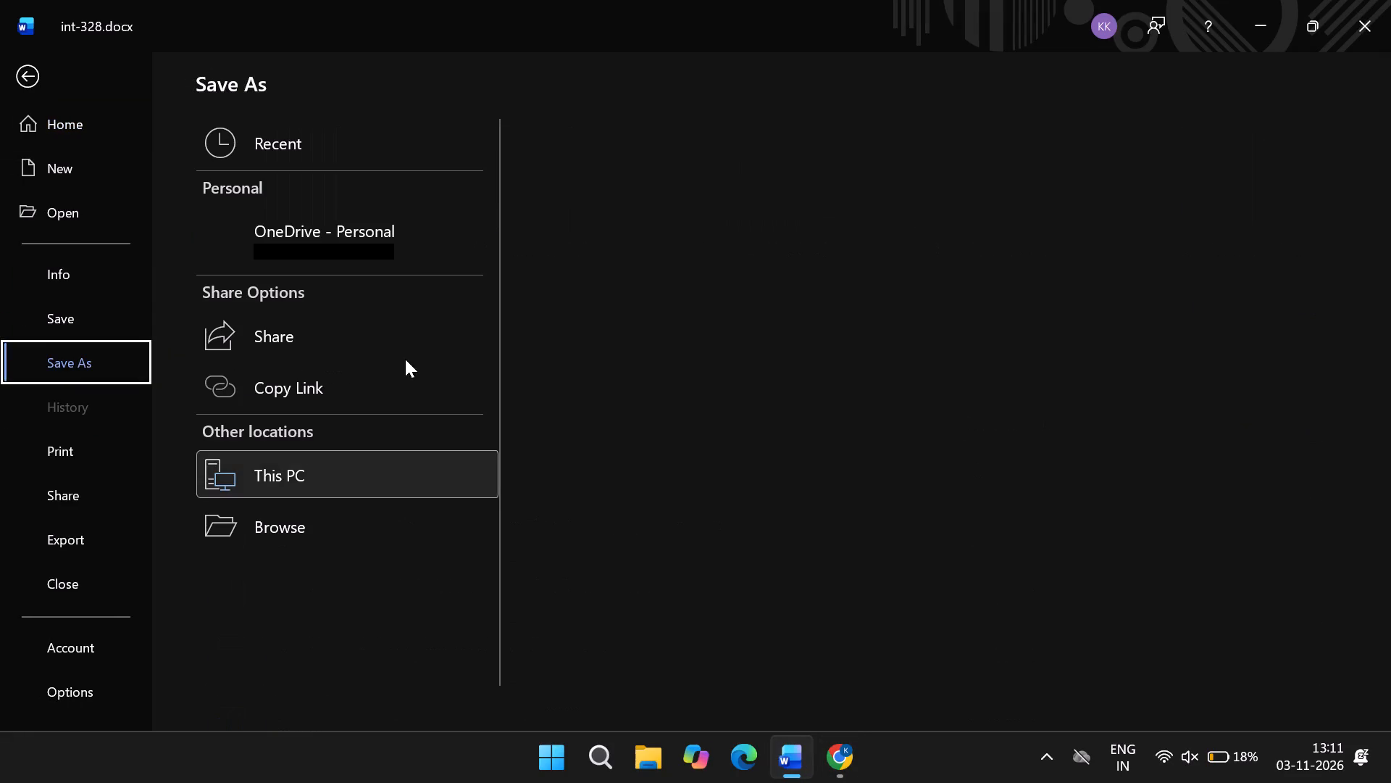
click(733, 356)
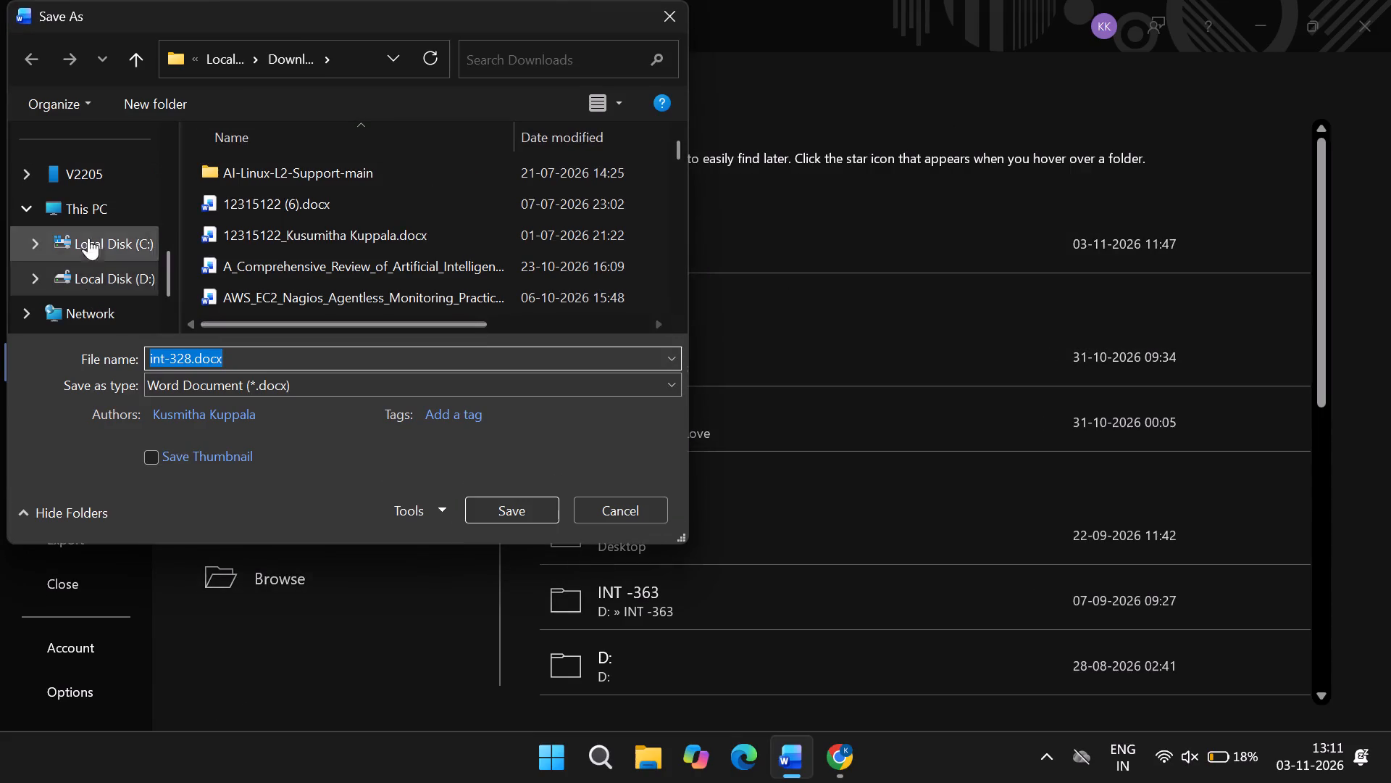
scroll(88, 212, up, 2)
click(102, 275)
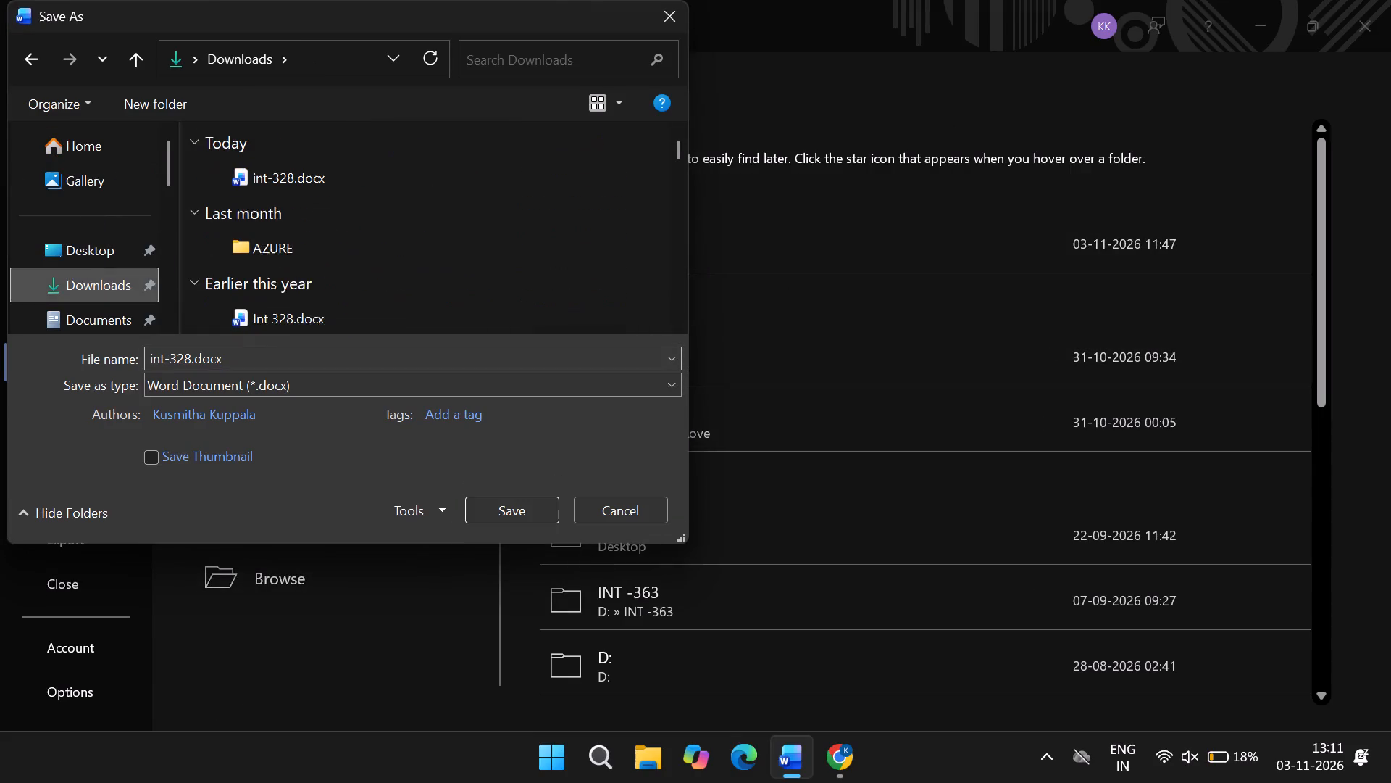
click(258, 364)
key(BackSpace)
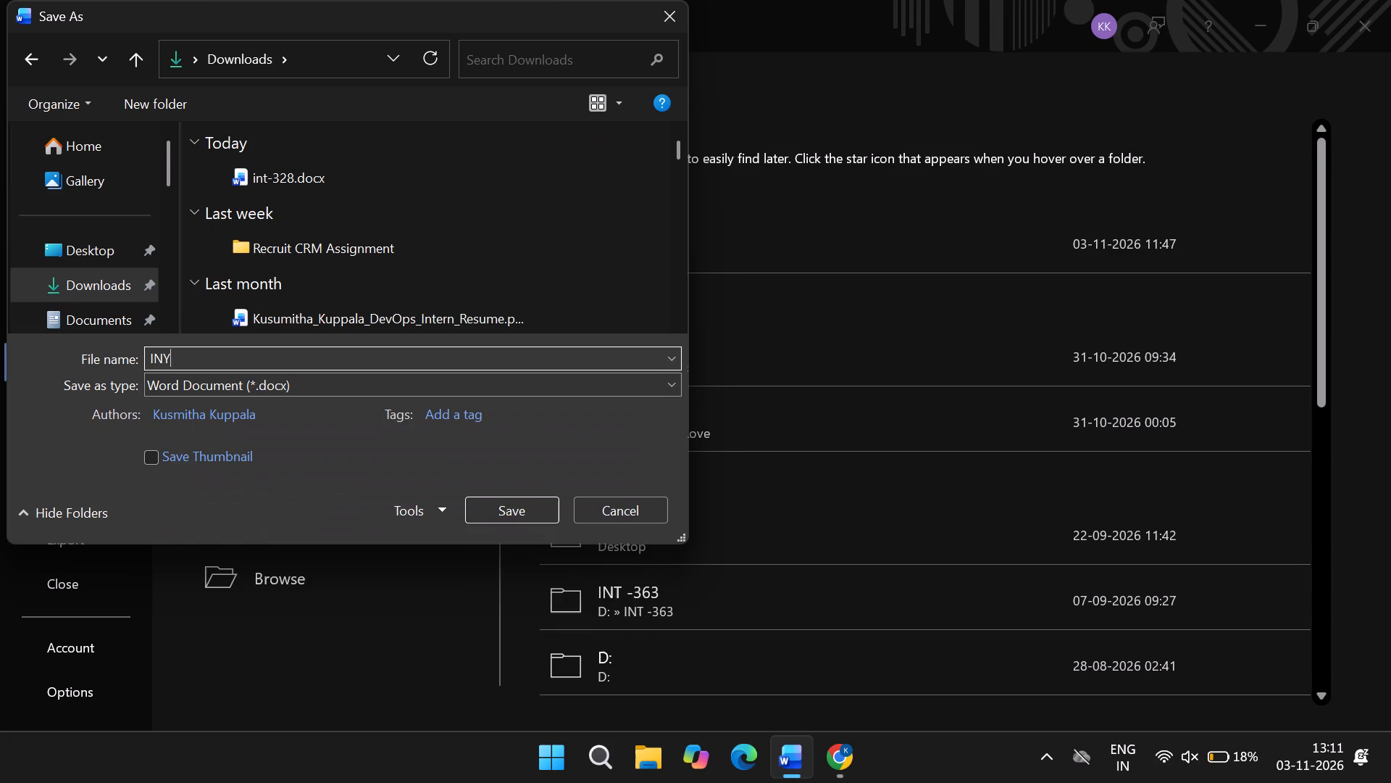
key(BackSpace)
text(T0)
key(BackSpace)
text(-23)
key(BackSpace)
key(BackSpace)
text(328)
click(253, 360)
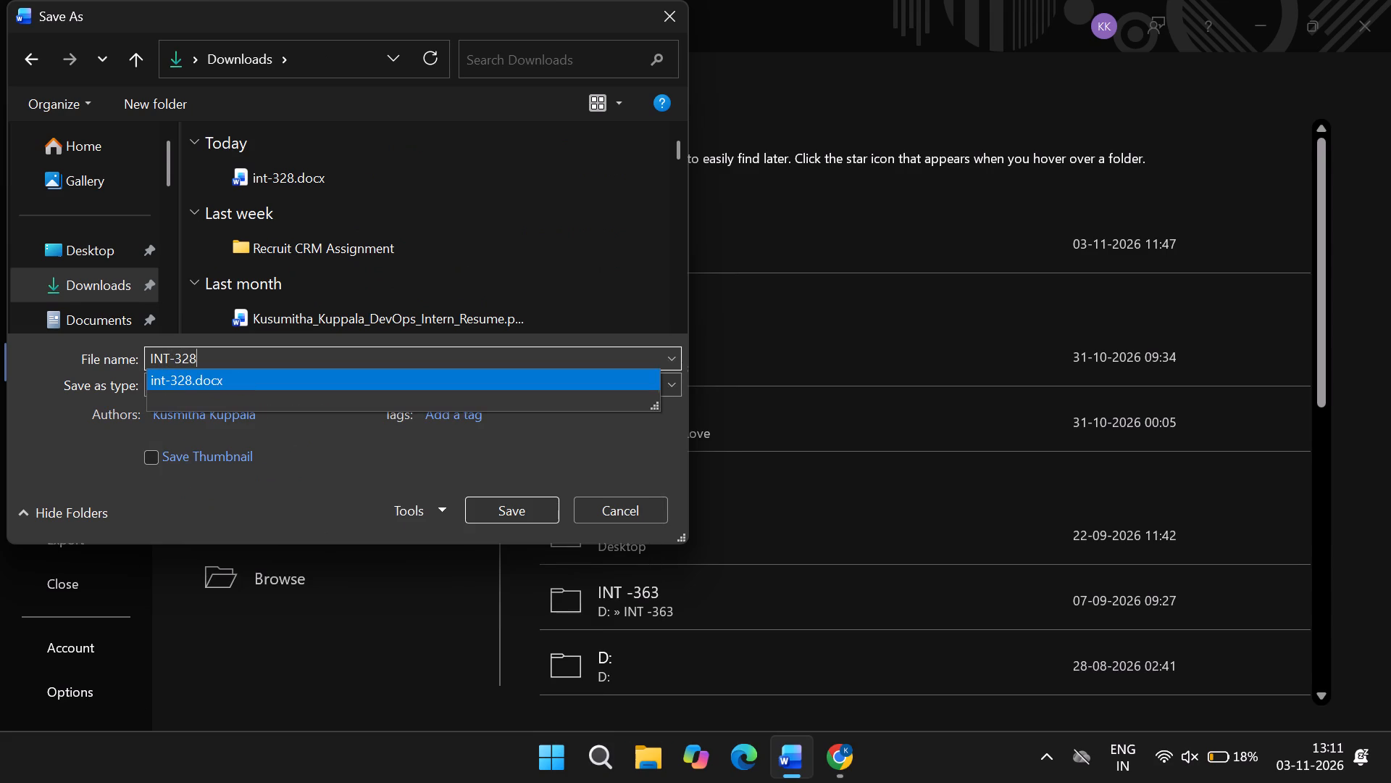
text(-CA2)
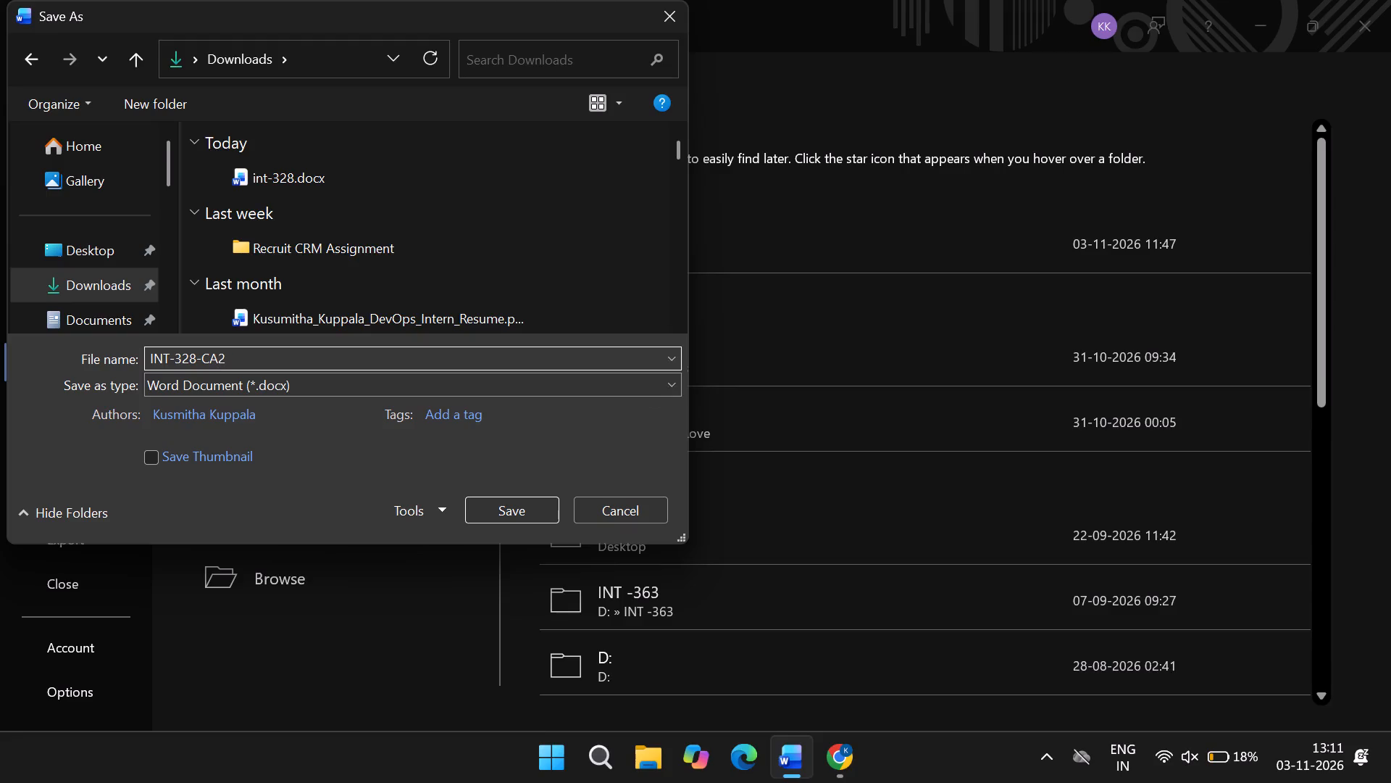
click(317, 378)
click(302, 506)
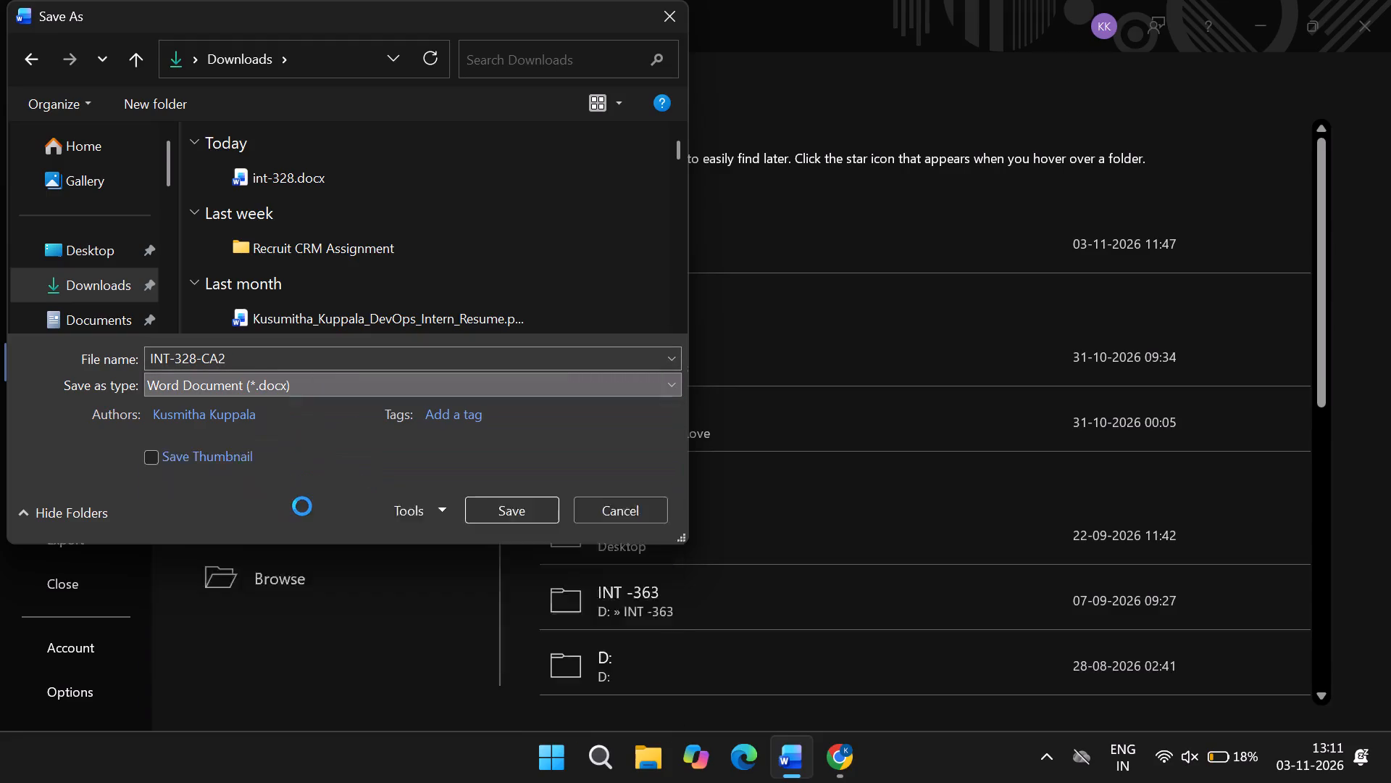
click(488, 566)
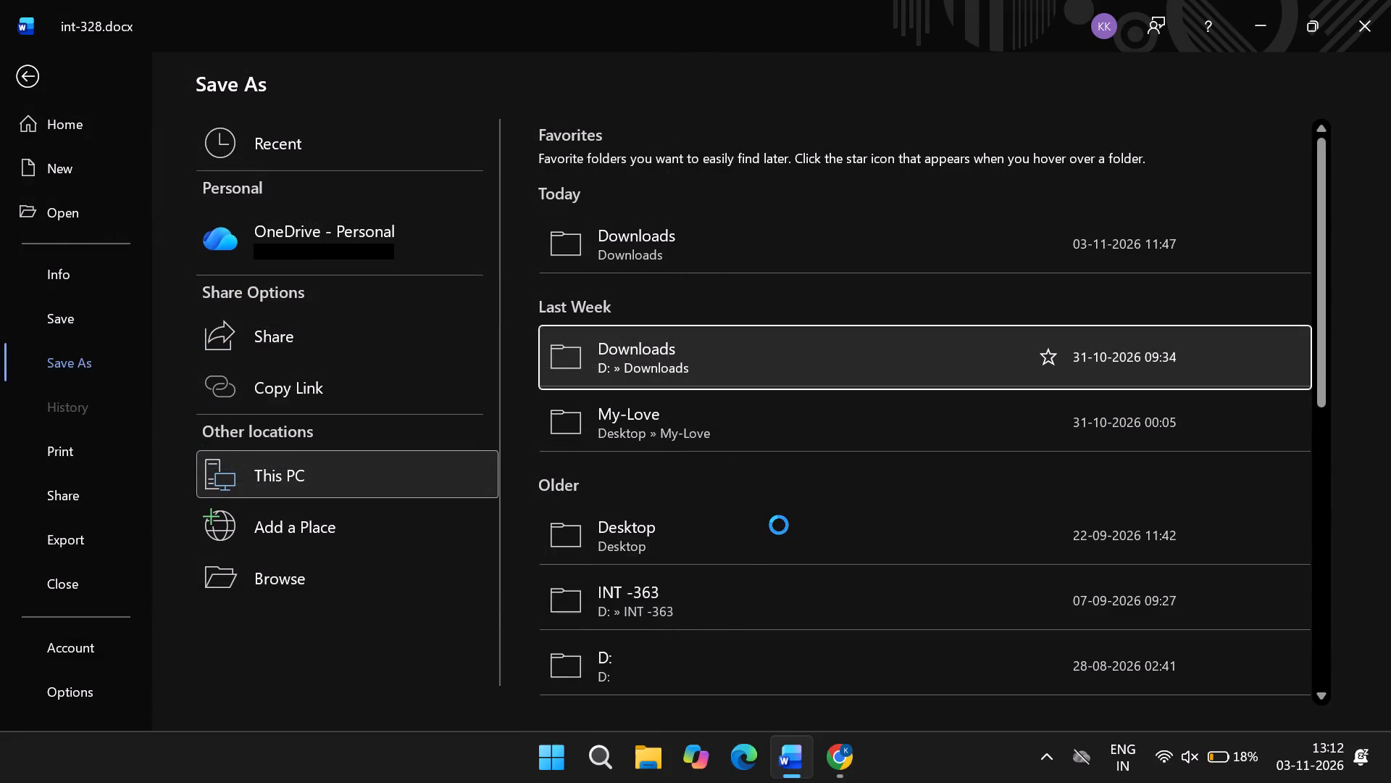
Dismiss the text annotations tip and review the pages of the exported INT-328-CA2 PDF in Chrome.
scroll(772, 493, up, 1)
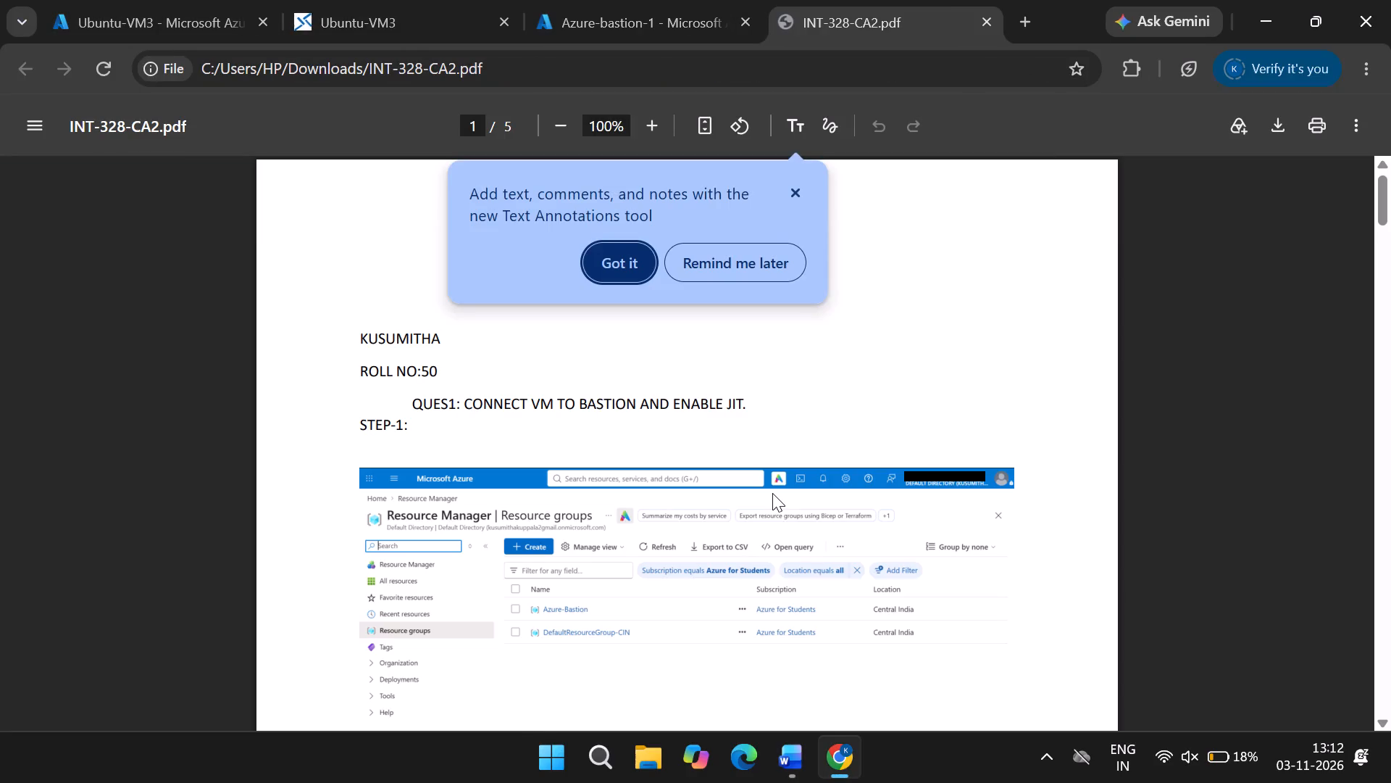
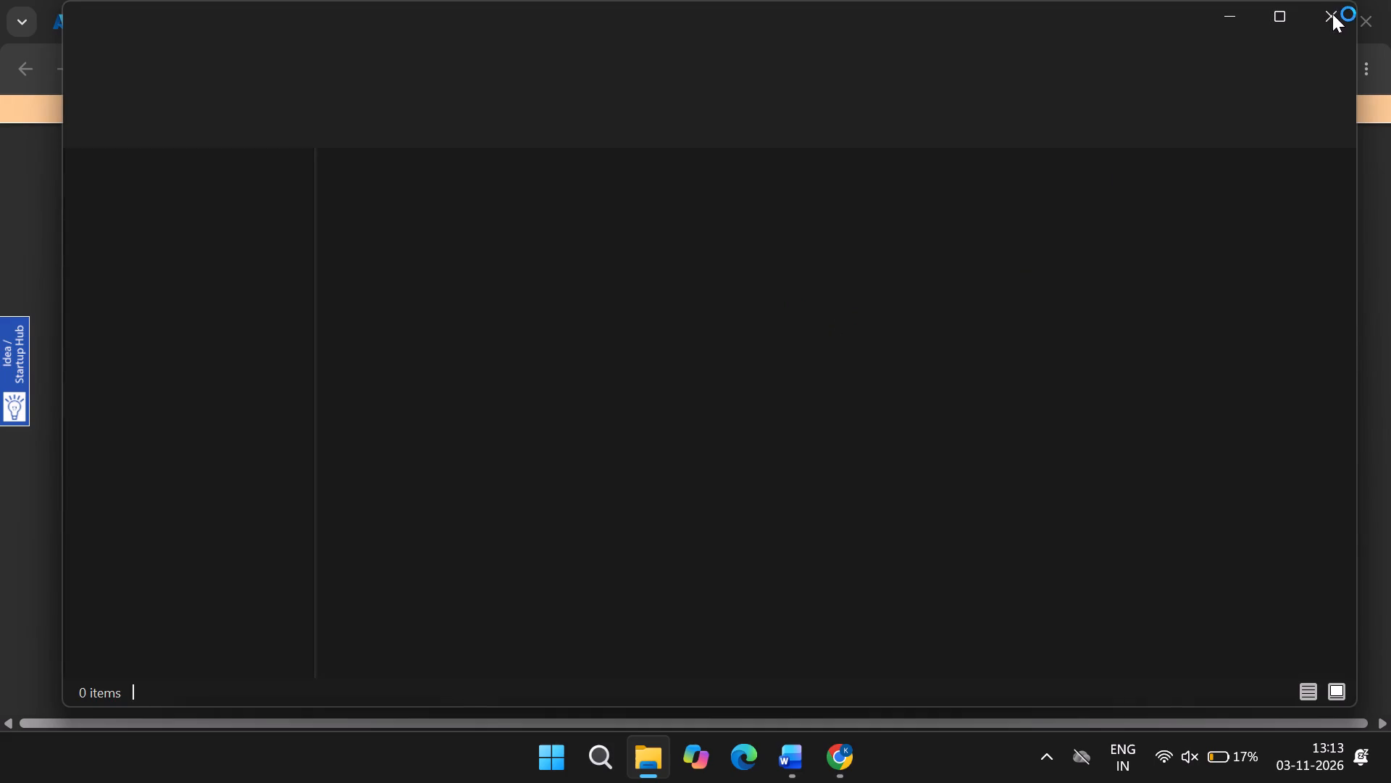
Close the empty File Explorer window and bring up the UMS student dashboard in Chrome.
click(1332, 14)
click(782, 0)
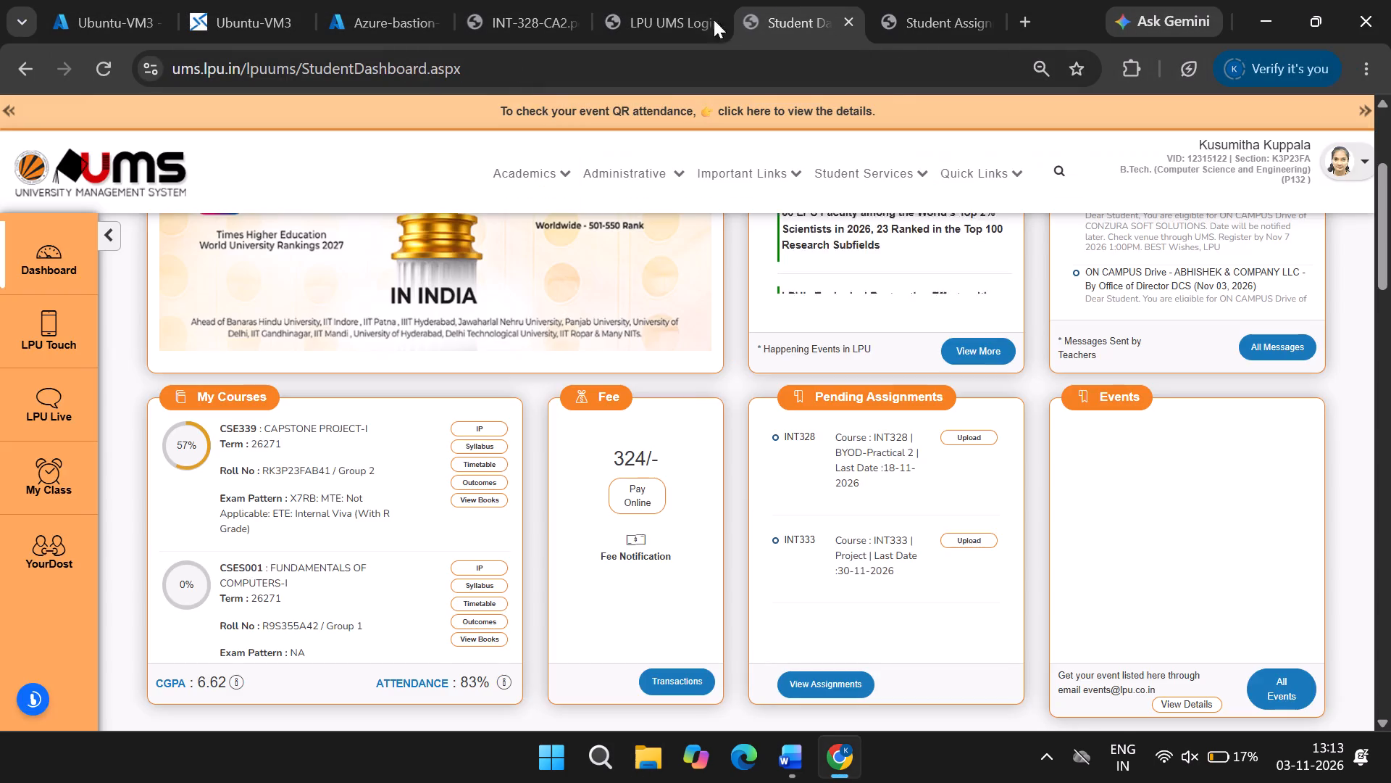
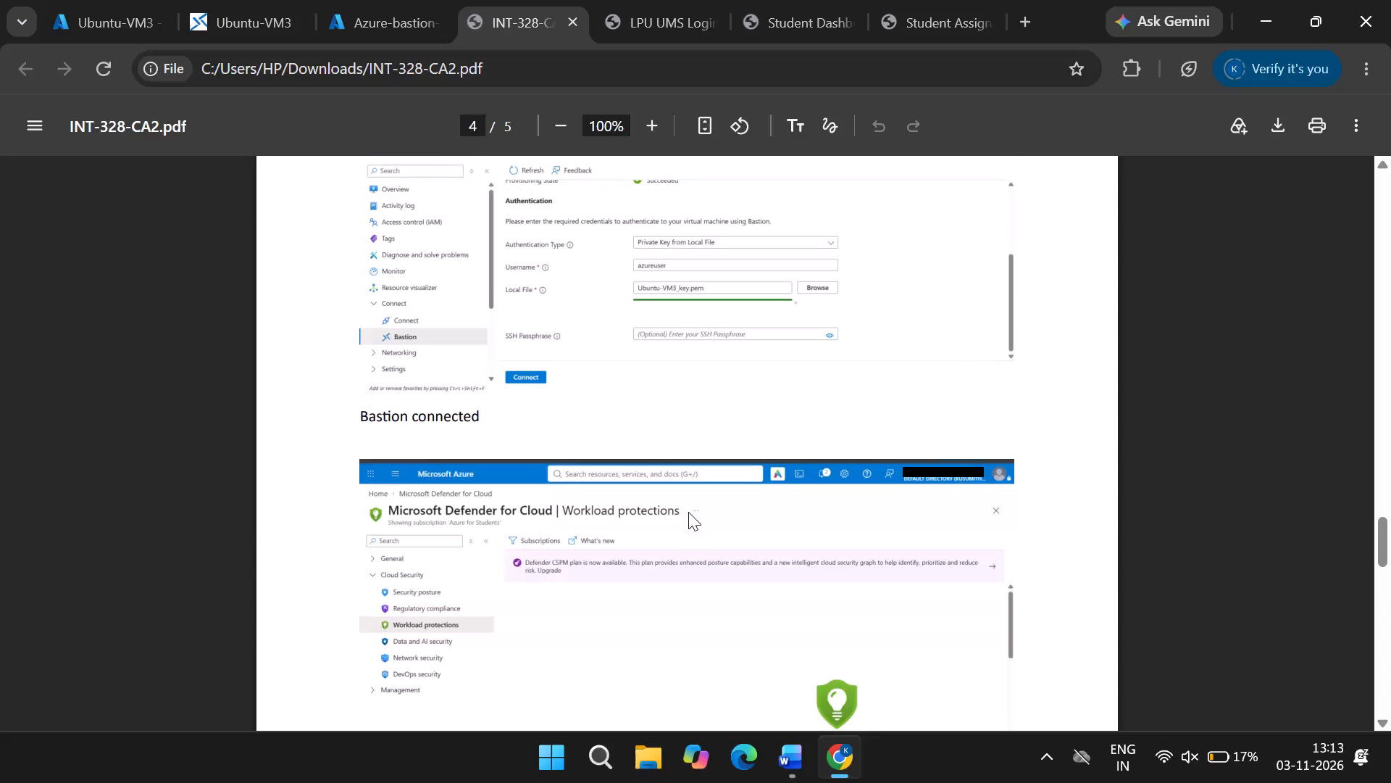
Review the last pages of INT-328-CA2.pdf, through the Defender for Cloud and JIT configuration screenshots to the closing line.
scroll(688, 512, down, 2)
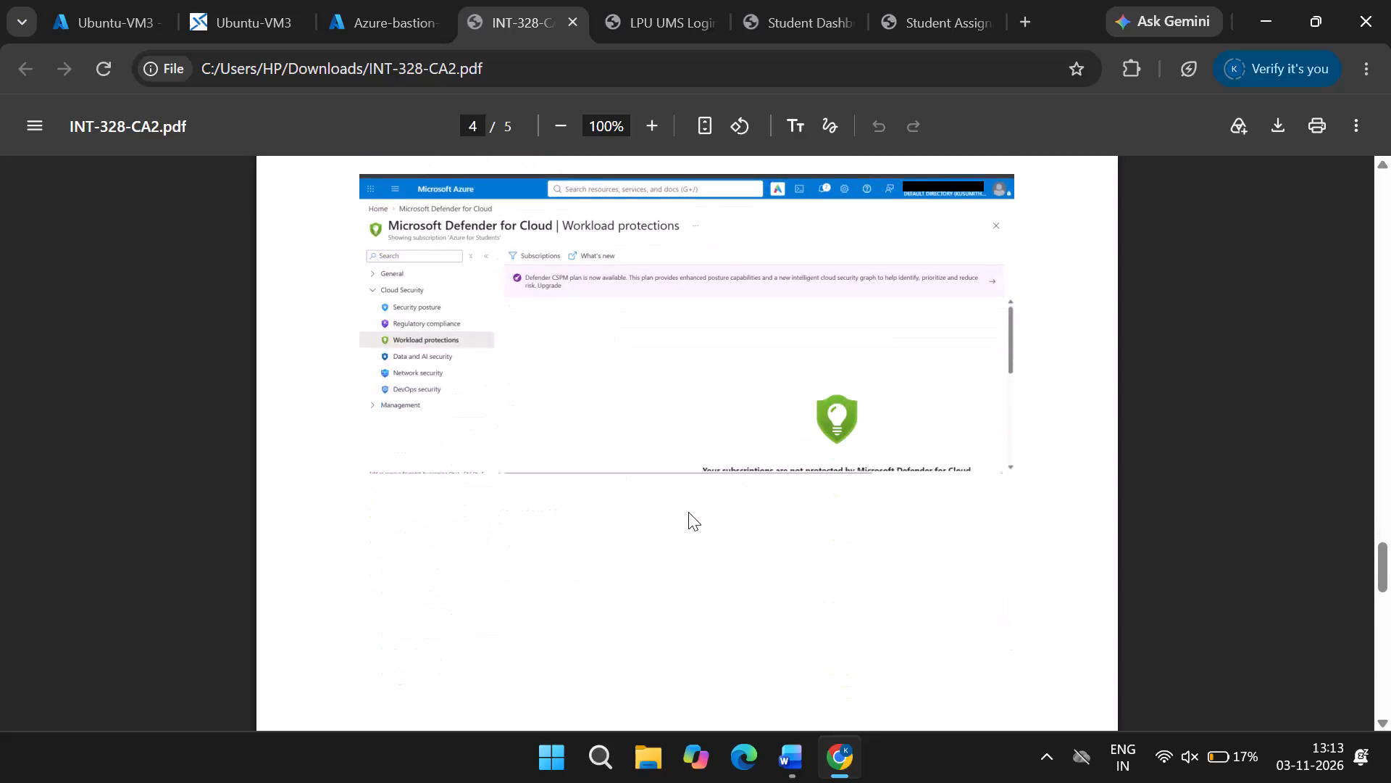
scroll(688, 512, down, 3)
scroll(688, 512, up, 2)
scroll(673, 507, down, 4)
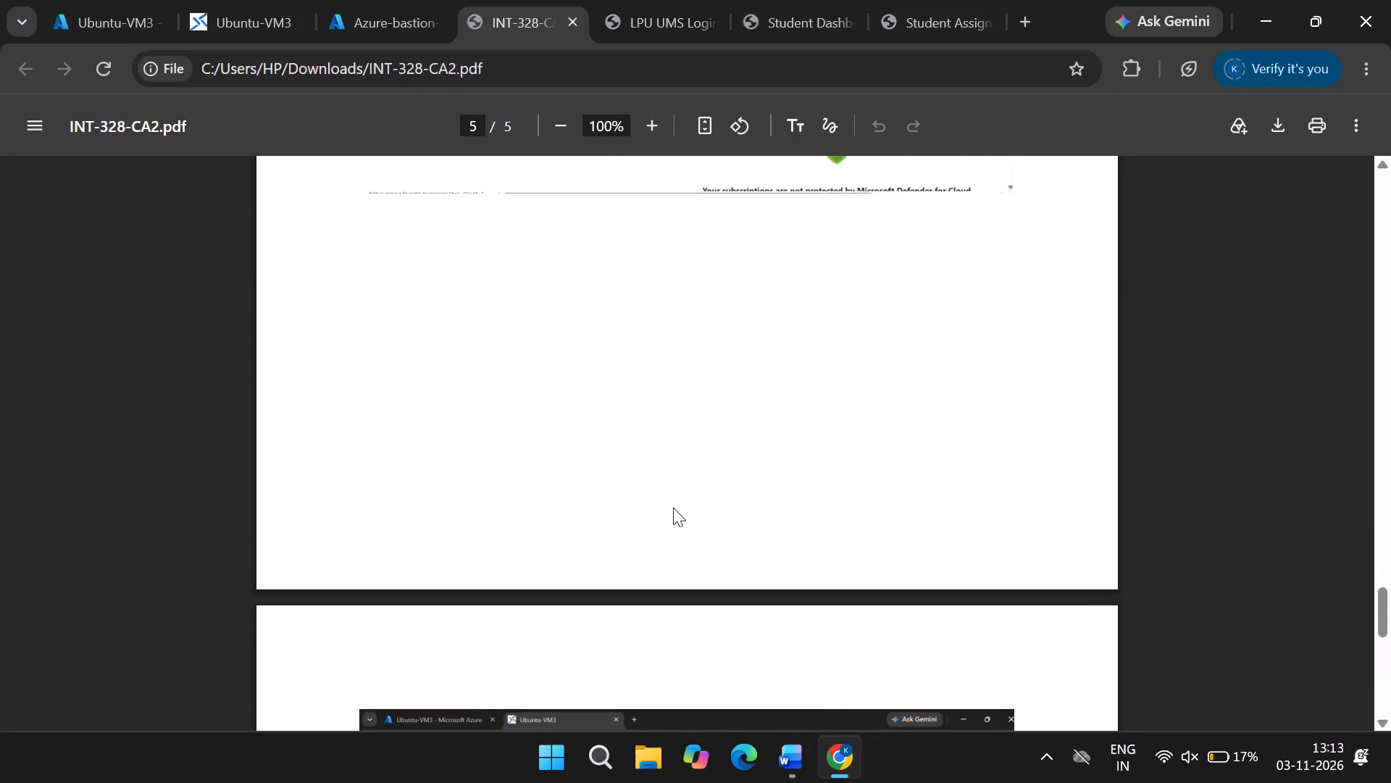
scroll(673, 507, down, 7)
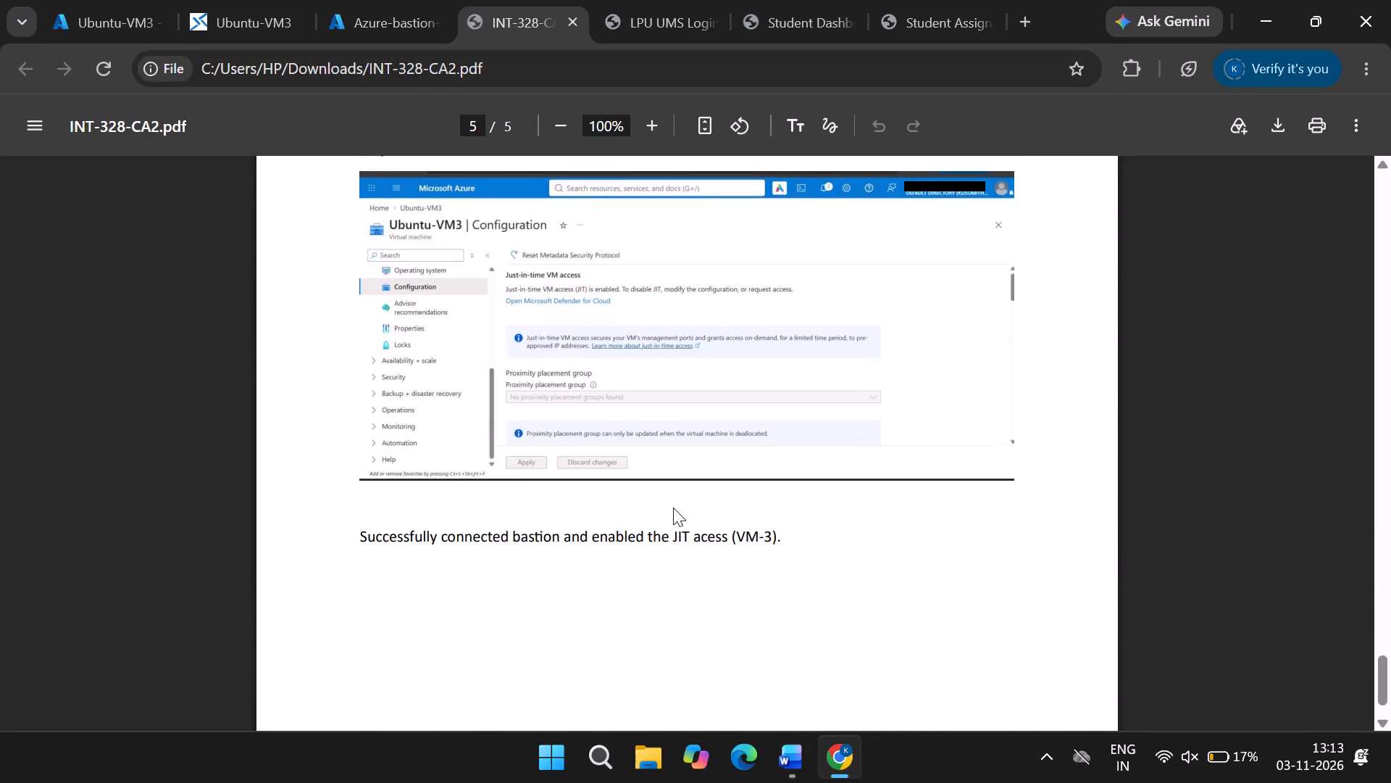
scroll(673, 507, down, 1)
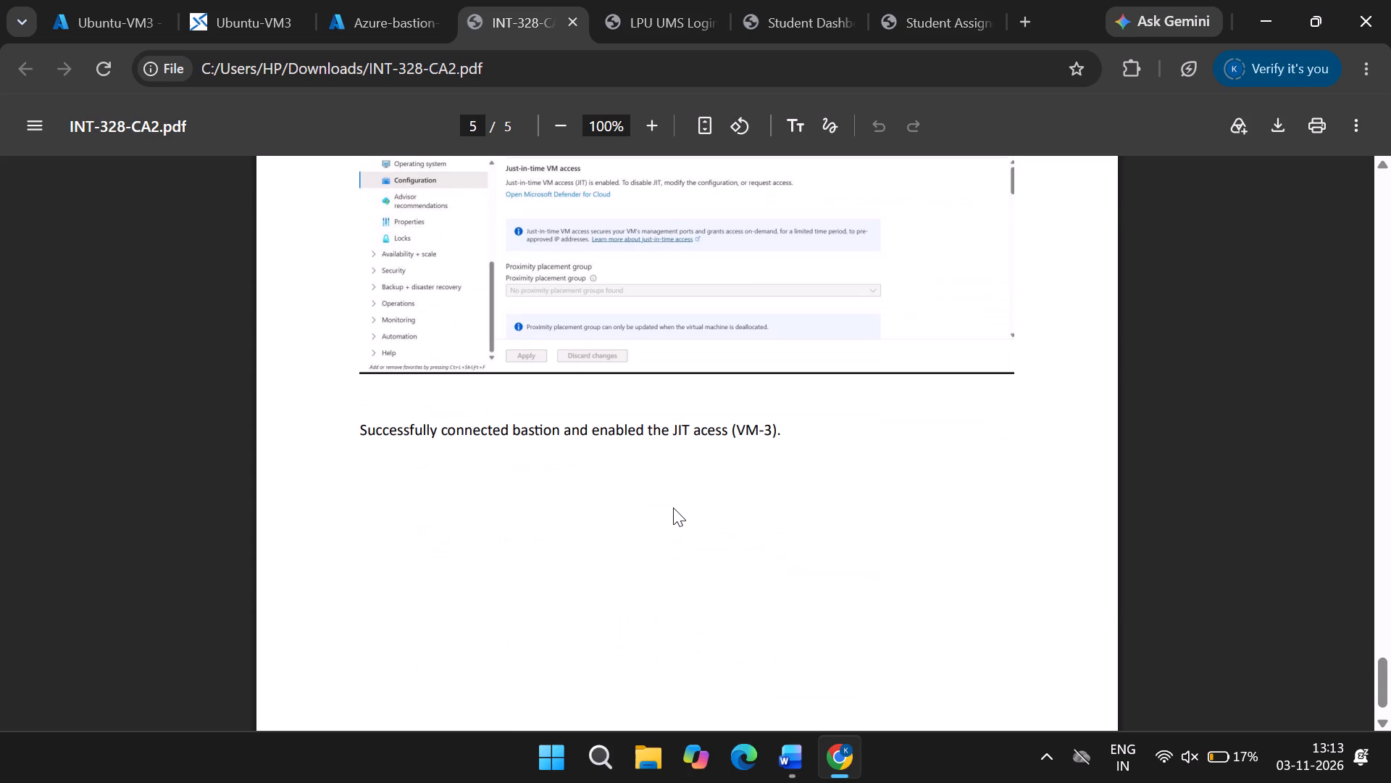
scroll(673, 507, down, 8)
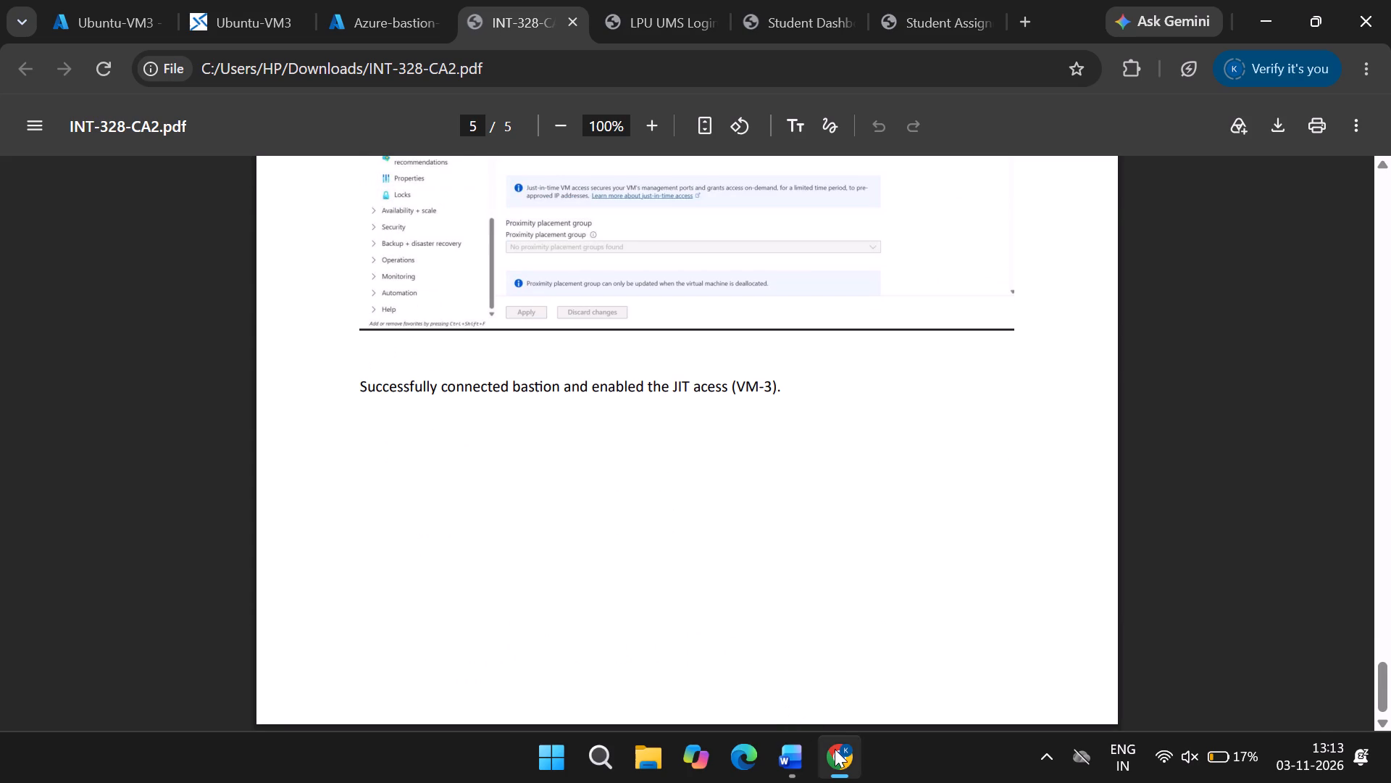
Open the upload page for the pending INT328 assignment and choose course INT328 Network Virtualization and Cloud Security with its teacher.
click(835, 749)
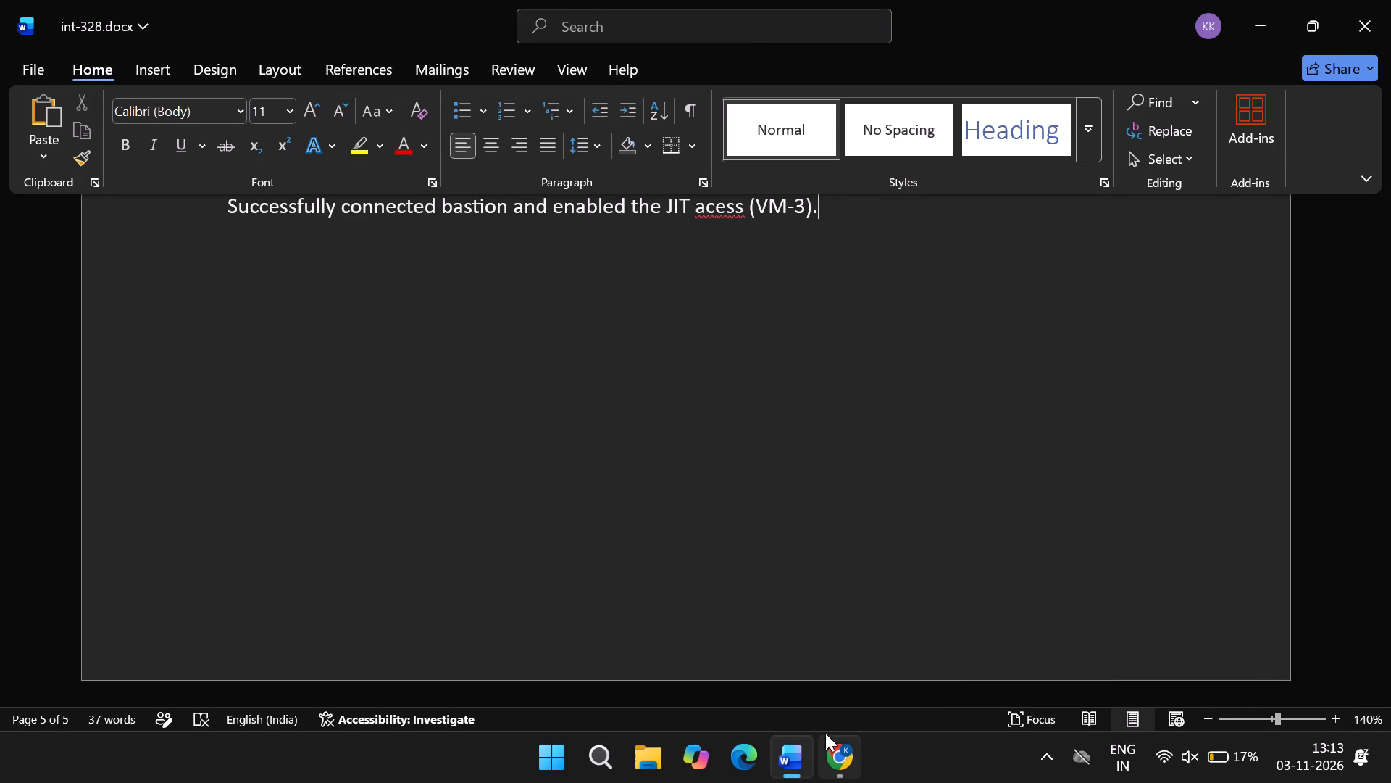
click(826, 733)
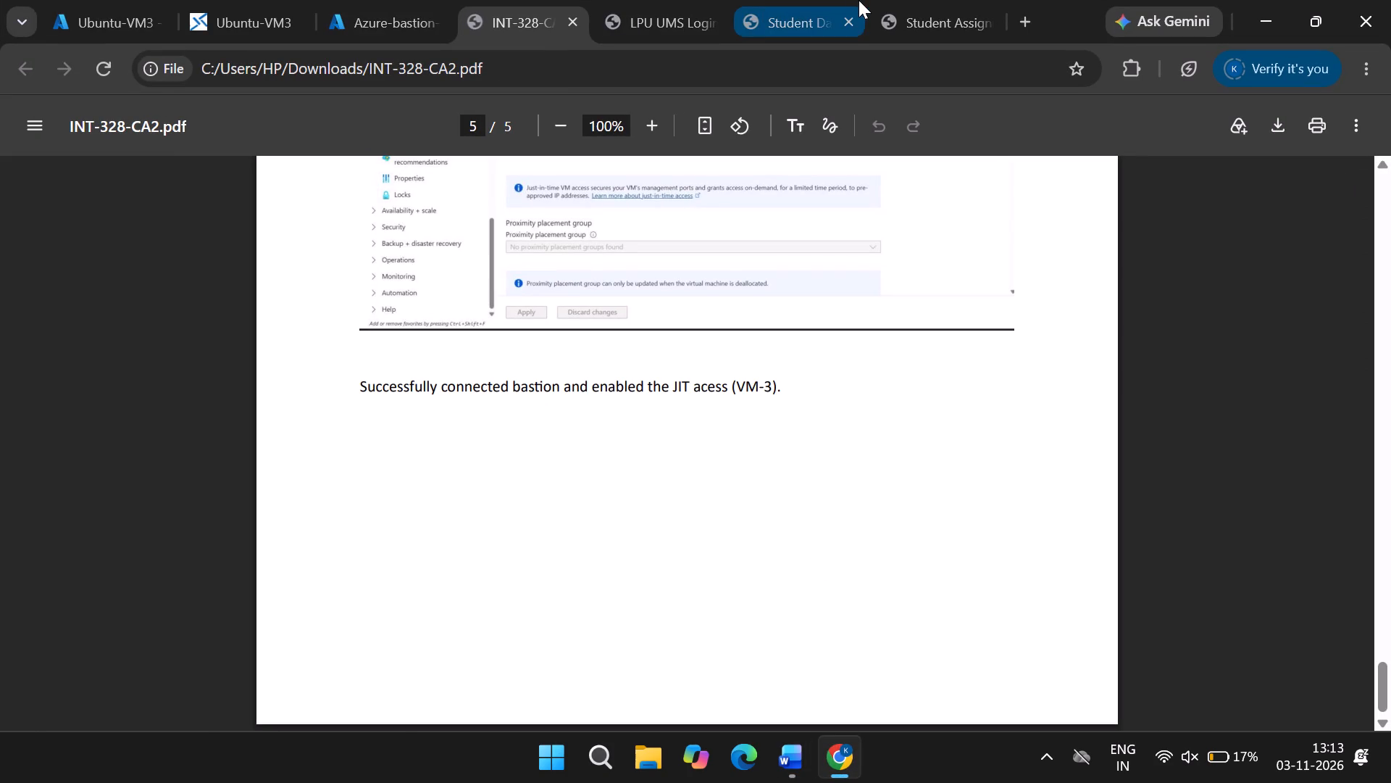
click(864, 0)
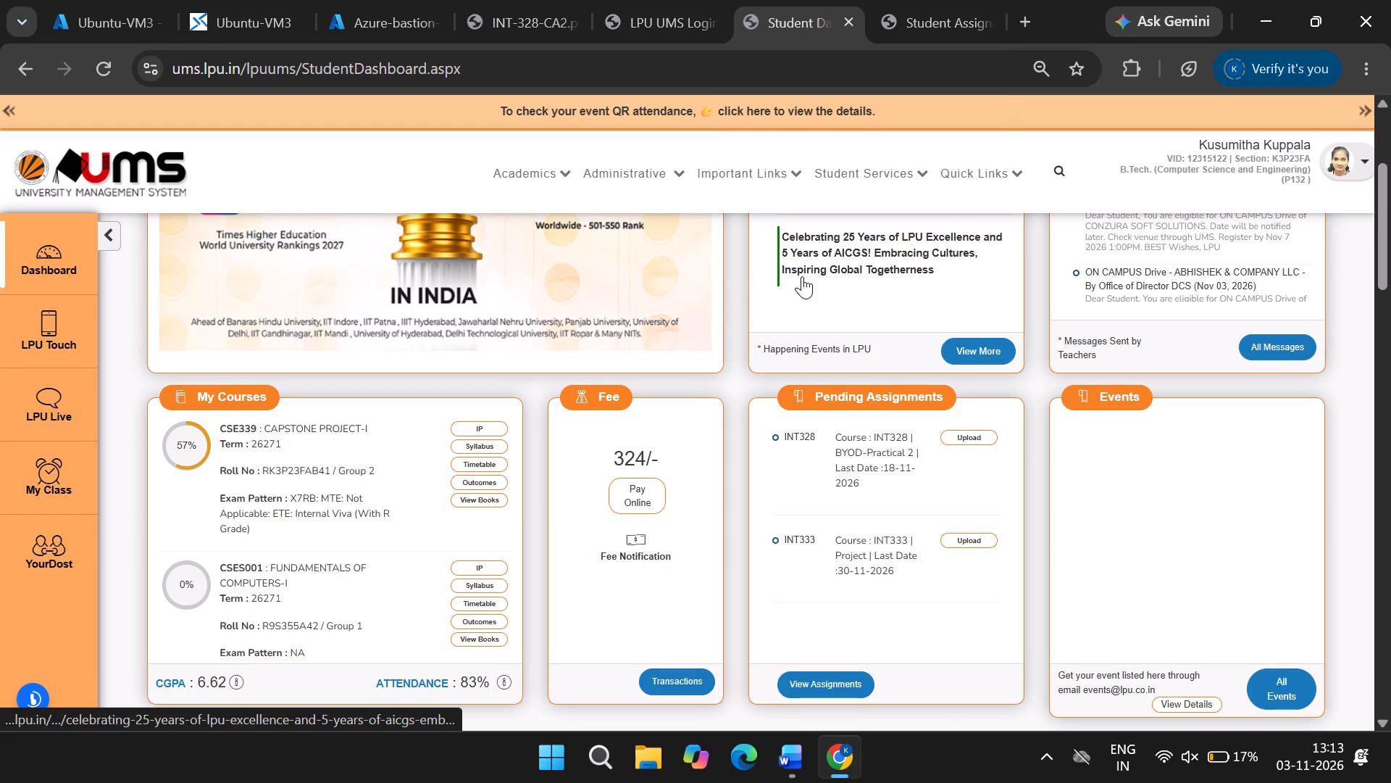
click(965, 438)
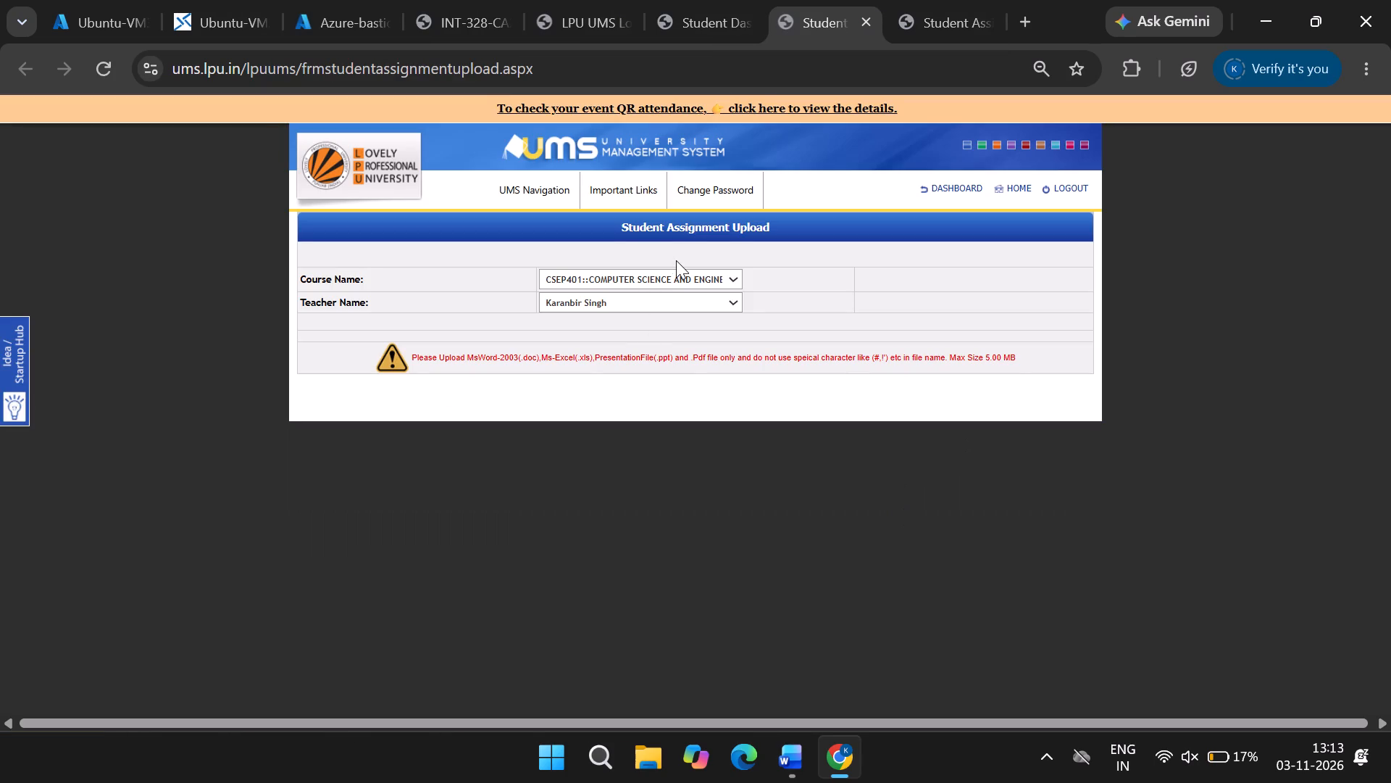
click(673, 268)
click(675, 285)
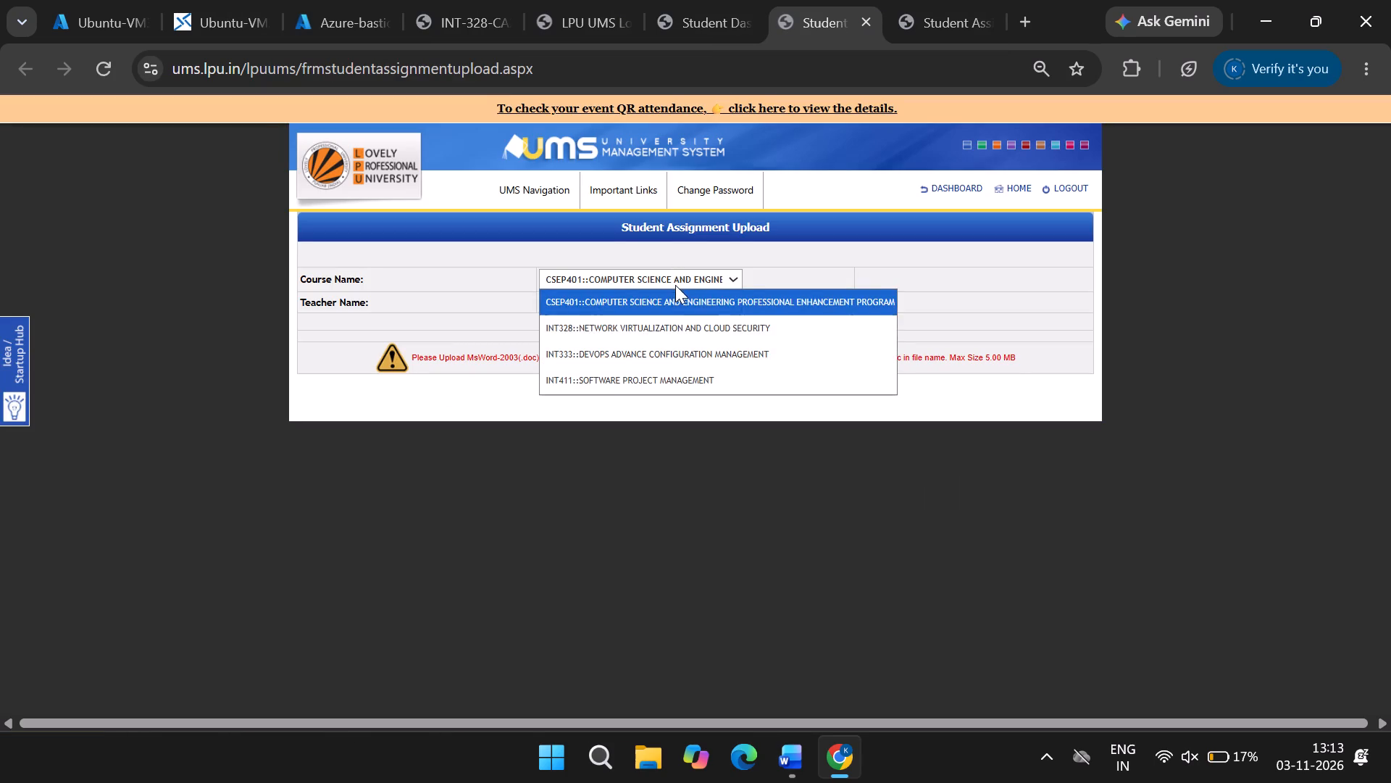
click(666, 326)
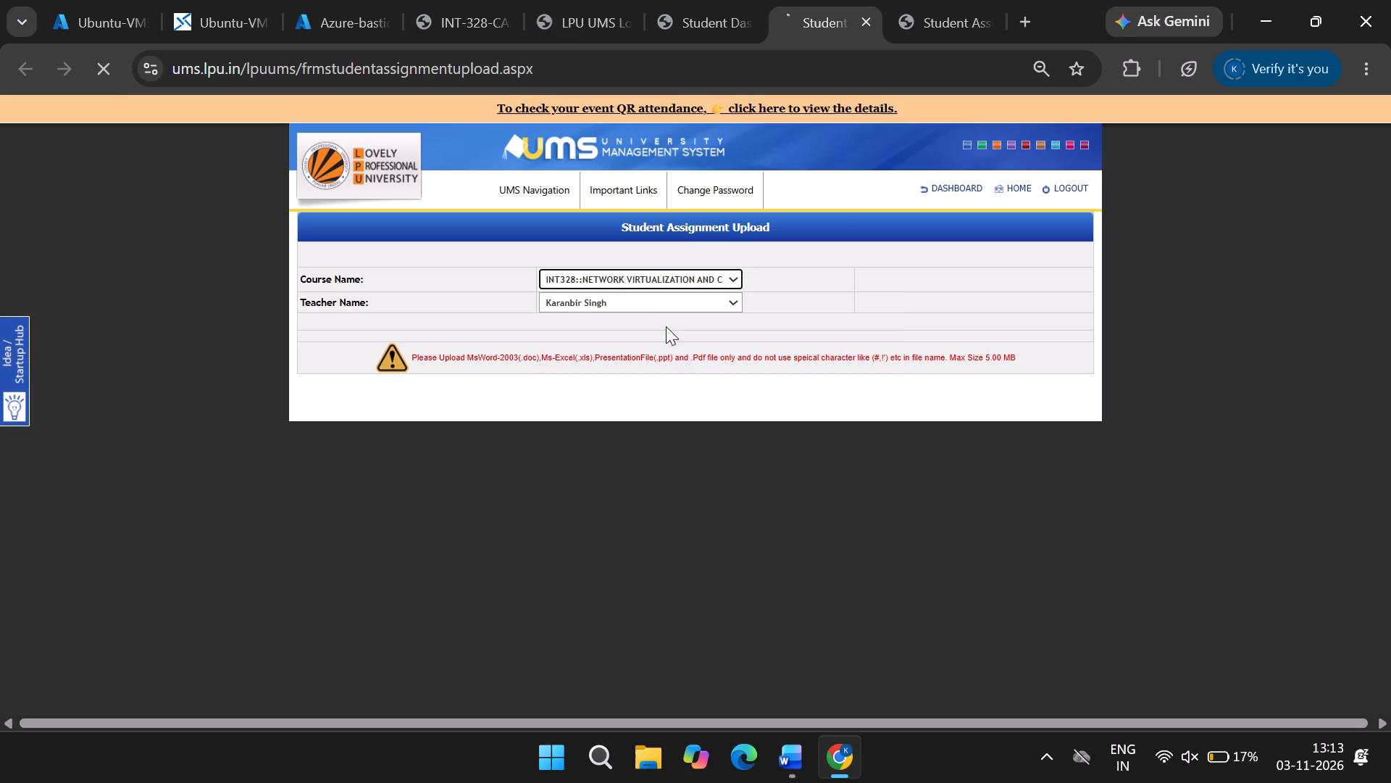
click(647, 302)
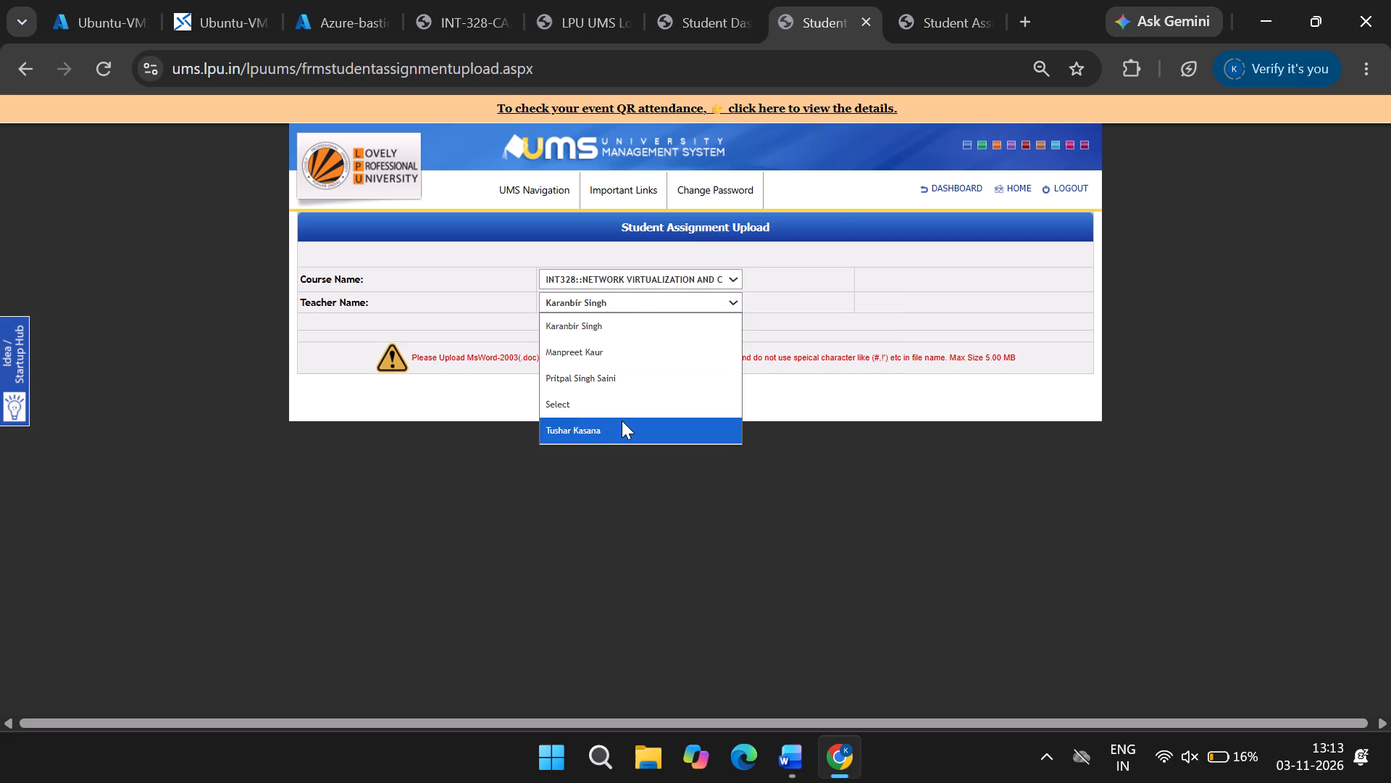
click(622, 426)
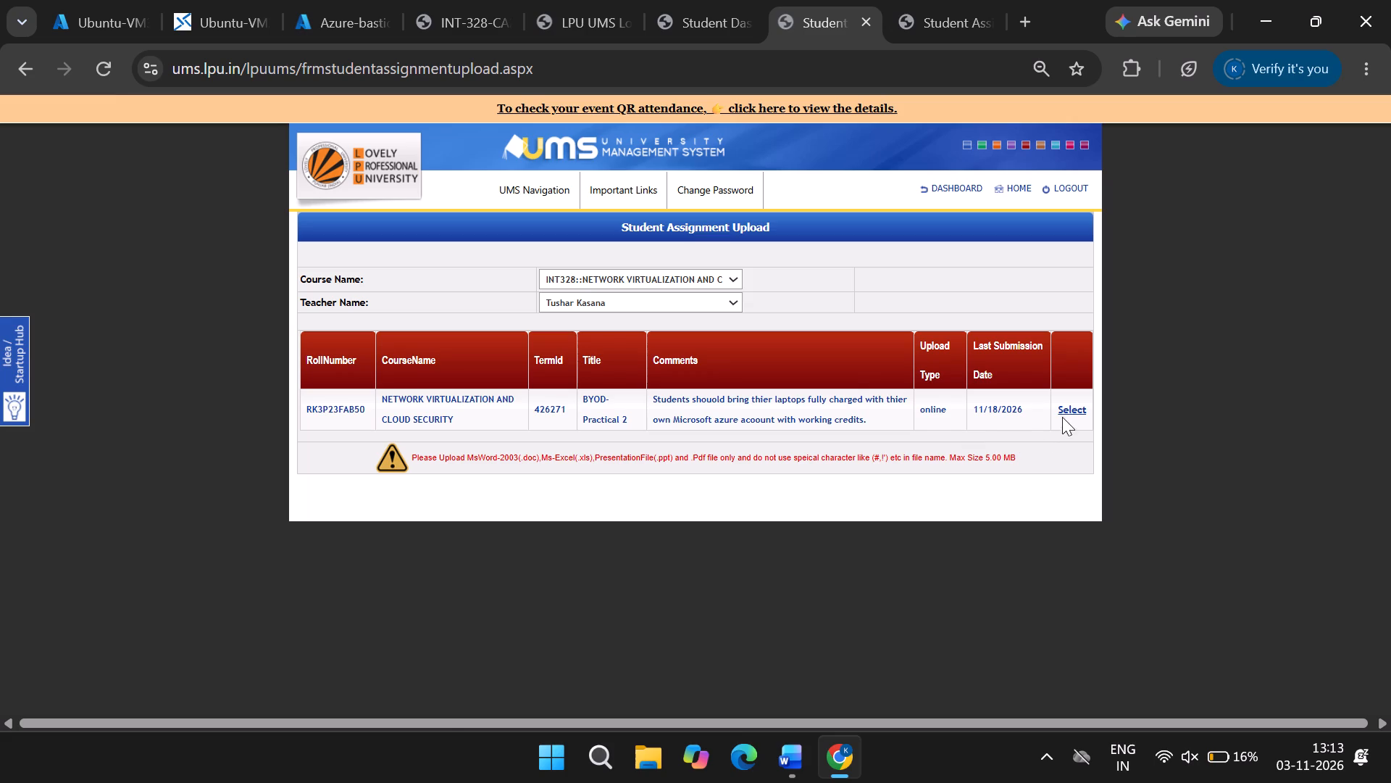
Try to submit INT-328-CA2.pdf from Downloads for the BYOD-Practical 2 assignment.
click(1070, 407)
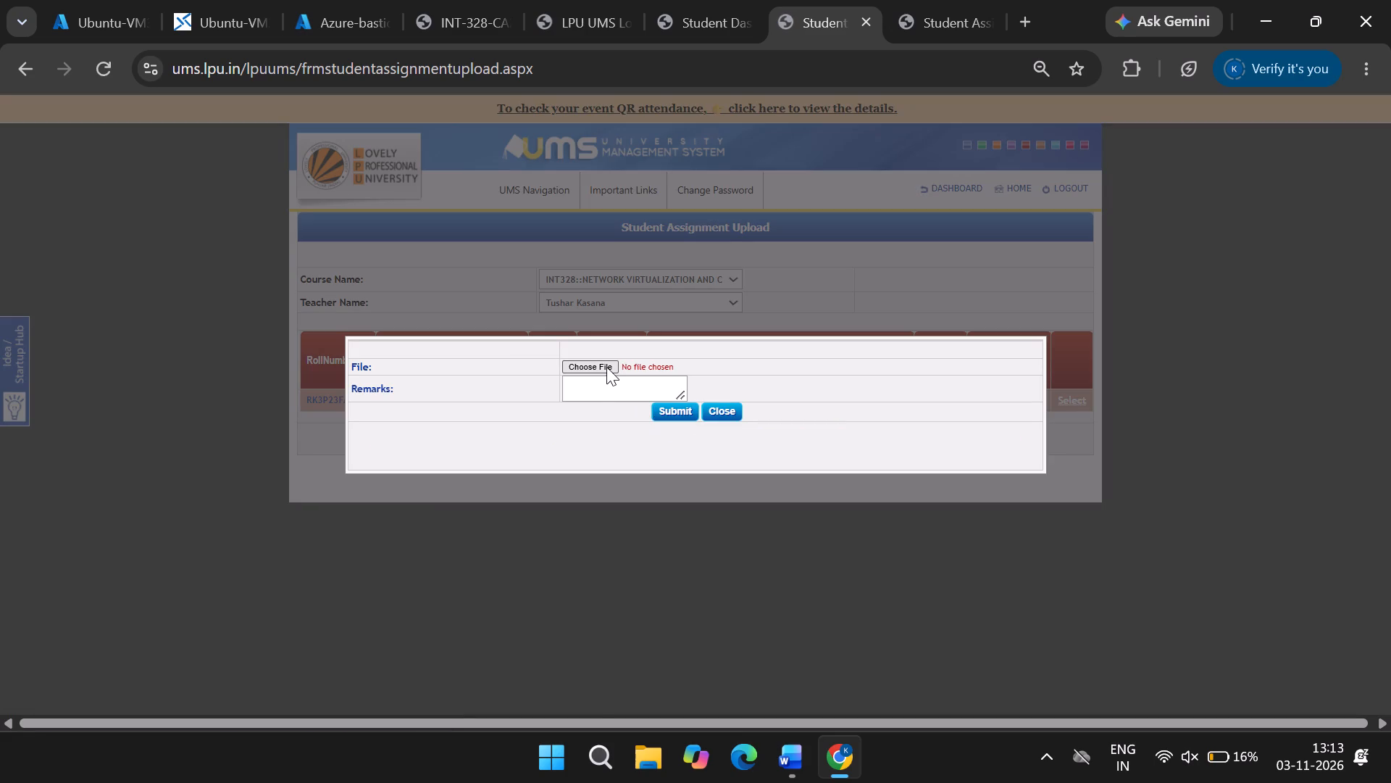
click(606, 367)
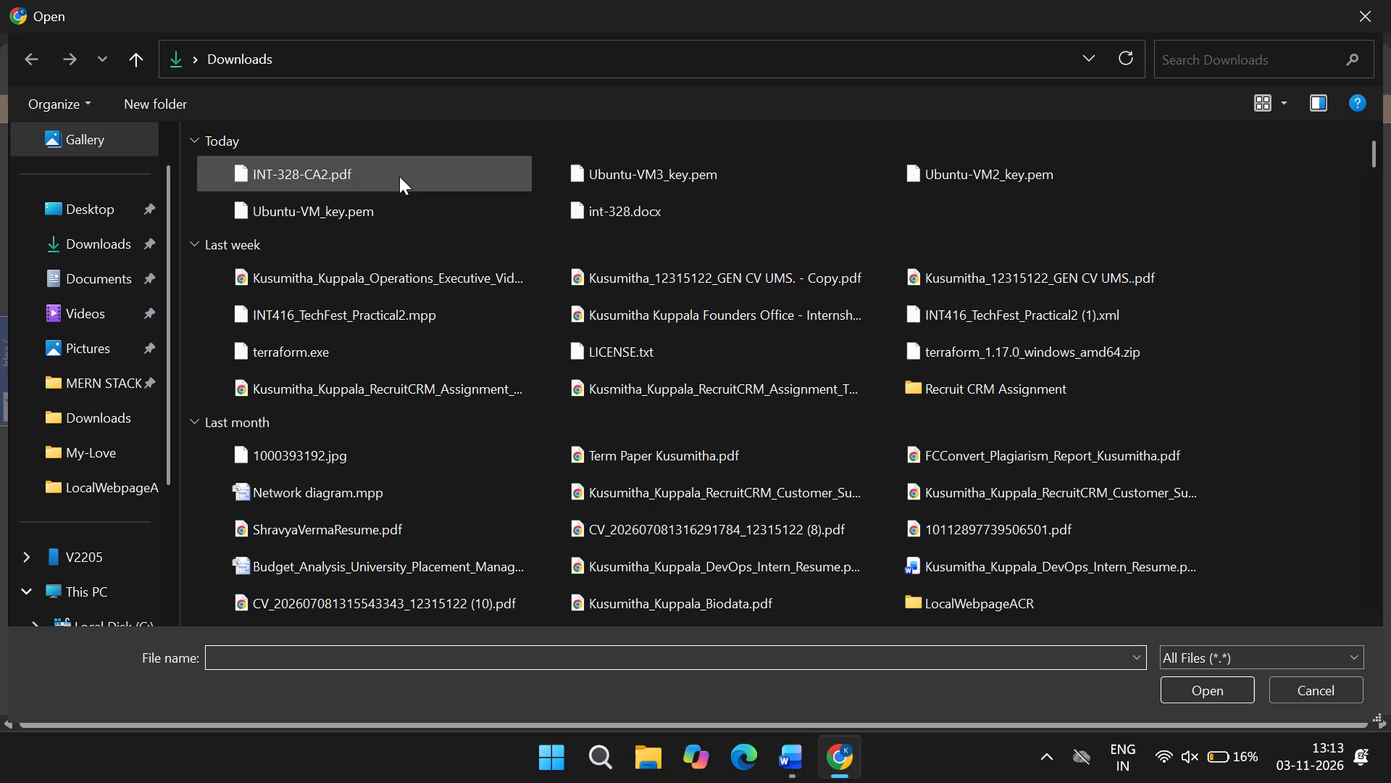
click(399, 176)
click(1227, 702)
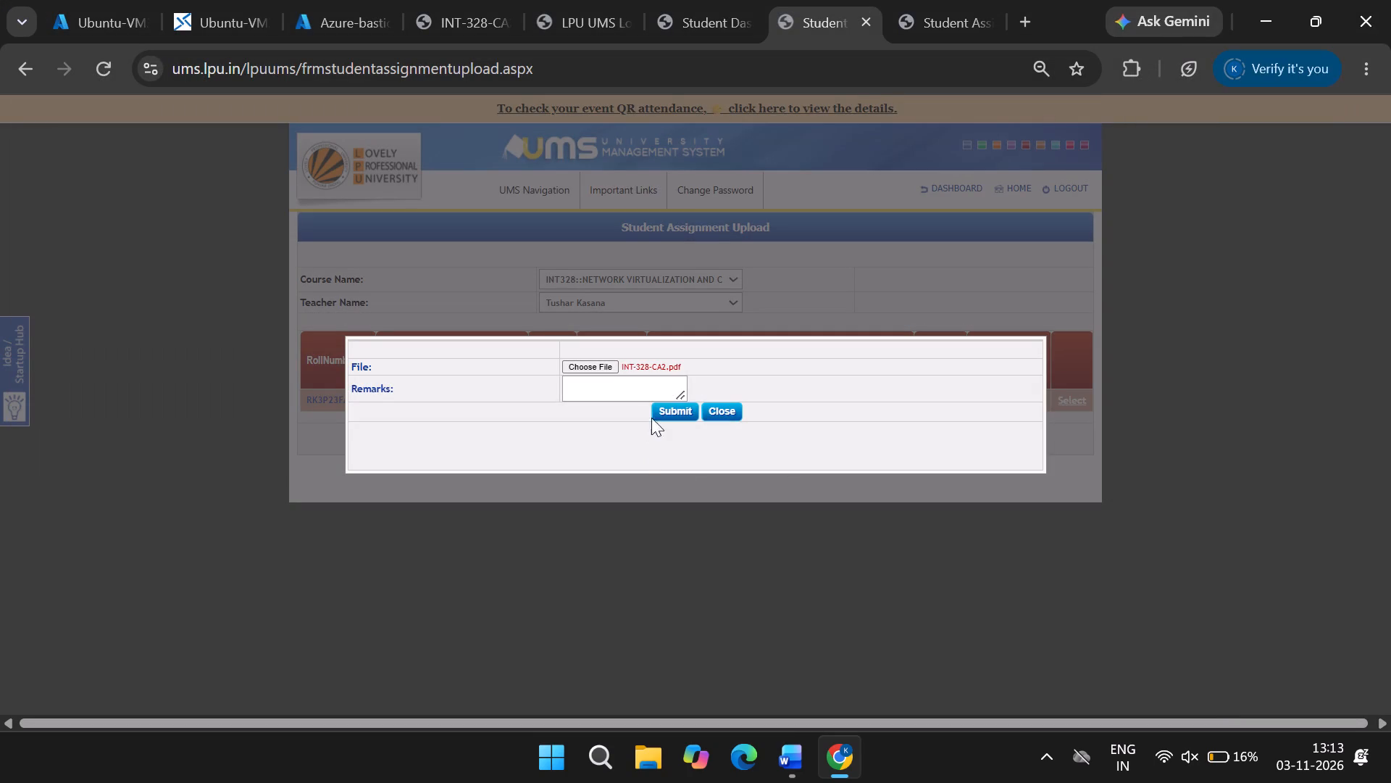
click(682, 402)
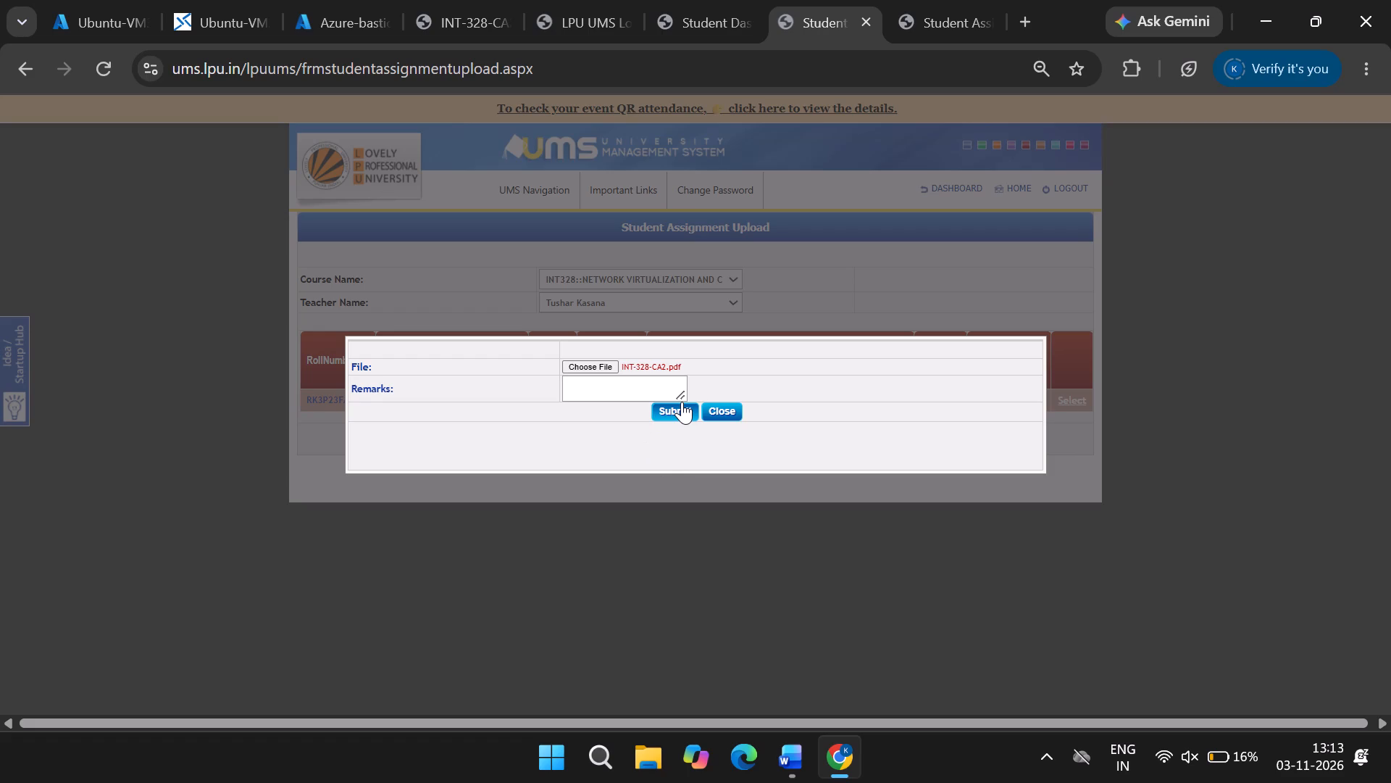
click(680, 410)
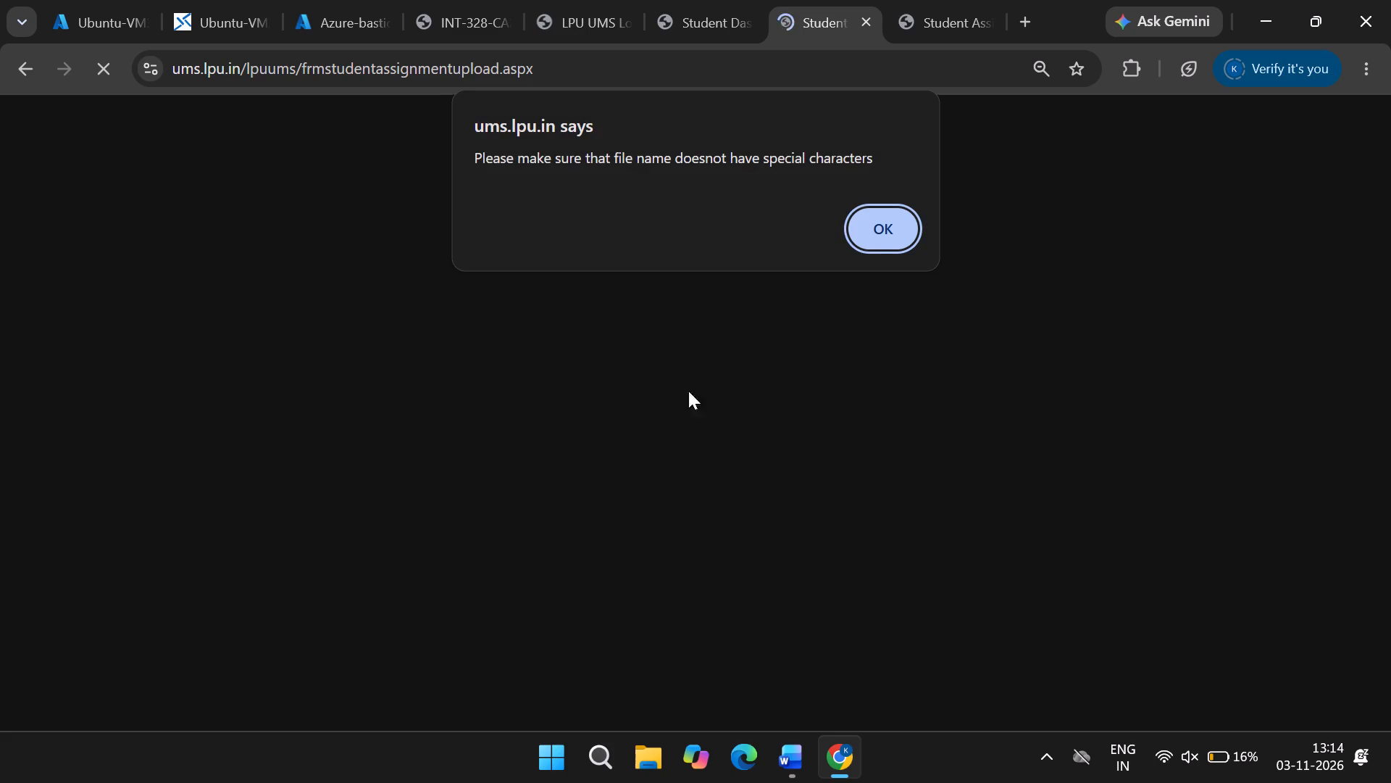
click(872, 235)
Rename INT-328-CA2.pdf in the Downloads folder as "INT 328 CA2.pdf", replacing both hyphens with spaces.
click(656, 765)
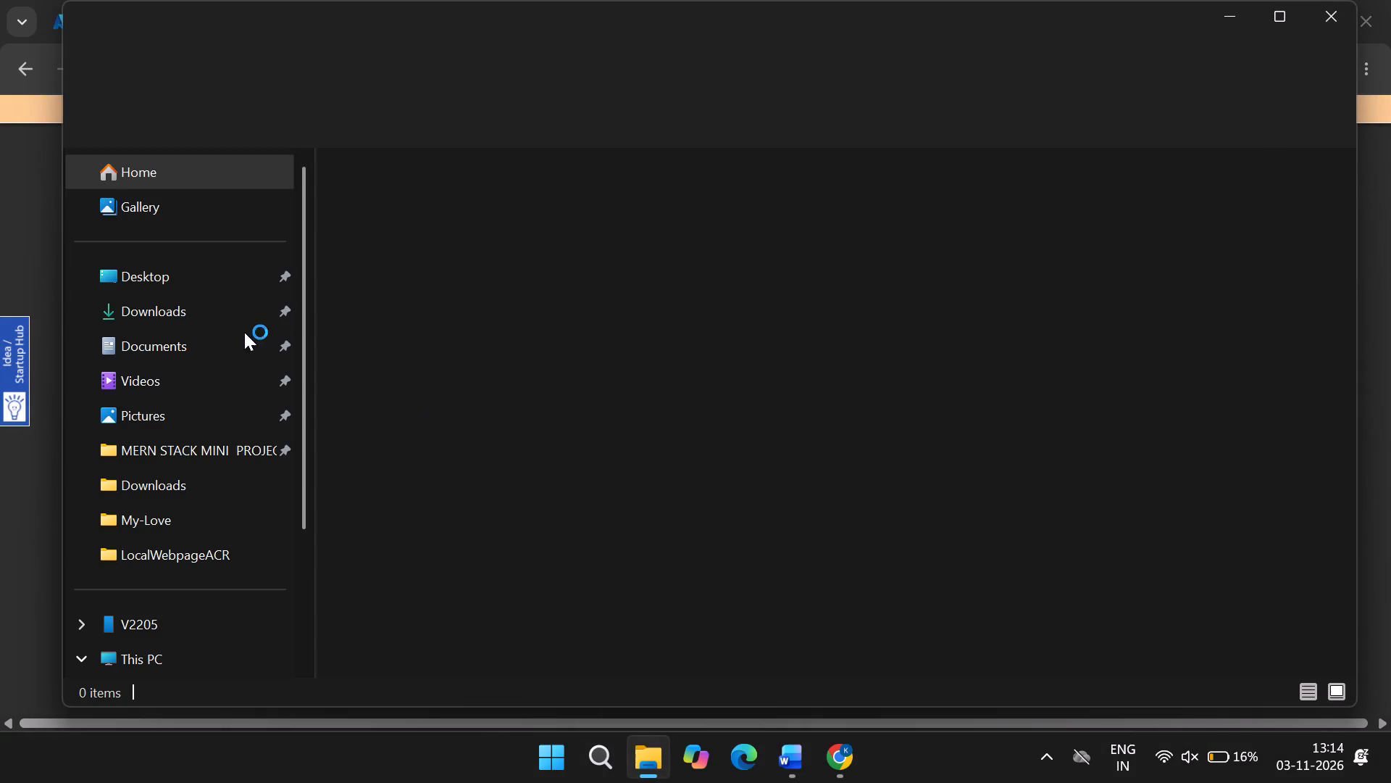
click(225, 302)
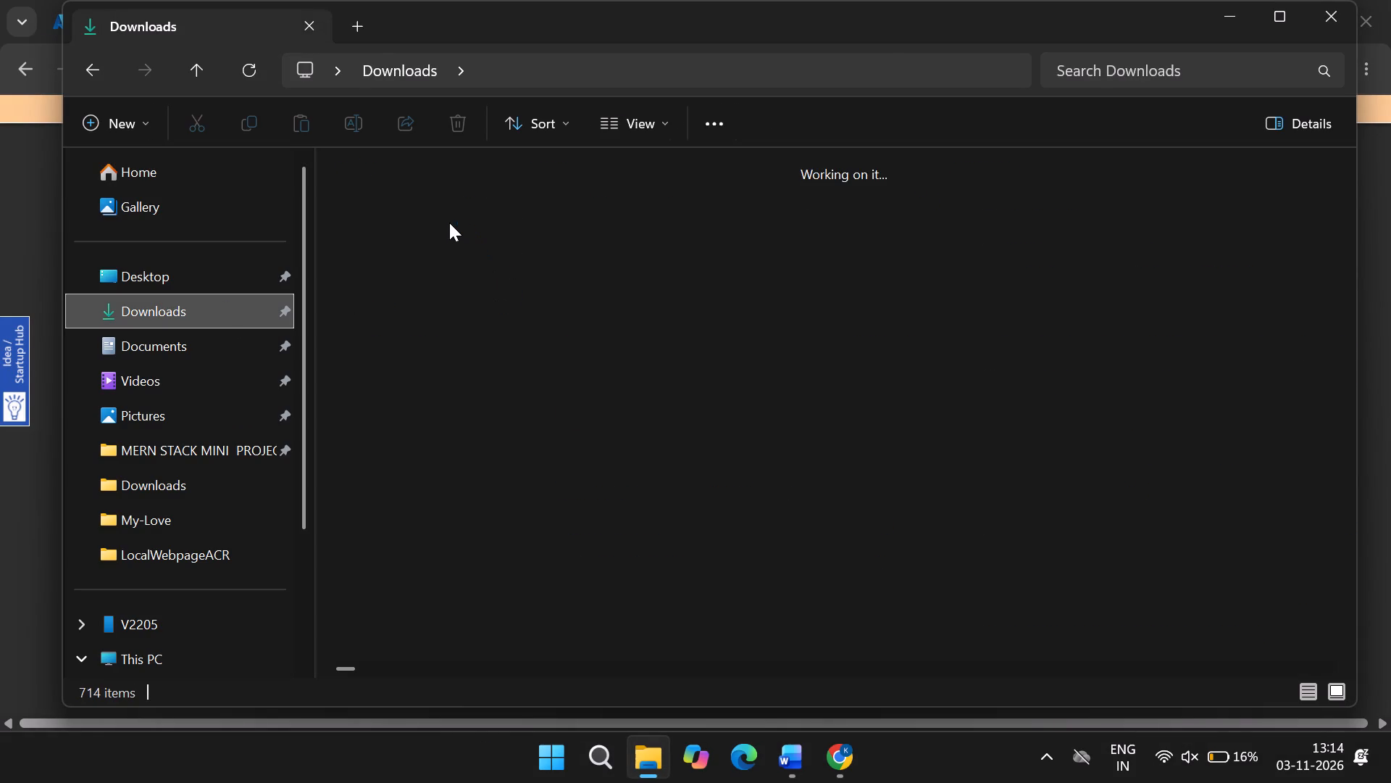
click(467, 199)
click(346, 112)
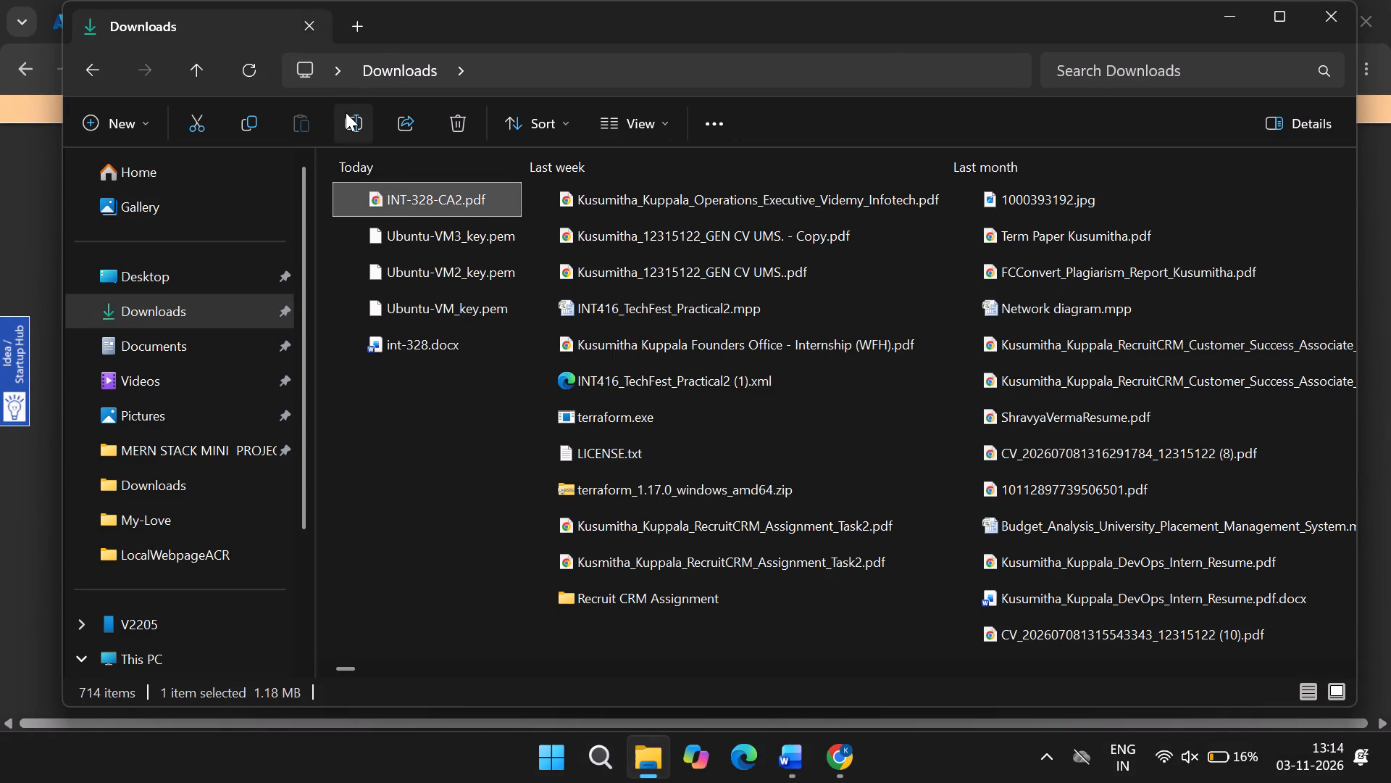
click(435, 198)
key(Right)
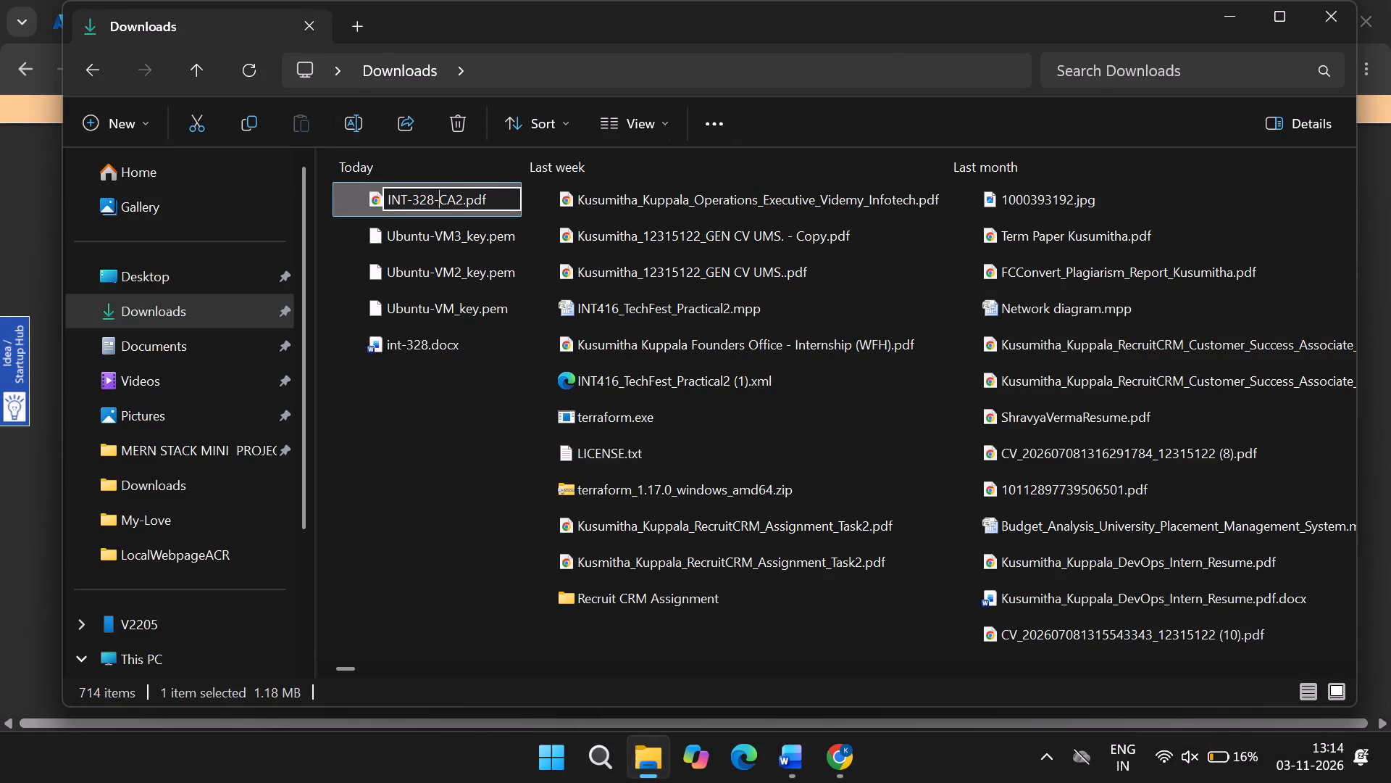
key(BackSpace)
key(space)
key(Left)
key(Left)
key(Left)
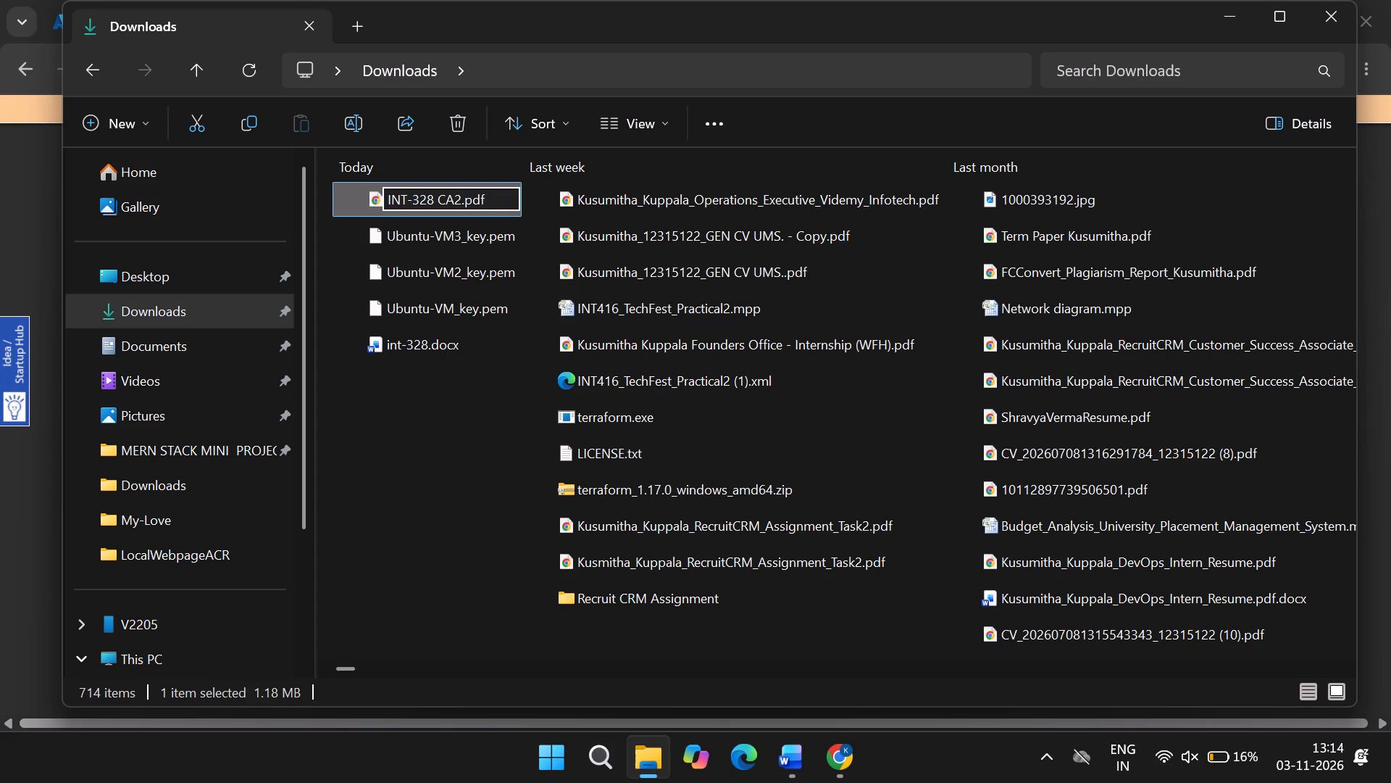
key(Right)
key(Left)
key(Left)
key(equal)
key(BackSpace)
key(BackSpace)
key(space)
key(Return)
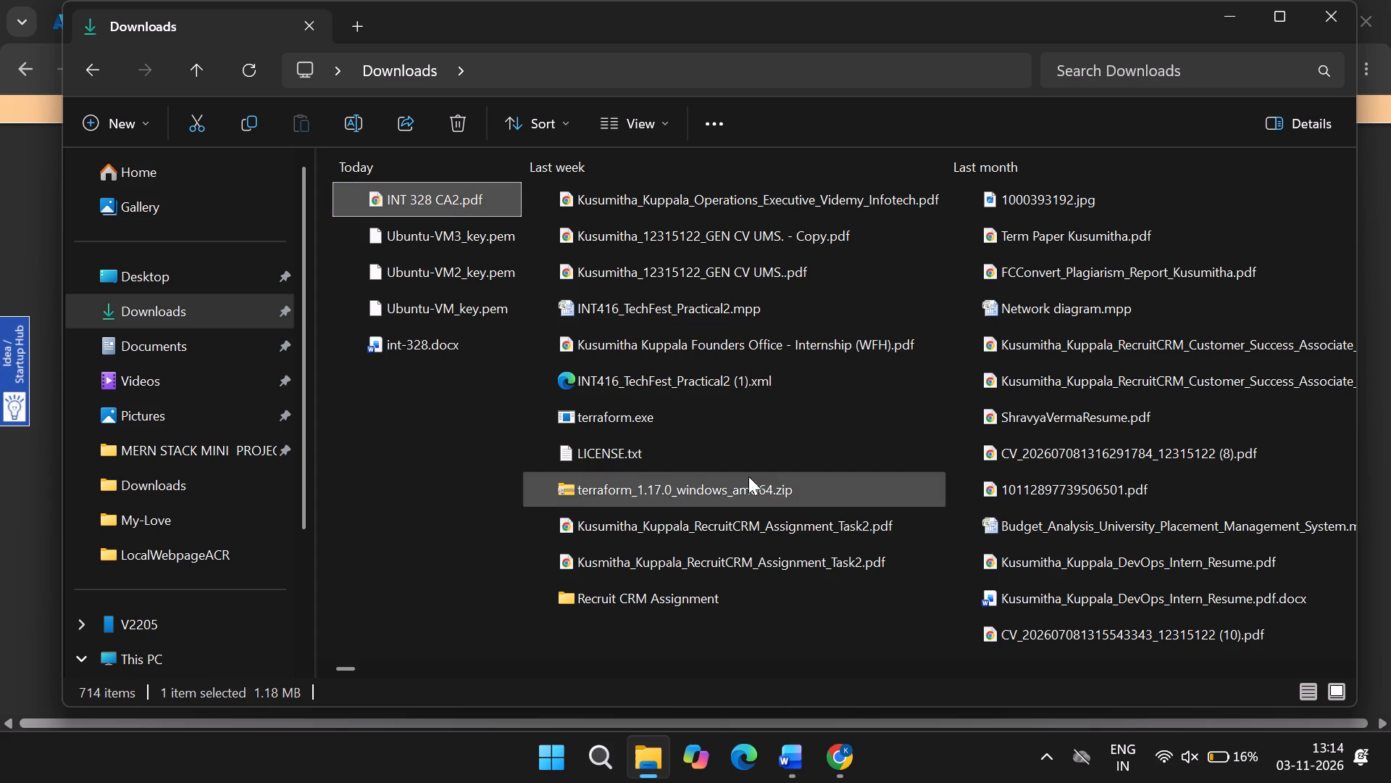
Submit INT 328 CA2.pdf from Downloads for the BYOD-Practical 2 assignment on the UMS upload page in Chrome.
click(822, 746)
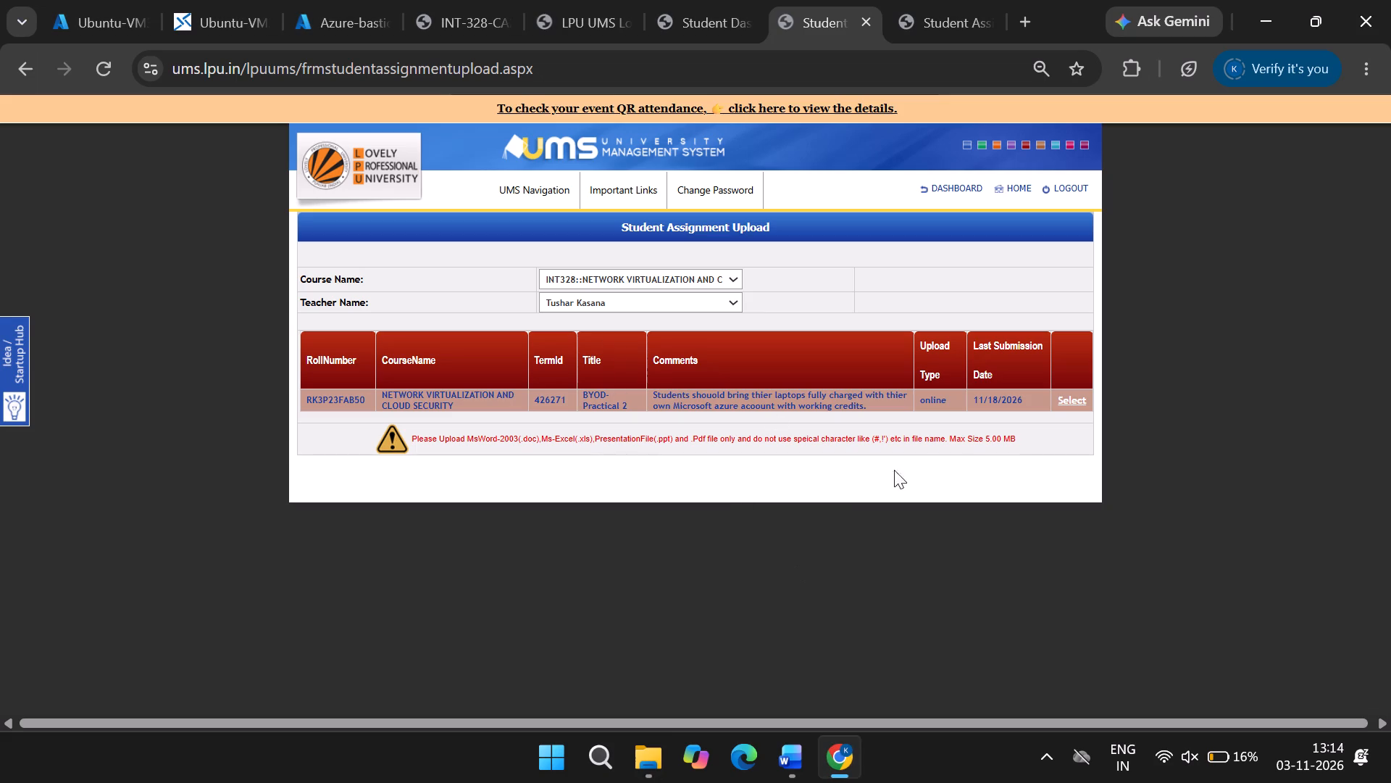
click(1064, 399)
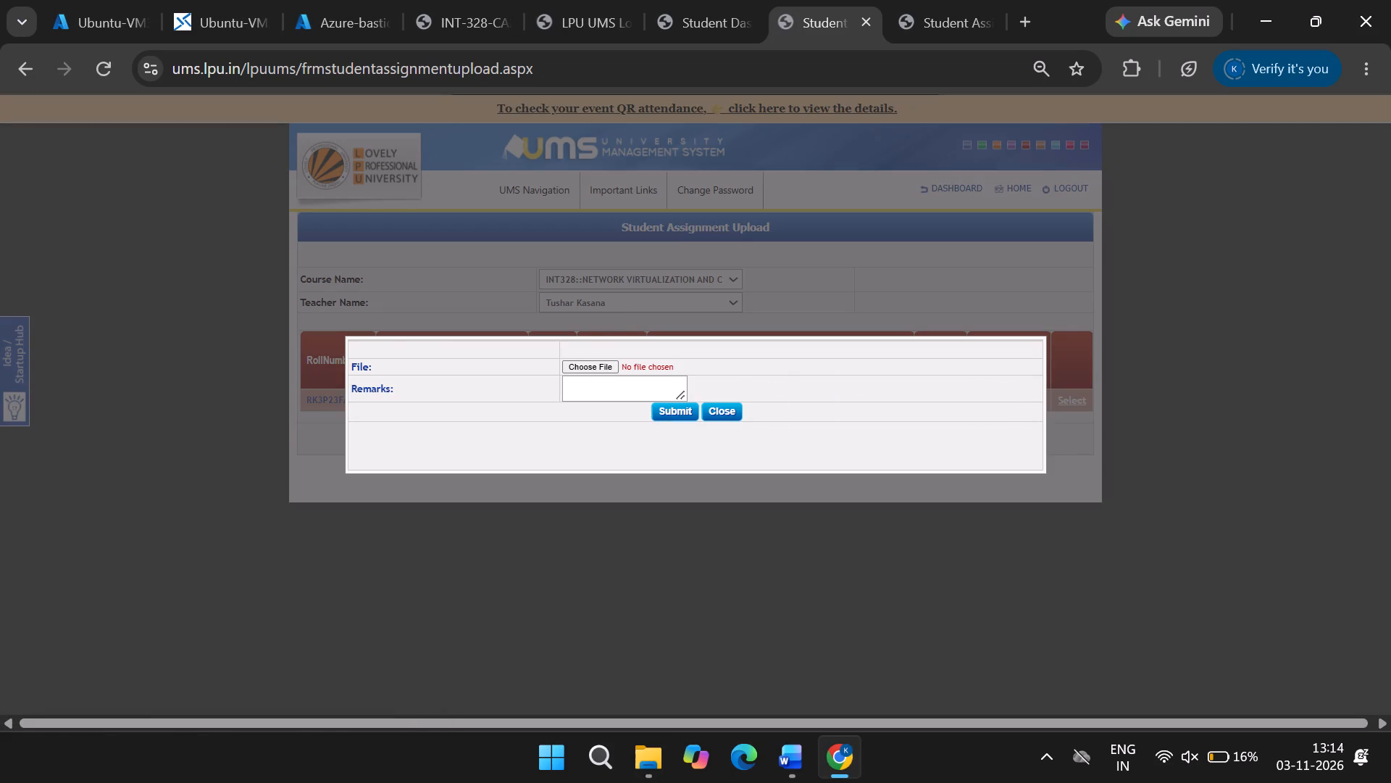
click(596, 375)
click(599, 365)
click(399, 175)
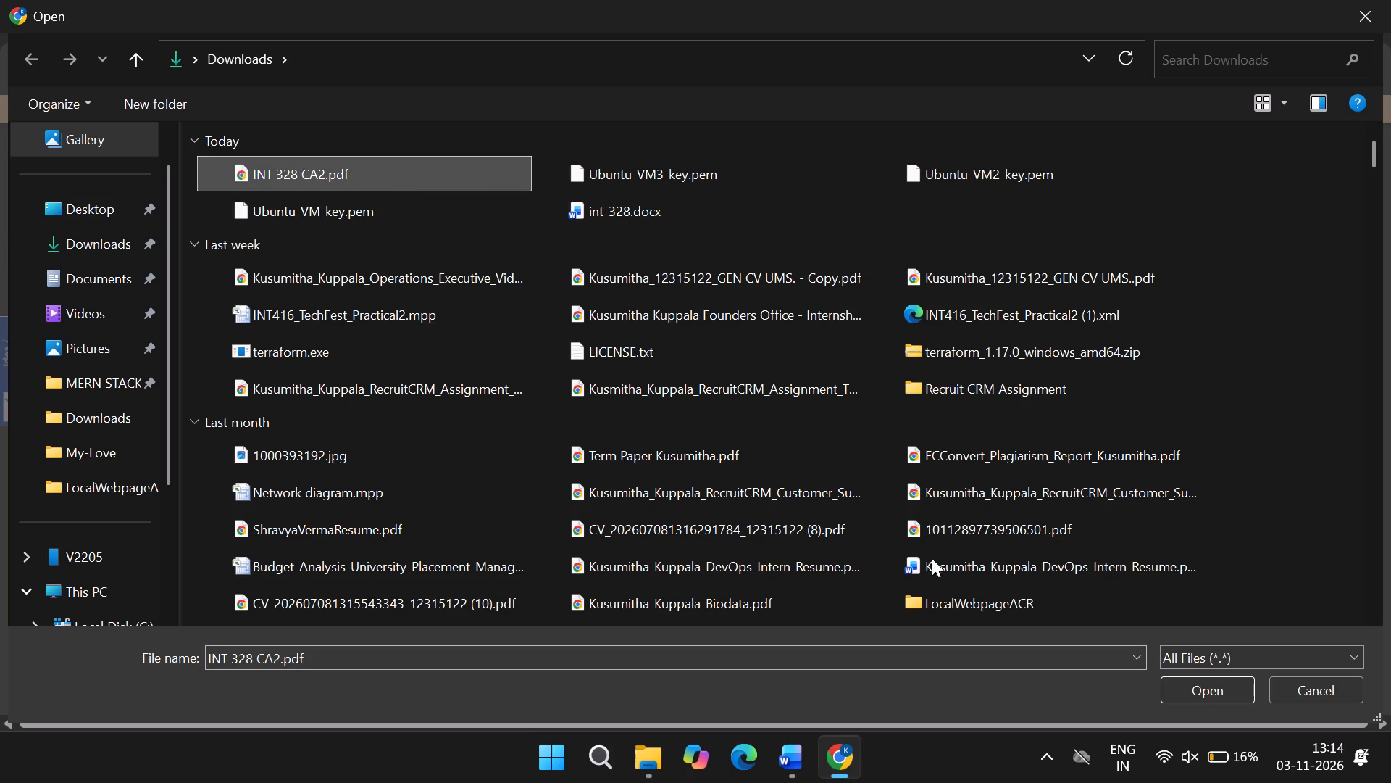
click(1210, 687)
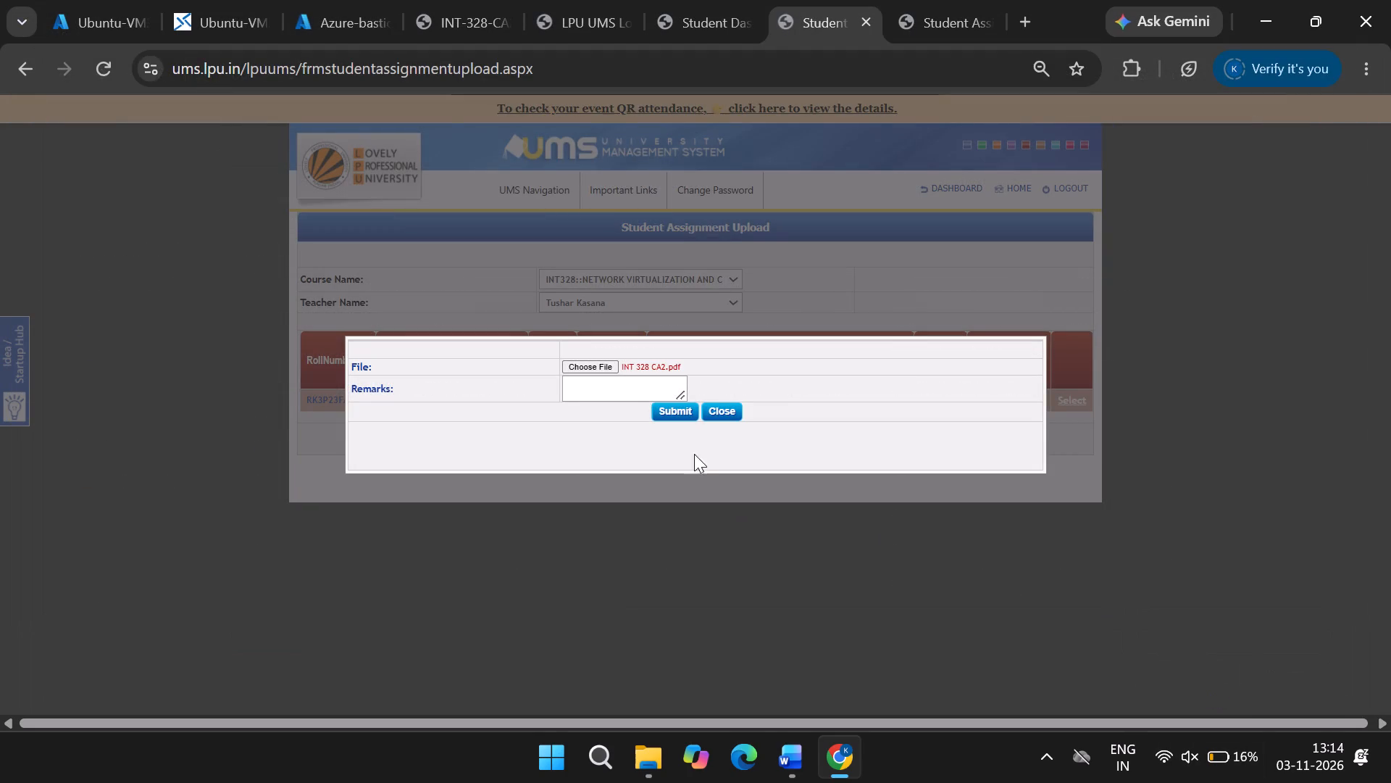
click(673, 412)
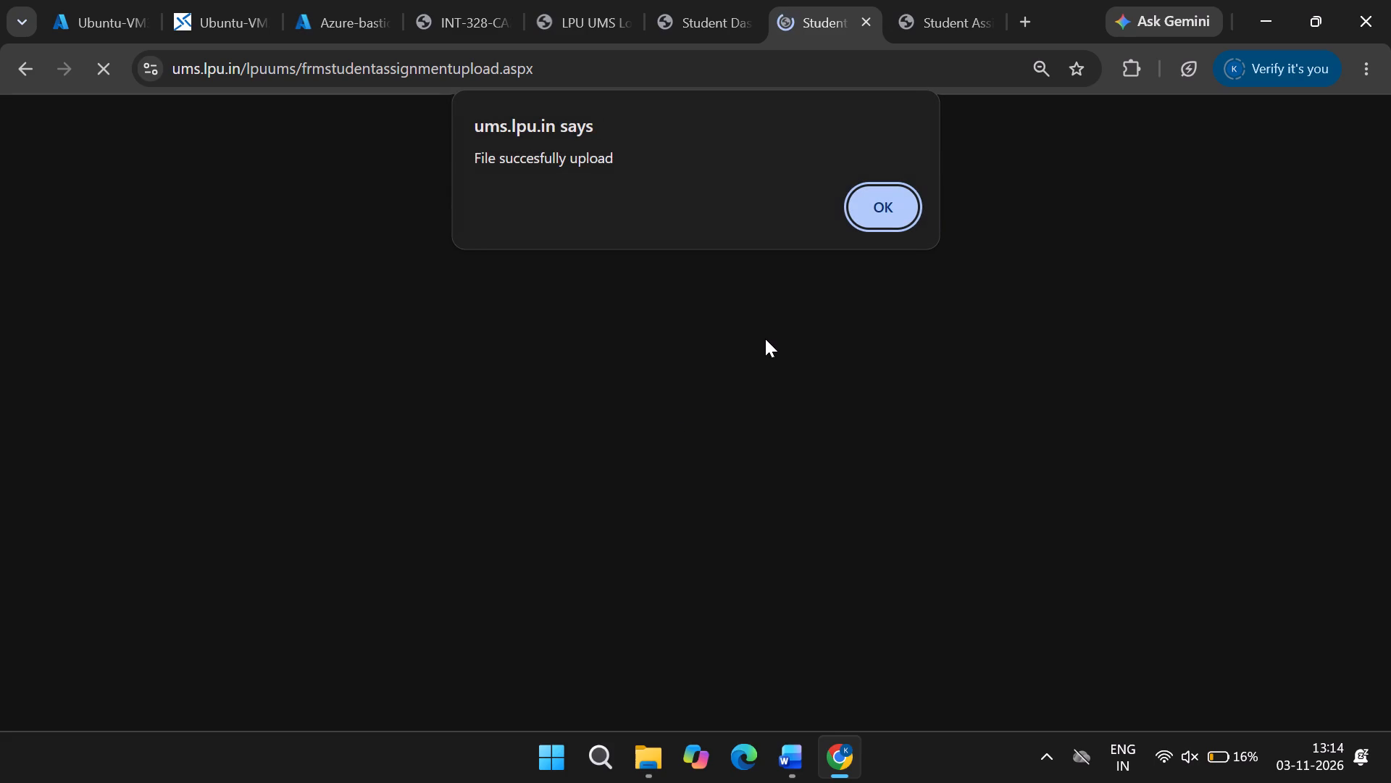
click(912, 199)
Close all open windows, saving the changes to int-328.docx in Downloads.
click(1366, 15)
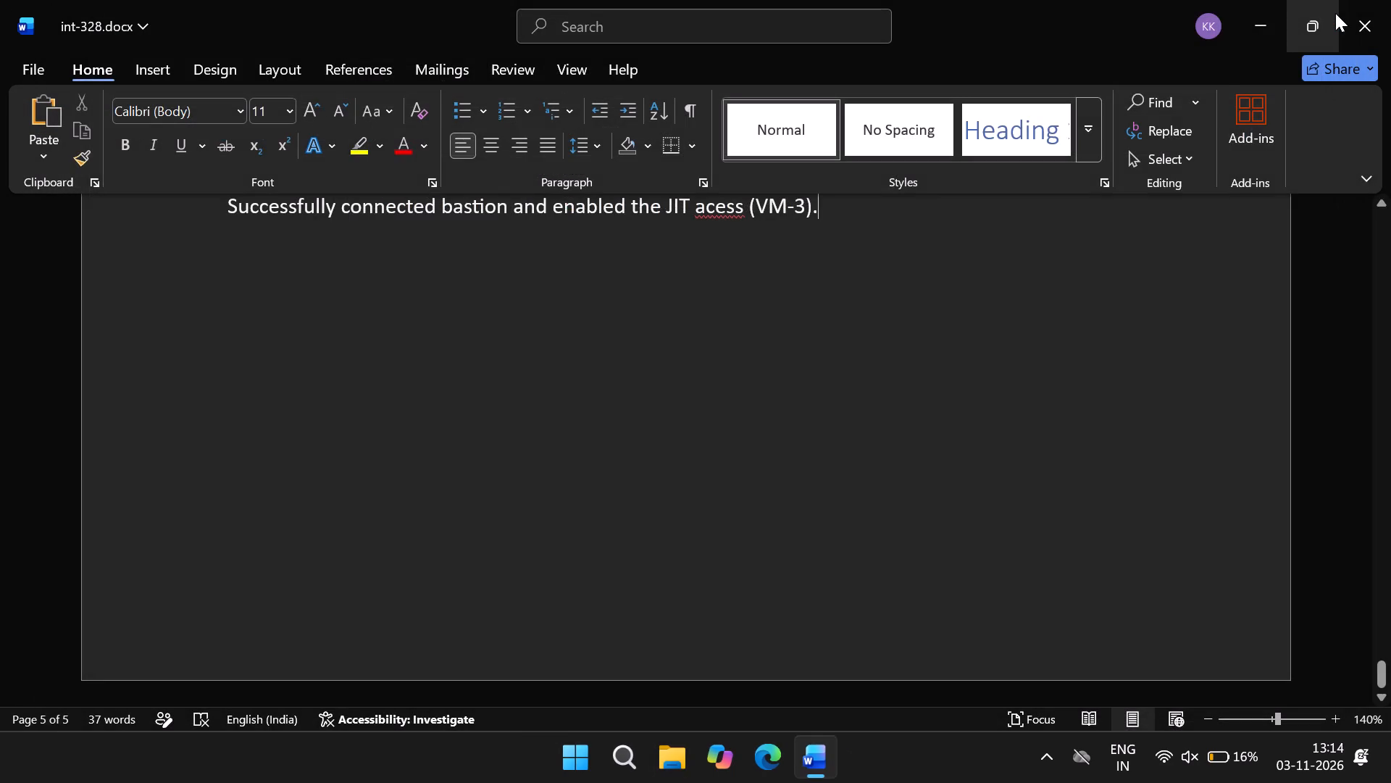
click(1335, 13)
click(1016, 25)
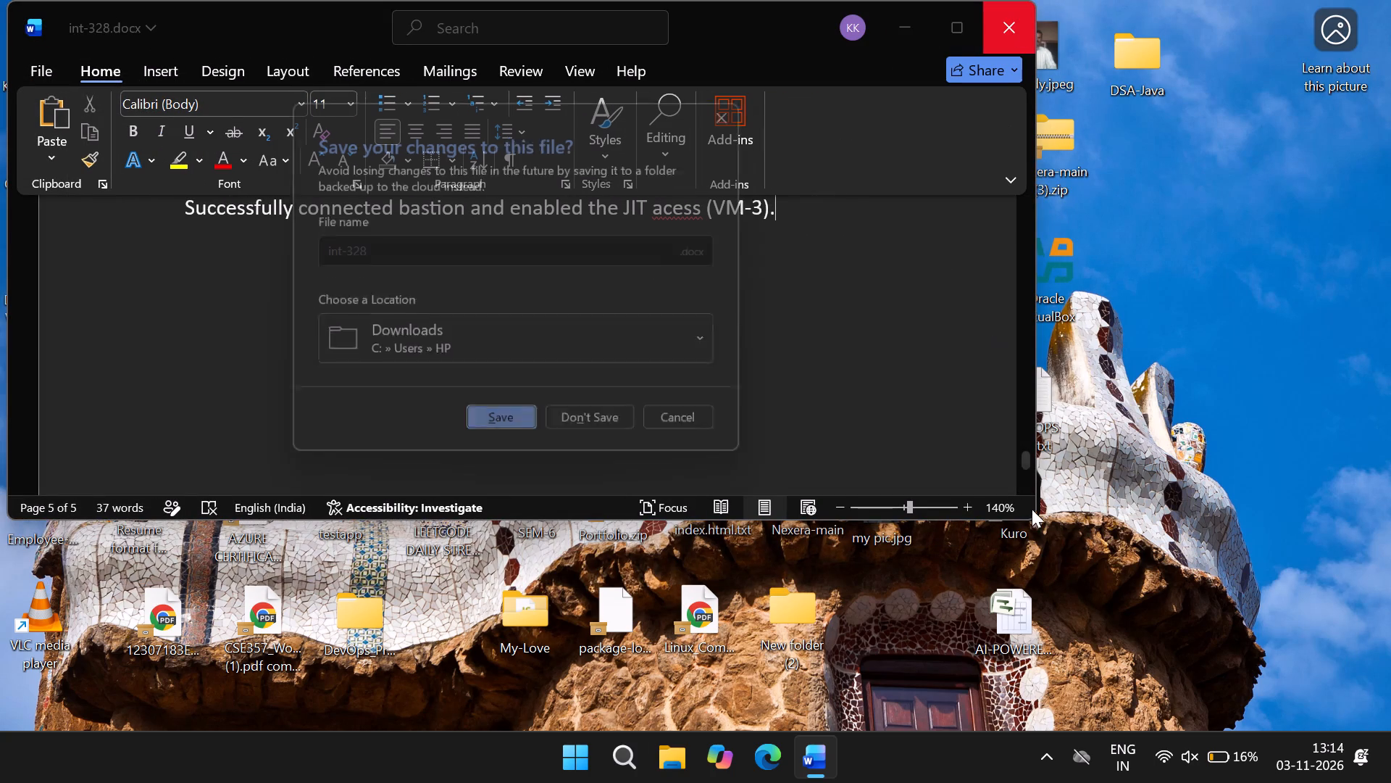
click(519, 424)
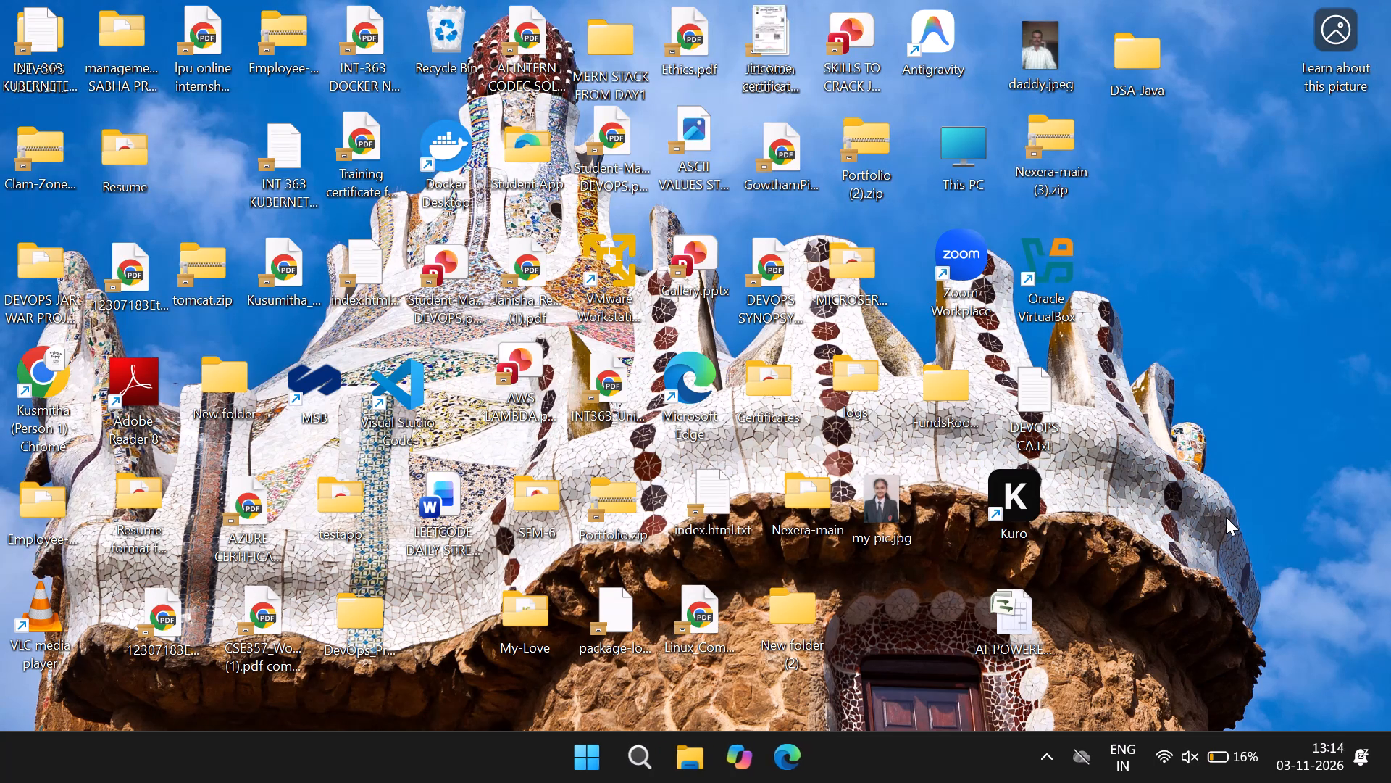
Bring up the Windows system and power shortcuts from the desktop.
key(super+x)
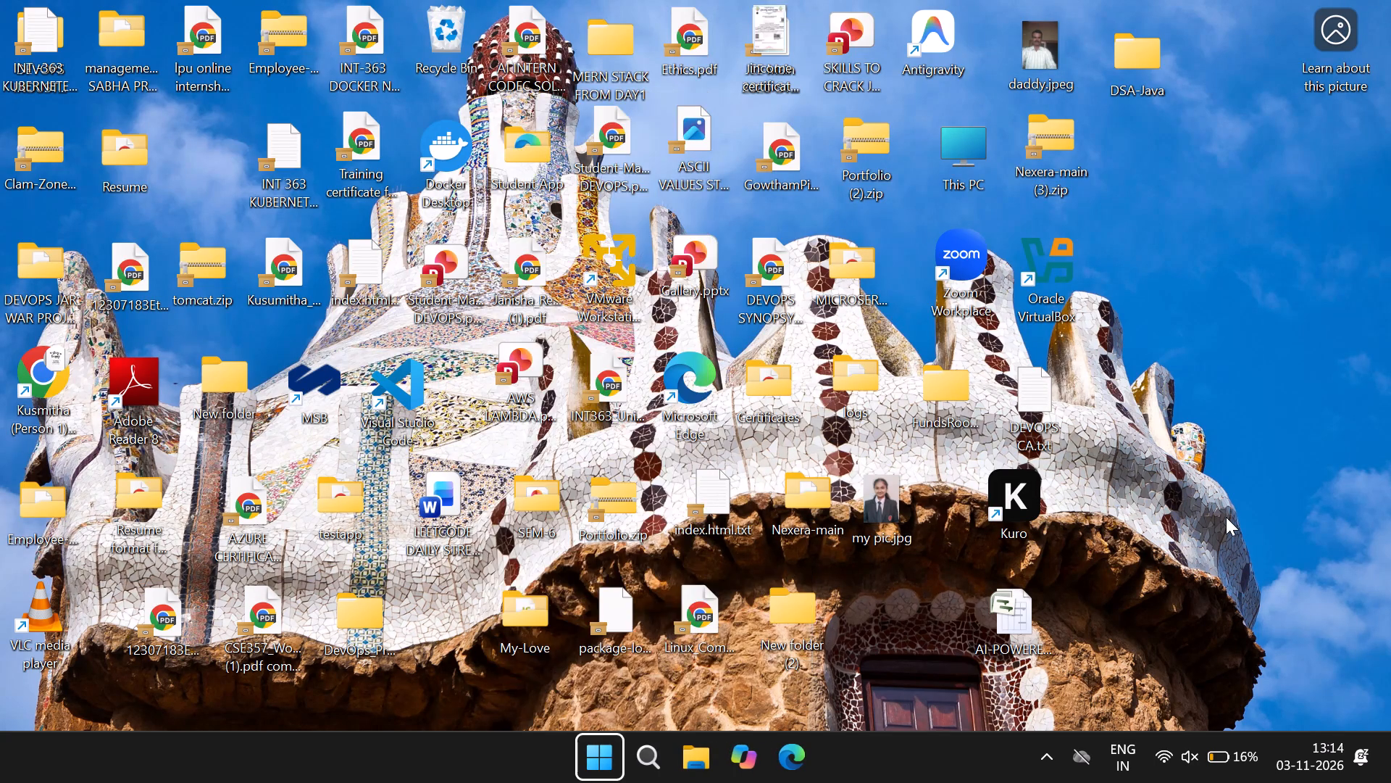